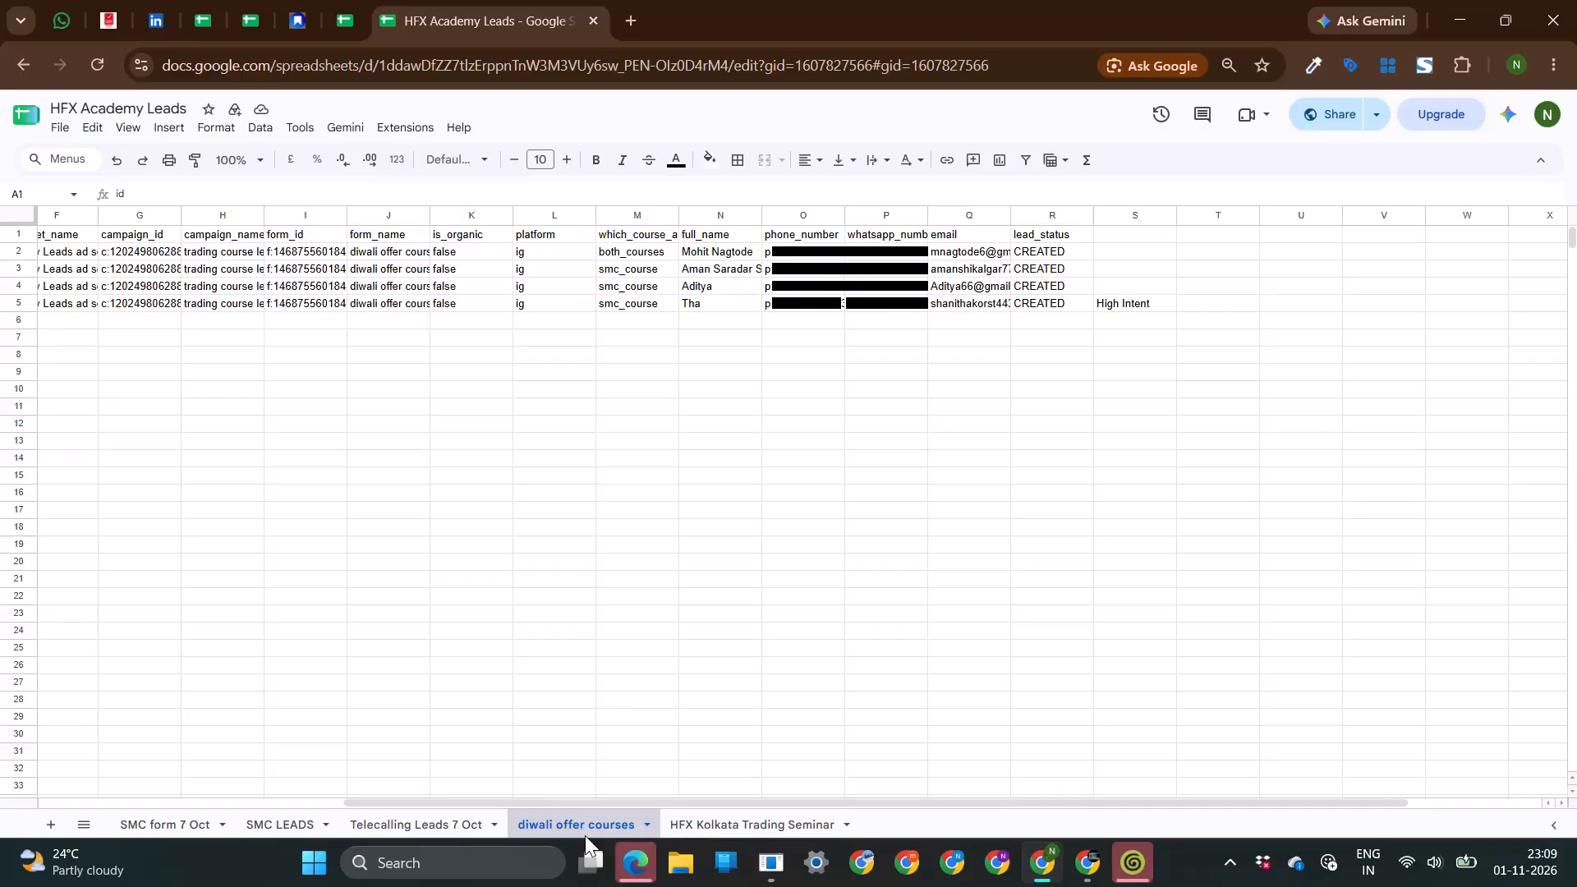
# Look through the other lead sheets, including SMC LEADS, and examine the HFX Kolkata Trading Seminar sheet's columns back to the id column.
pyautogui.click(437, 825)
pyautogui.click(286, 826)
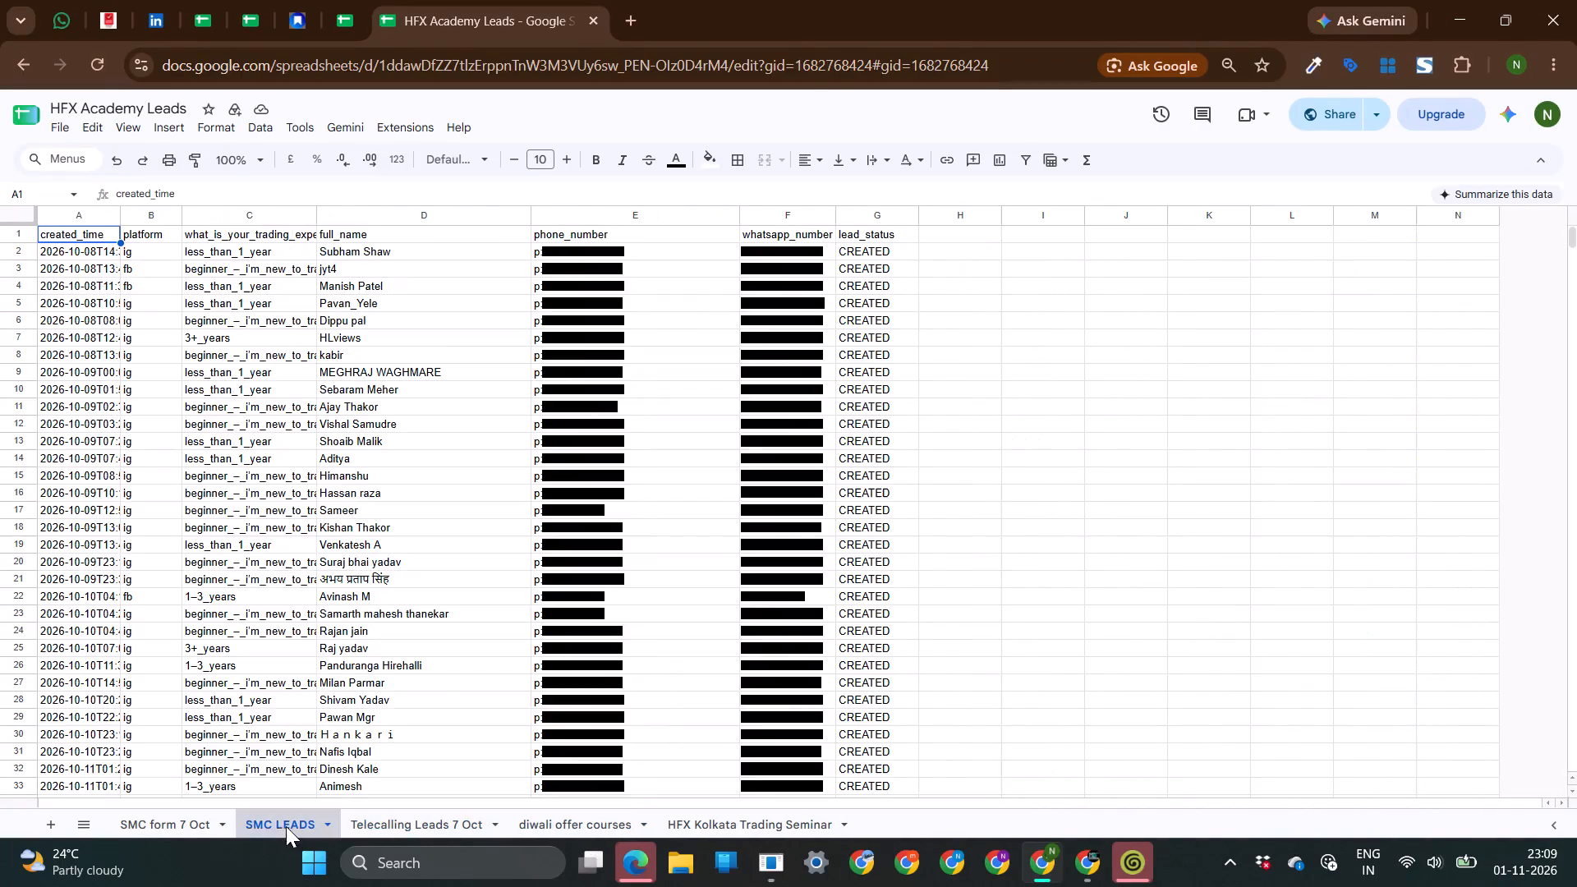
pyautogui.click(162, 827)
pyautogui.click(752, 836)
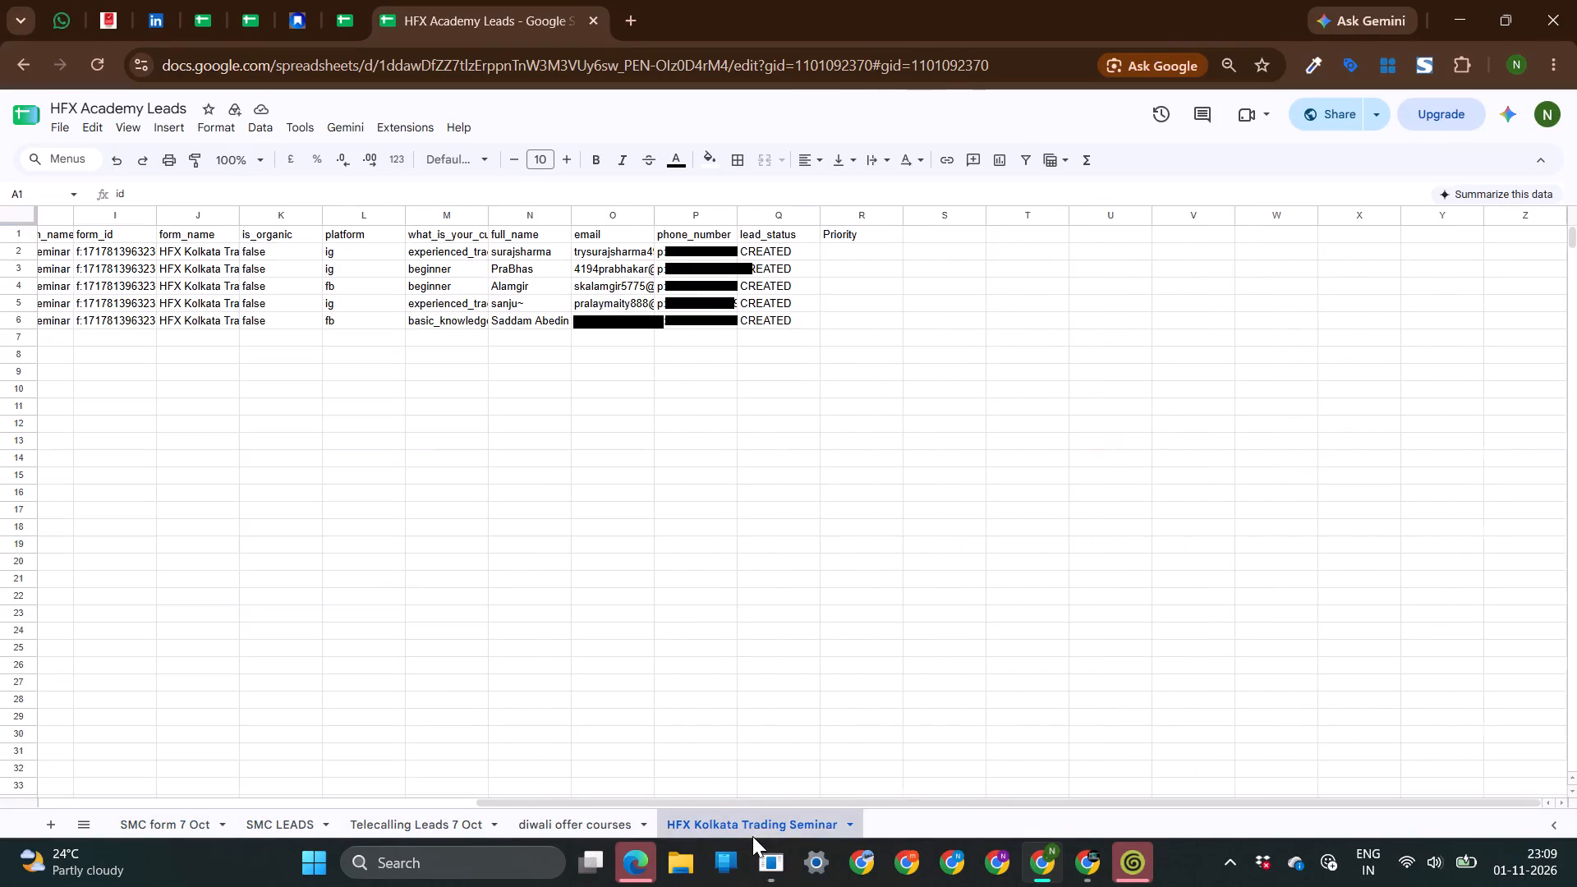
pyautogui.scroll(4, 756, 531)
pyautogui.hscroll(1, 366, 501)
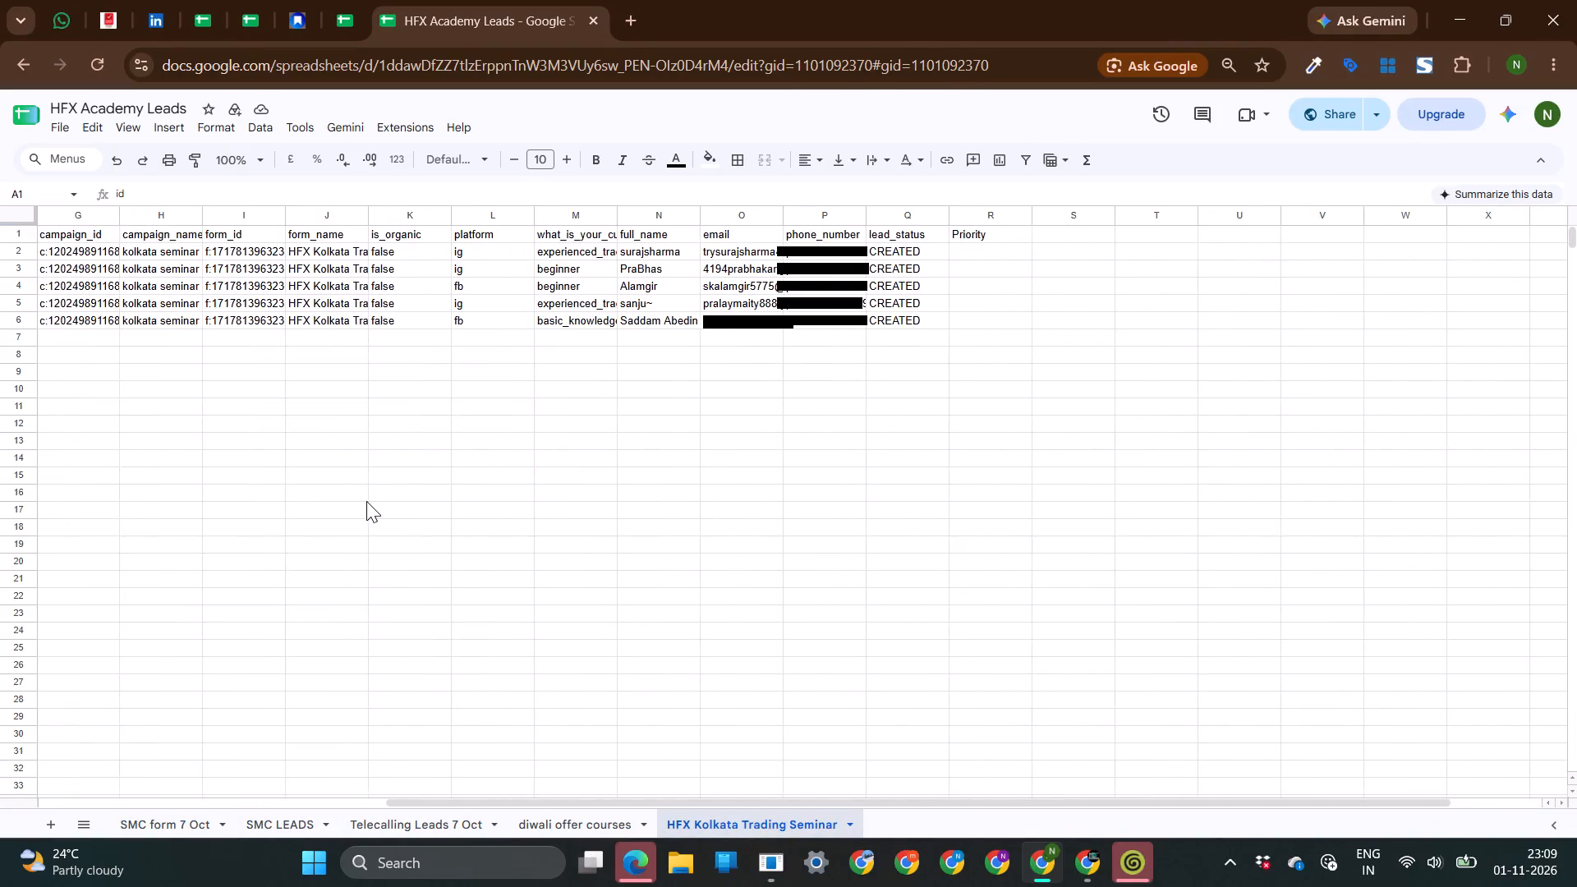
pyautogui.hscroll(7, 366, 501)
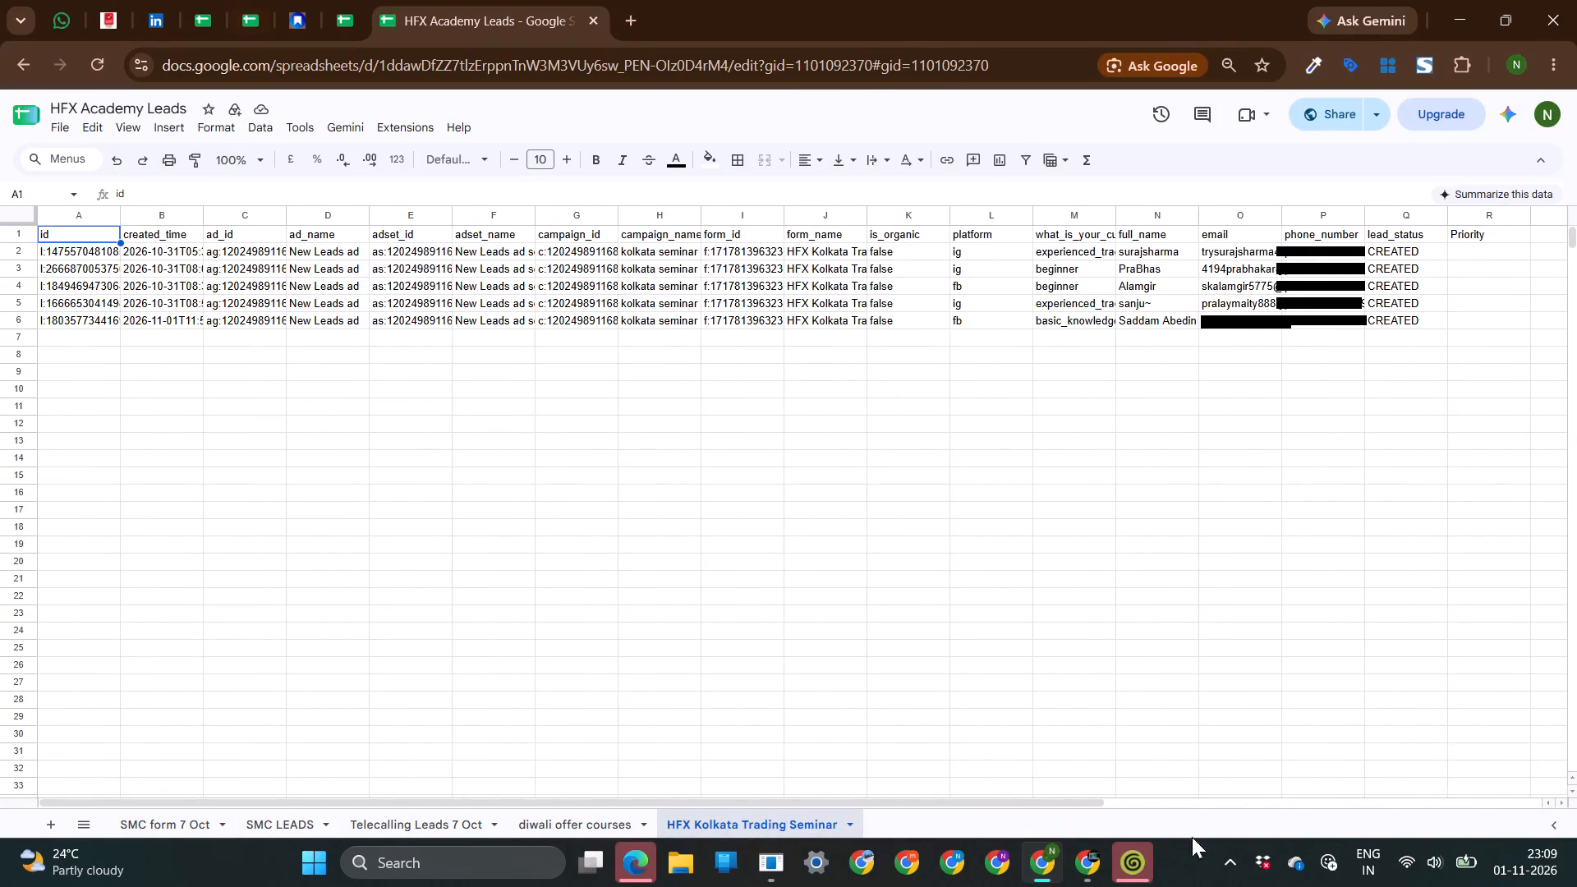
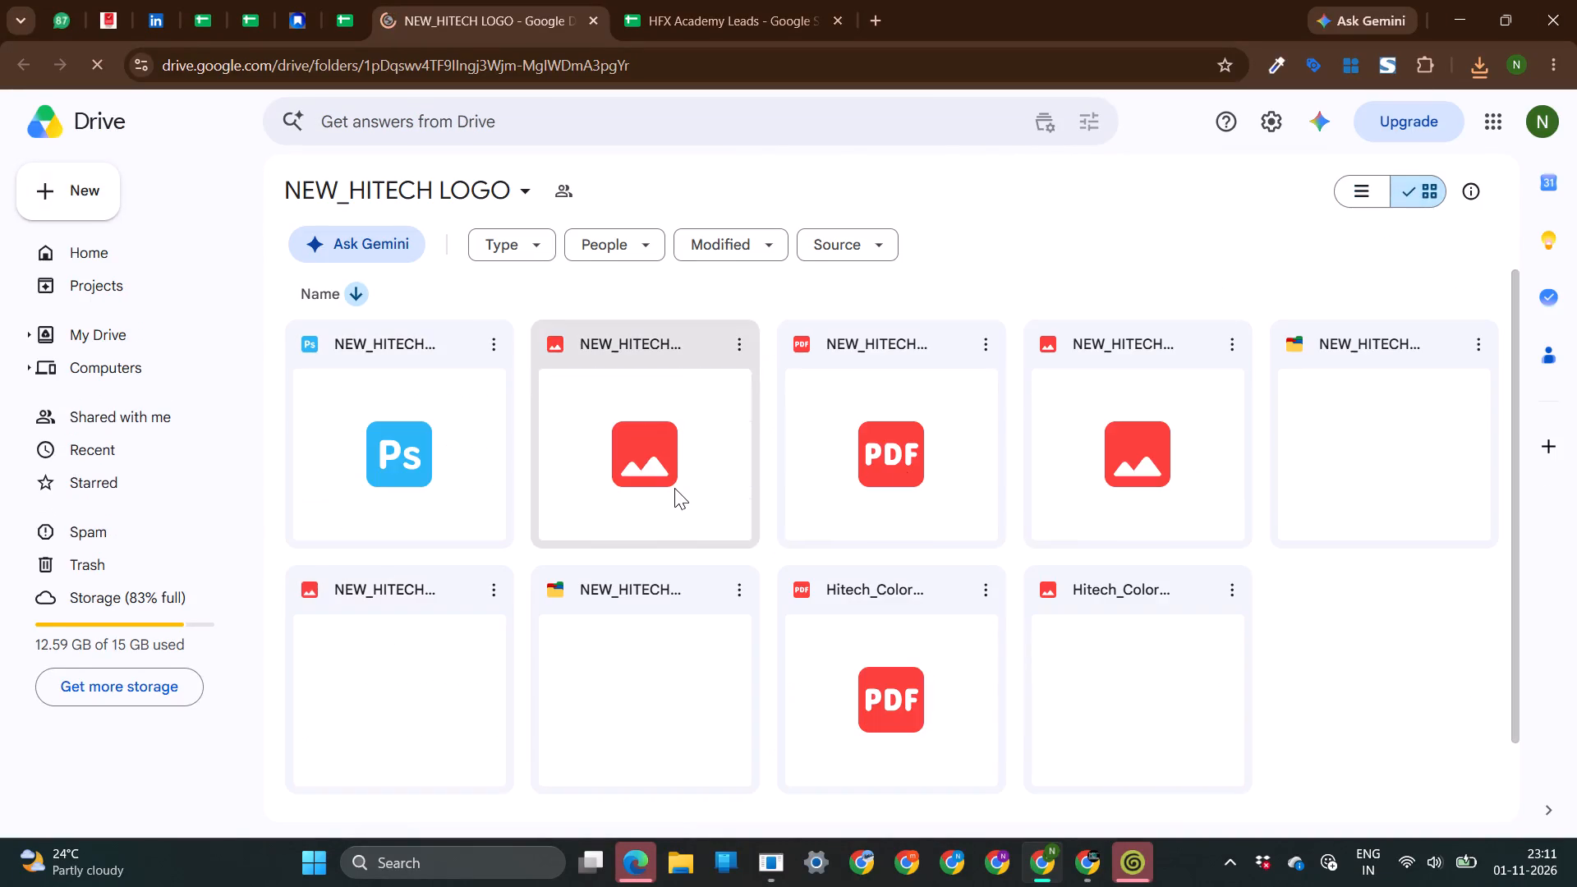
# Open the Hi-Tech Machinery website, hitechmachineryind.com, in a new browser tab.
pyautogui.scroll(-3, 1024, 512)
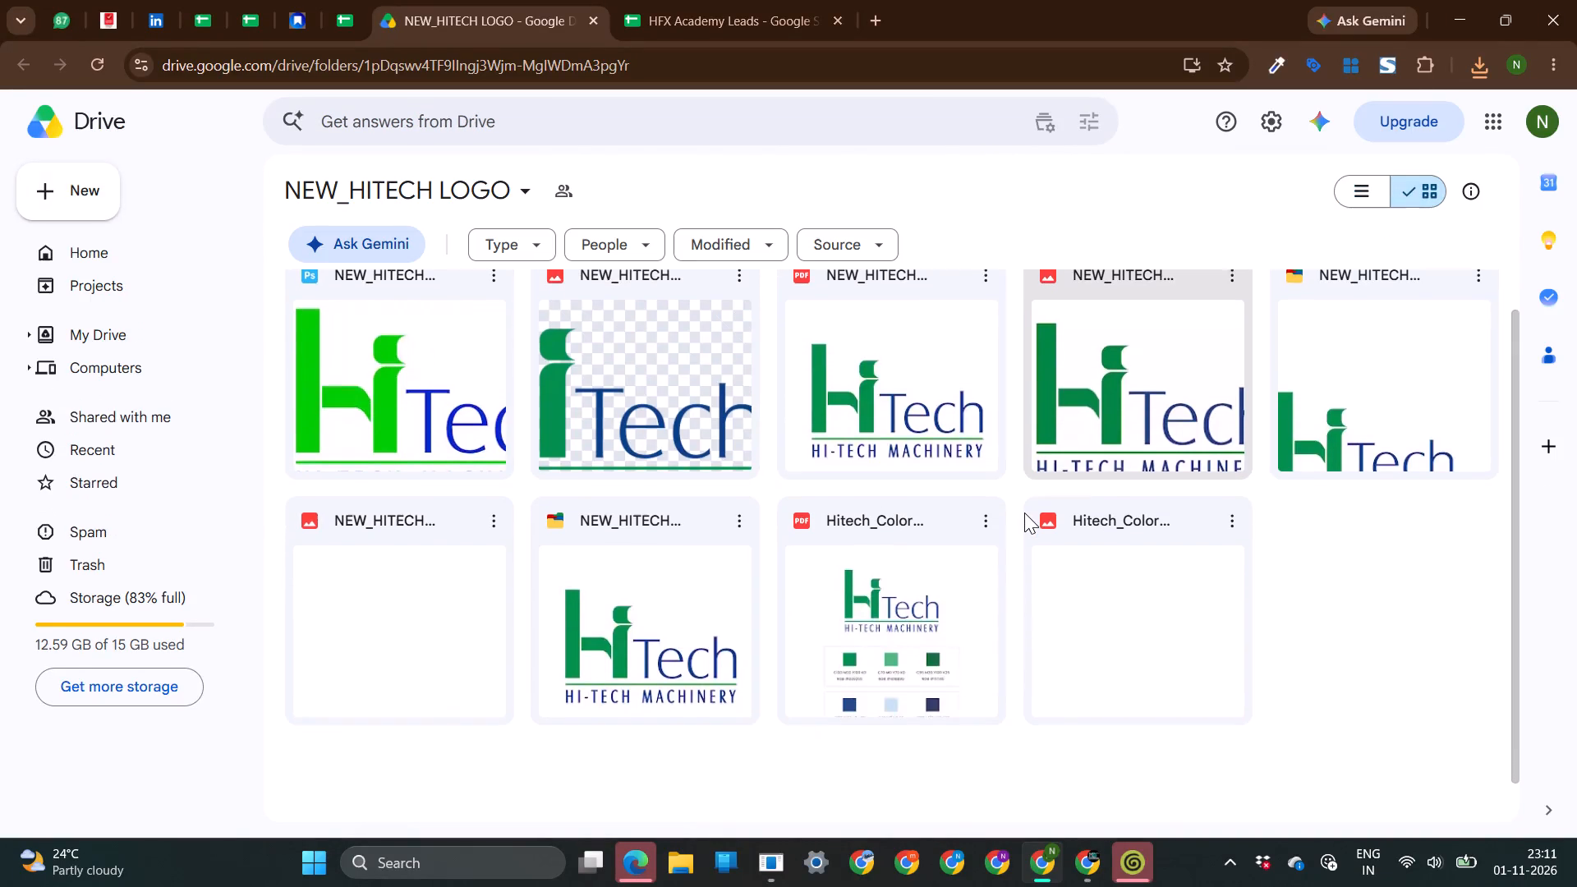
pyautogui.scroll(-1, 1024, 512)
pyautogui.scroll(3, 1024, 512)
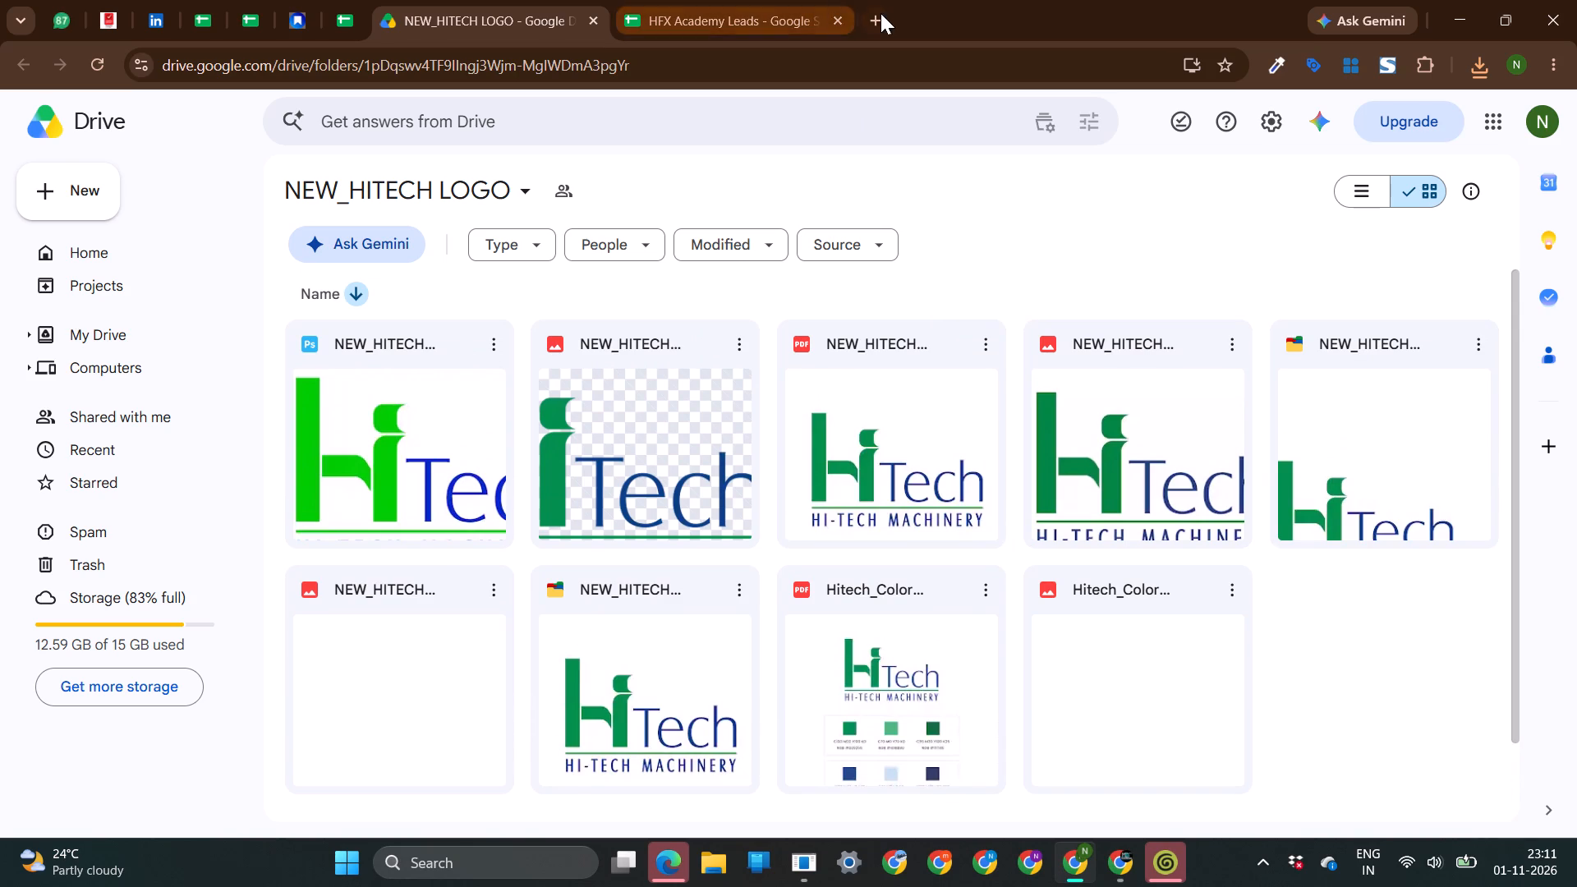
pyautogui.click(875, 11)
pyautogui.write('hit')
pyautogui.press('Return')
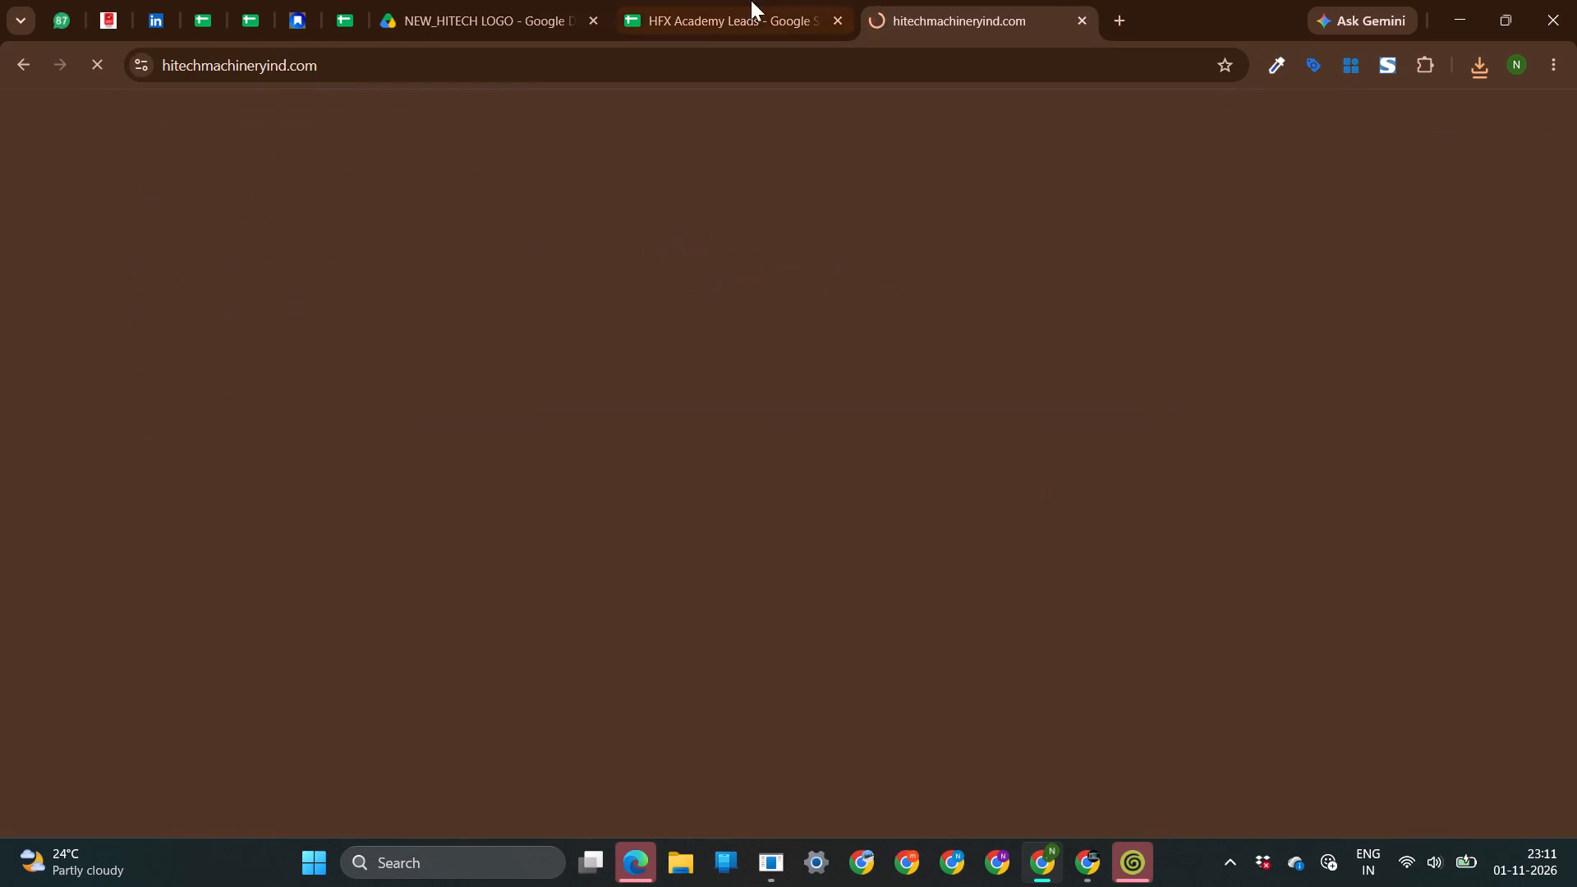
pyautogui.click(722, 4)
pyautogui.click(938, 2)
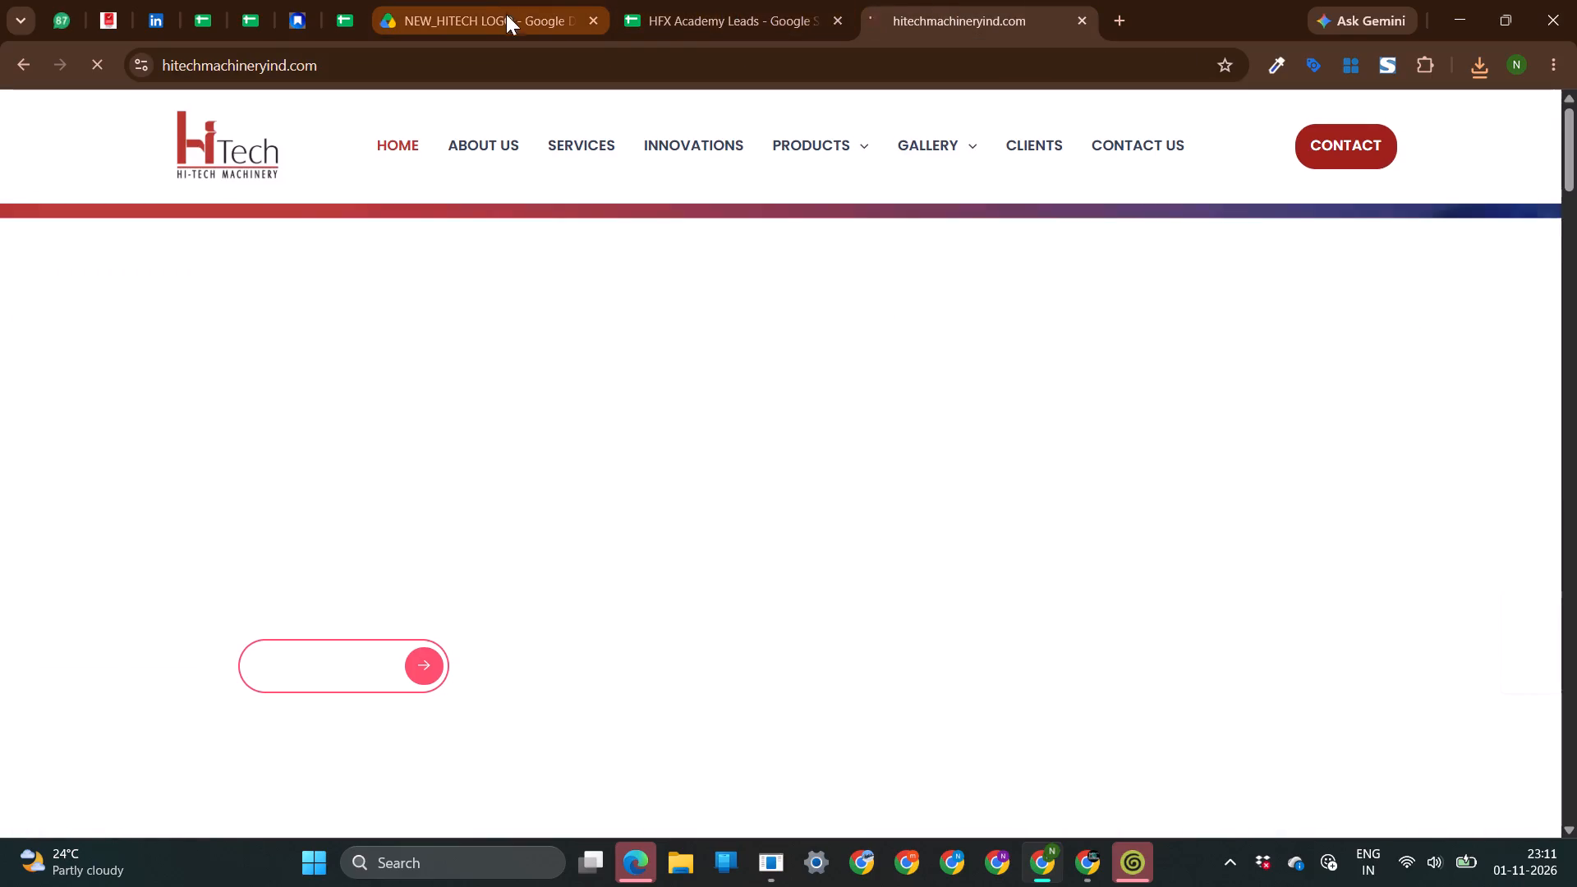
# Download the transparent PNG version of the logo from the NEW_HITECH LOGO folder in Drive.
pyautogui.click(484, 7)
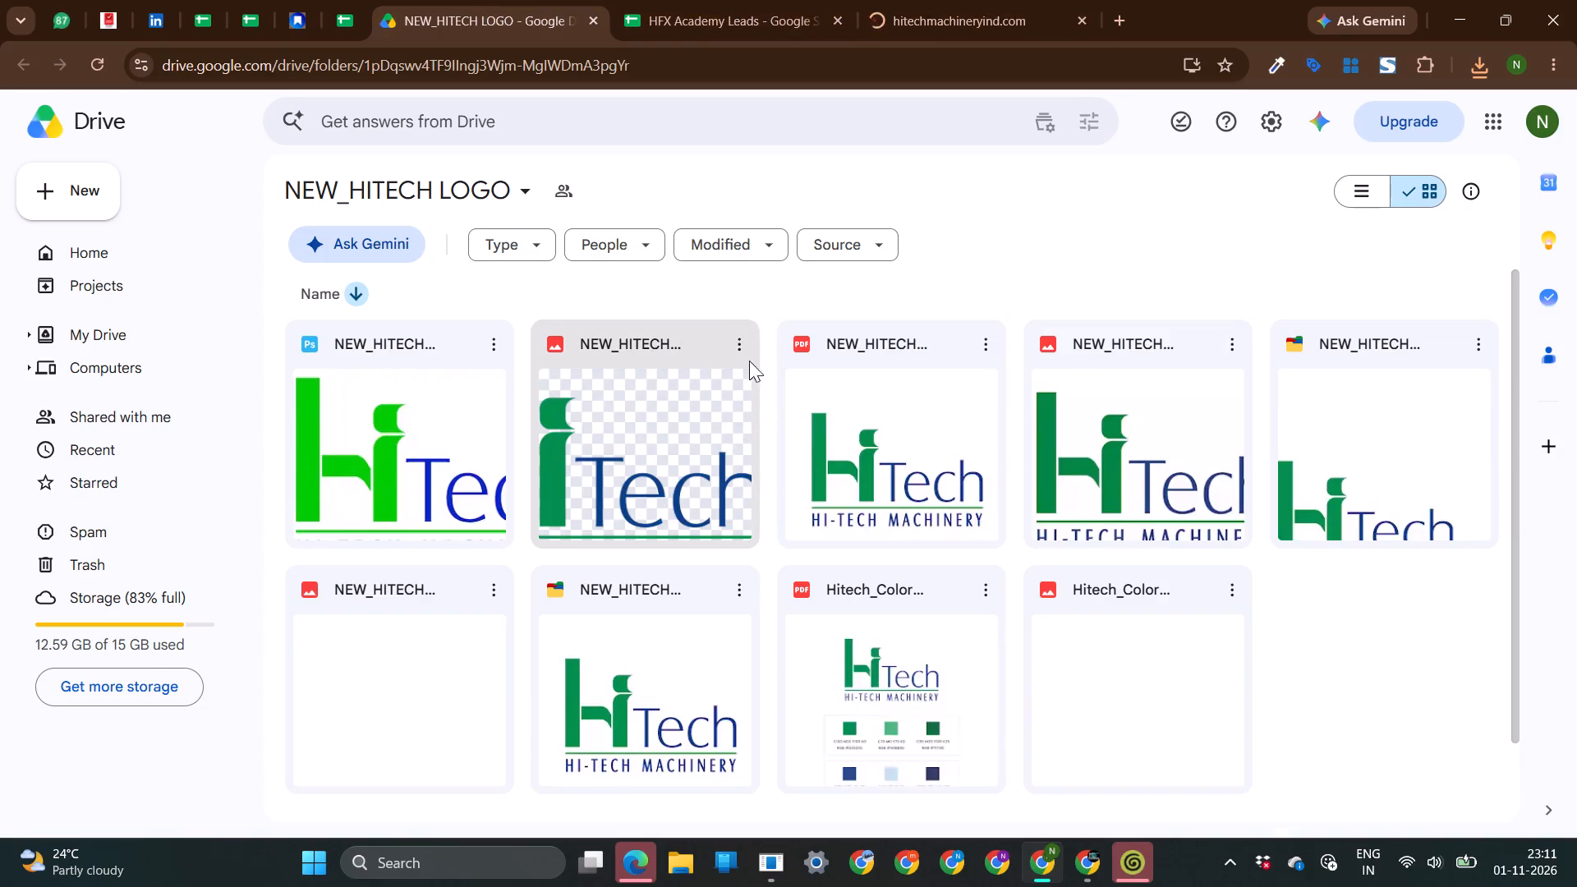
pyautogui.click(743, 352)
pyautogui.click(793, 437)
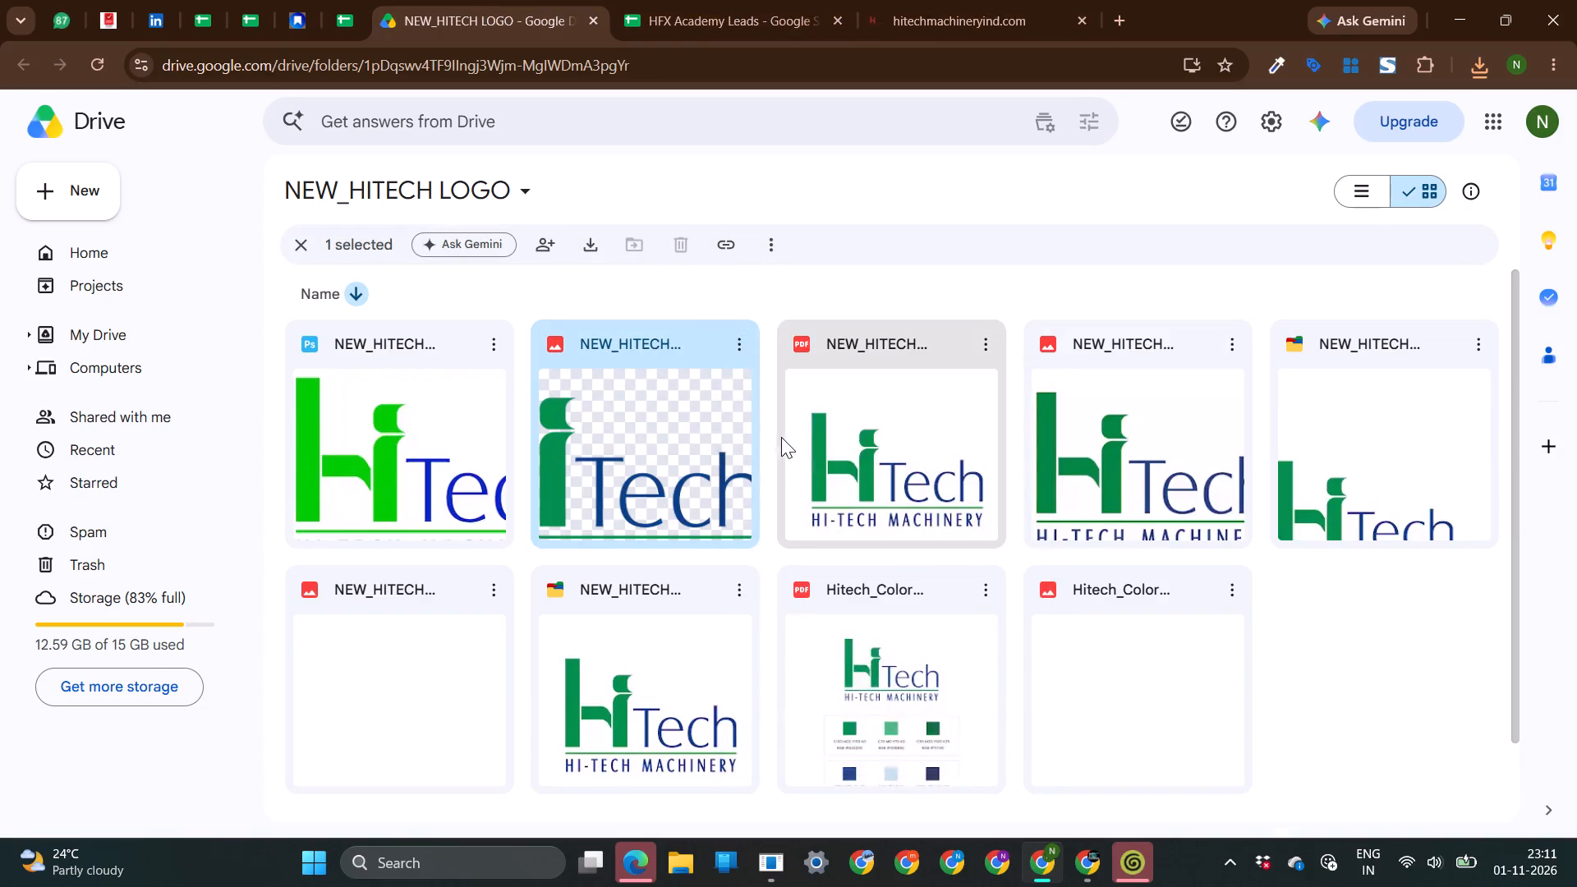
pyautogui.click(738, 355)
pyautogui.click(765, 426)
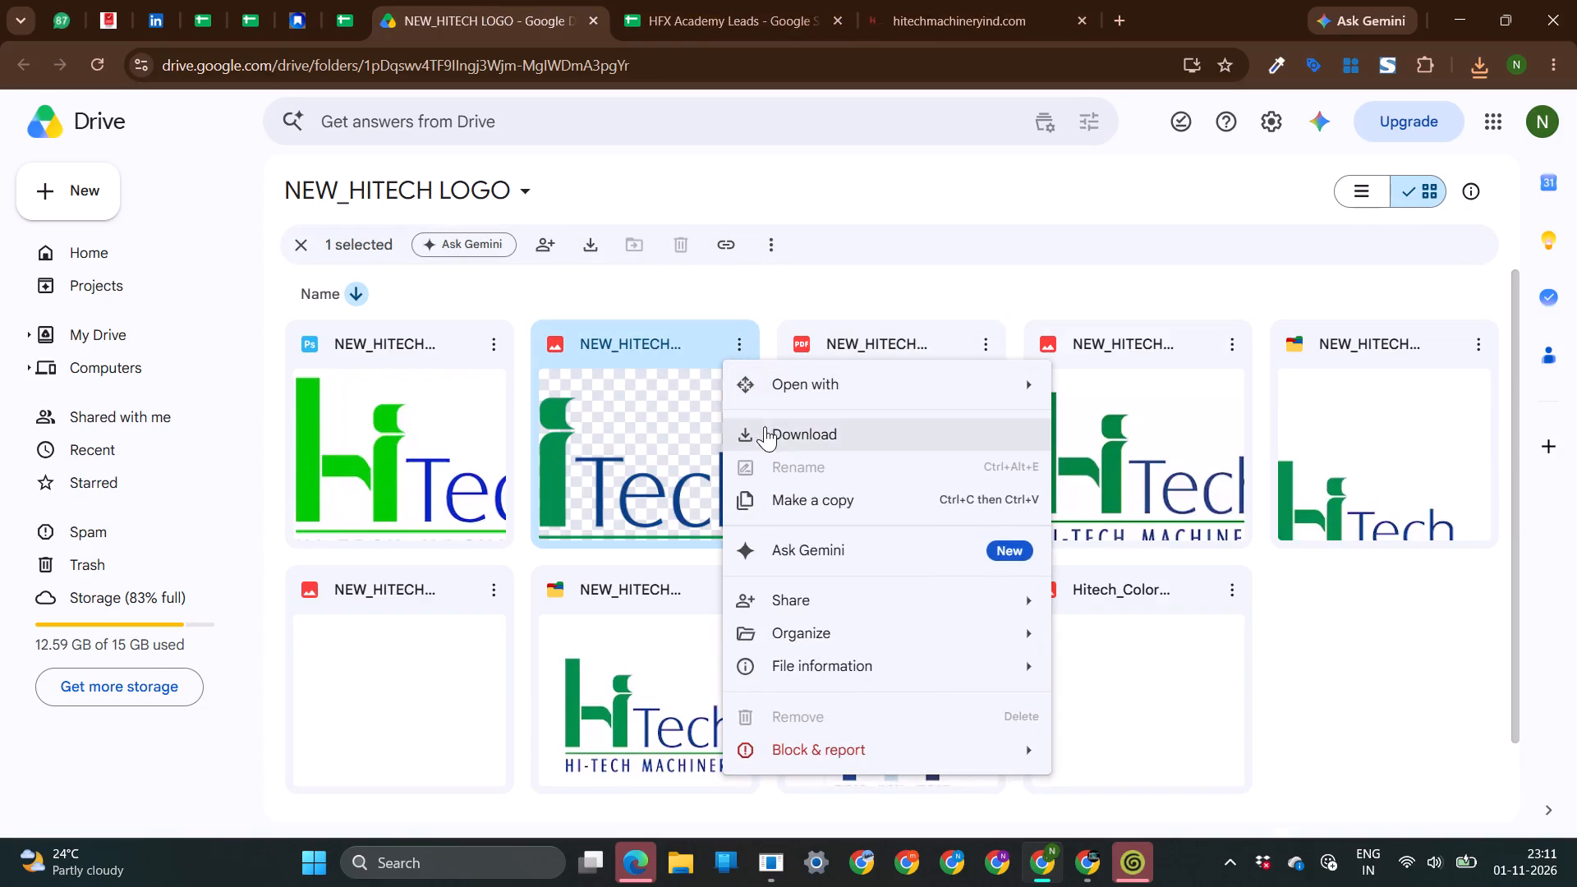
pyautogui.scroll(-3, 765, 426)
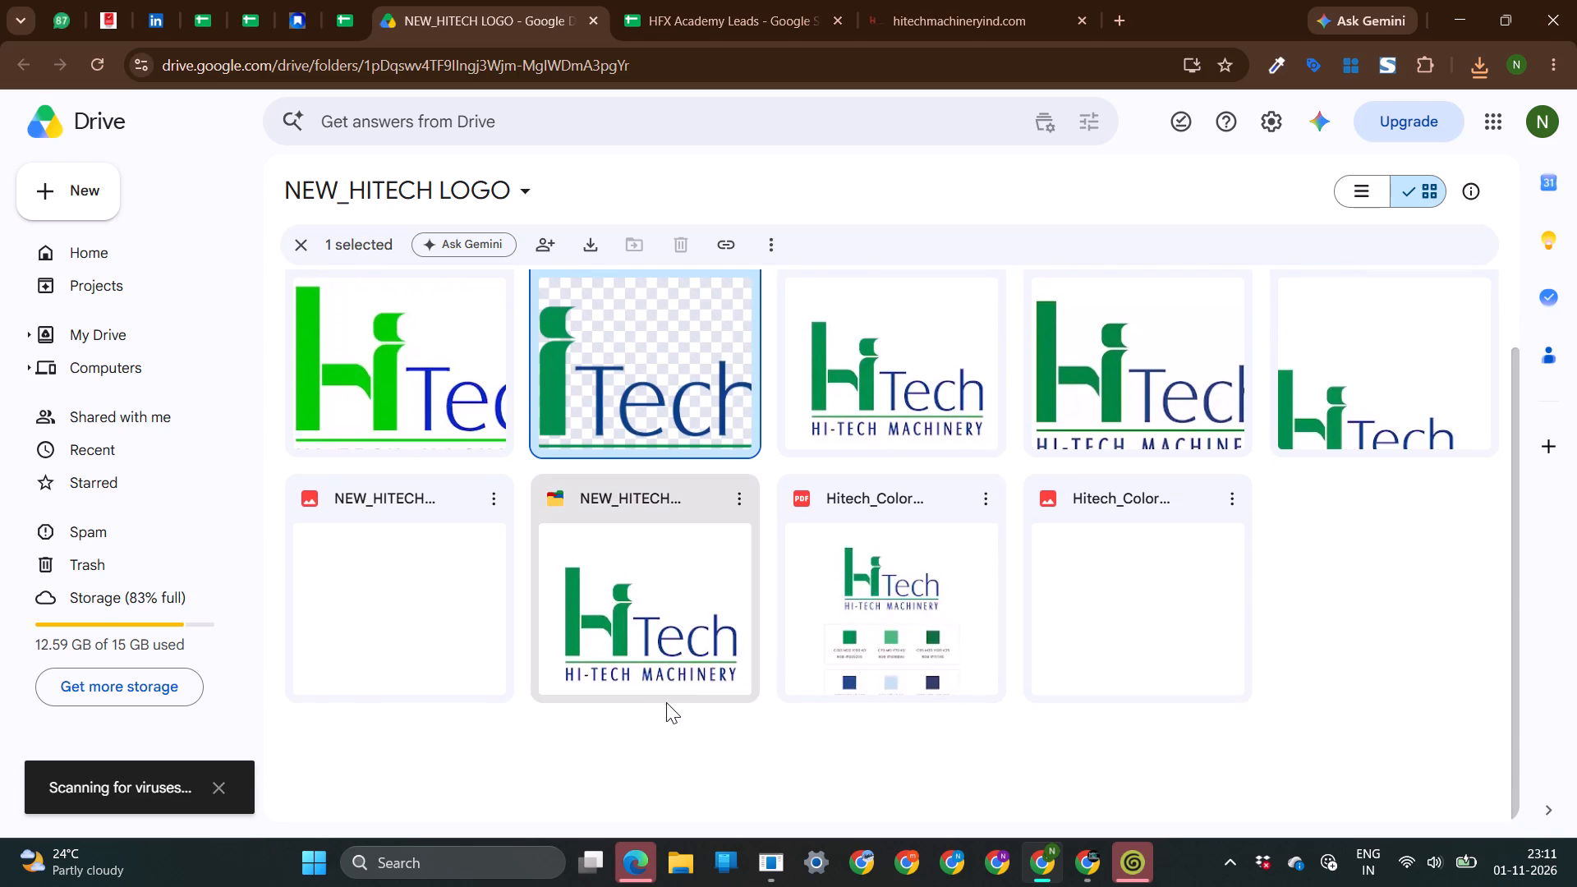
pyautogui.scroll(3, 1000, 273)
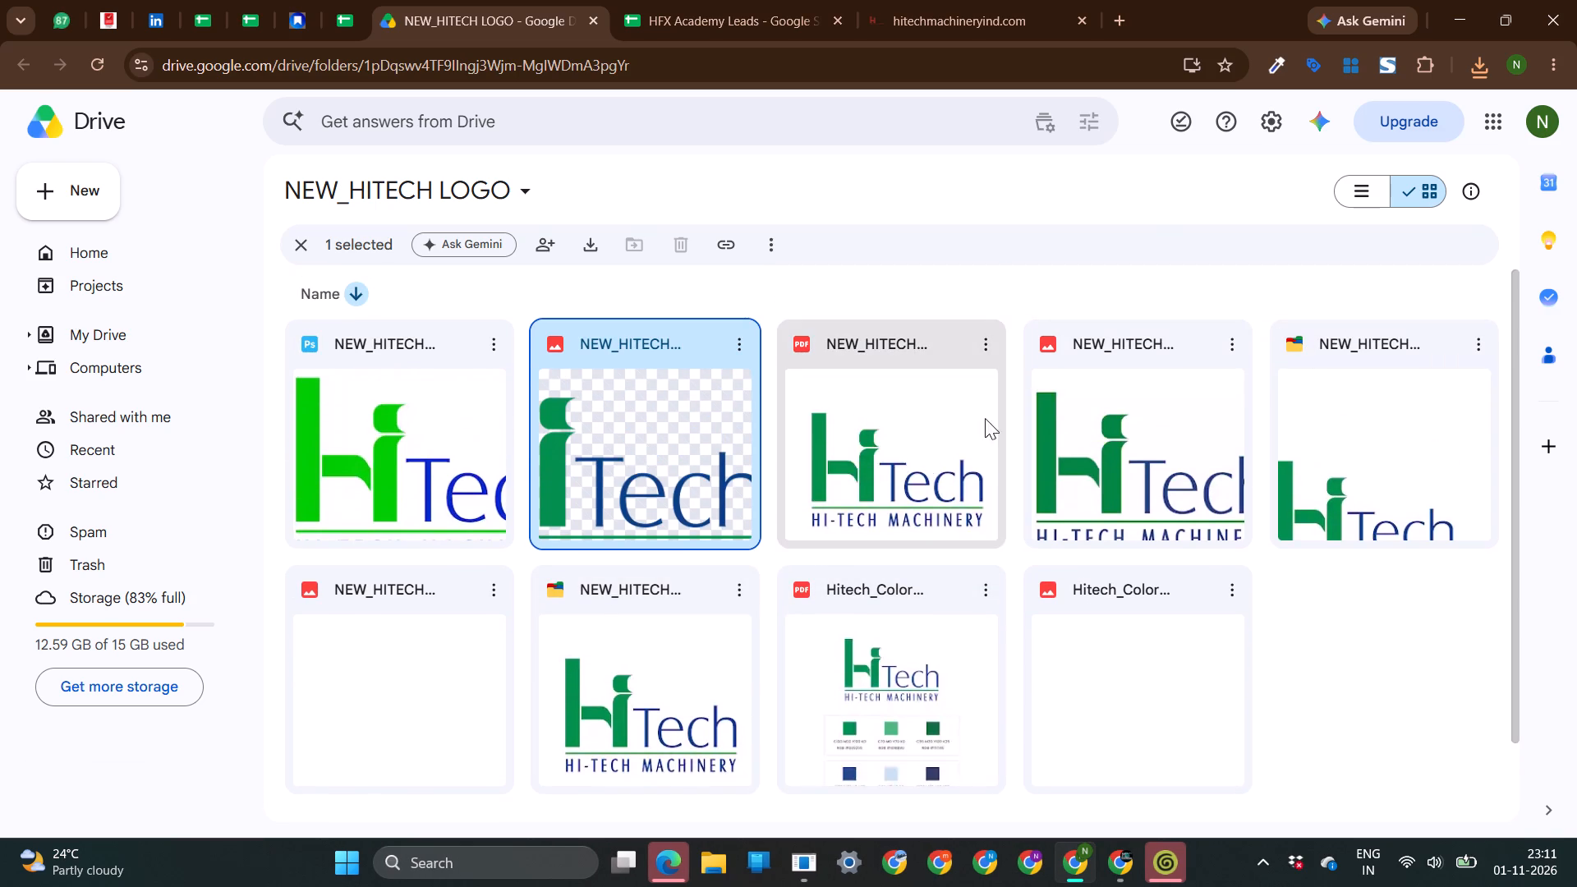
# Preview the PDF, EPS, CDR and PNG versions of the NEW_HITECH LOGO file, and return to the folder.
pyautogui.doubleClick(899, 450)
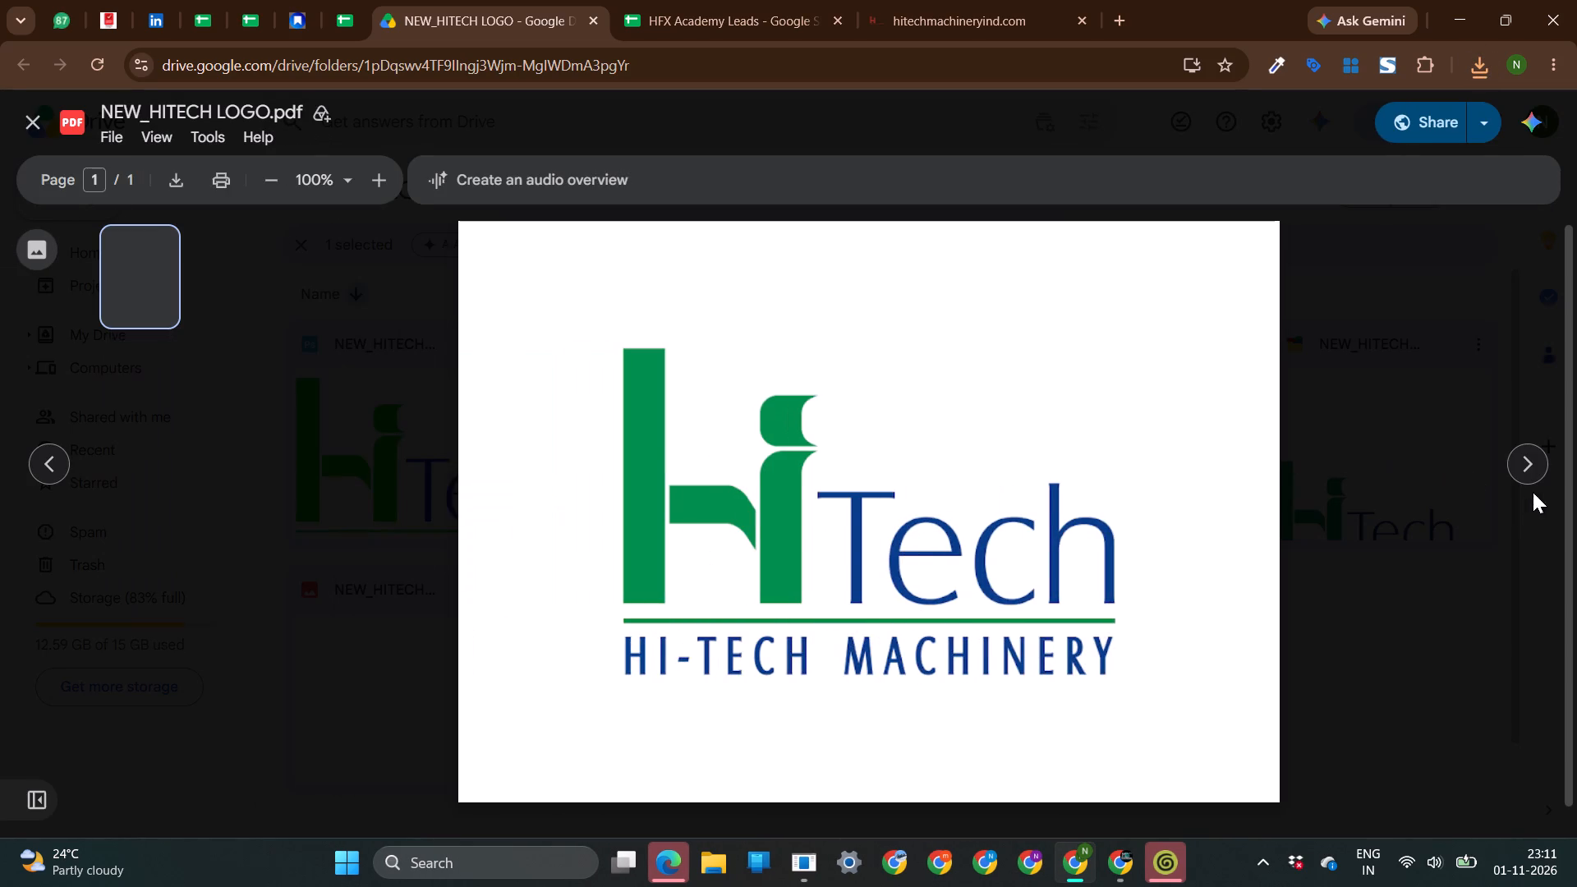
pyautogui.click(1536, 452)
pyautogui.click(1532, 458)
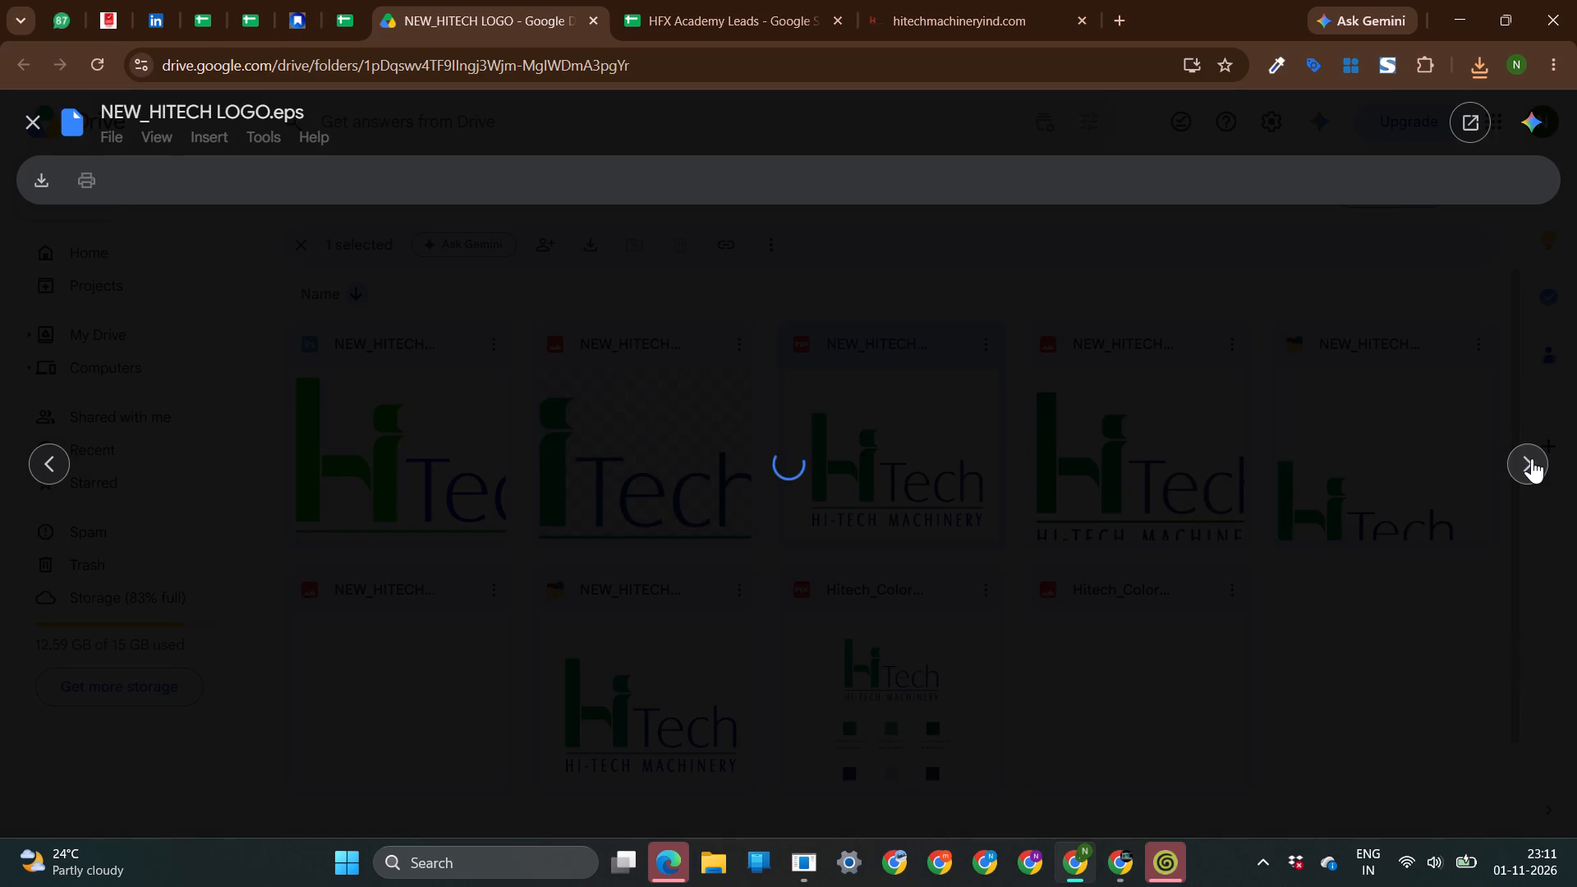
pyautogui.click(30, 464)
pyautogui.click(30, 464)
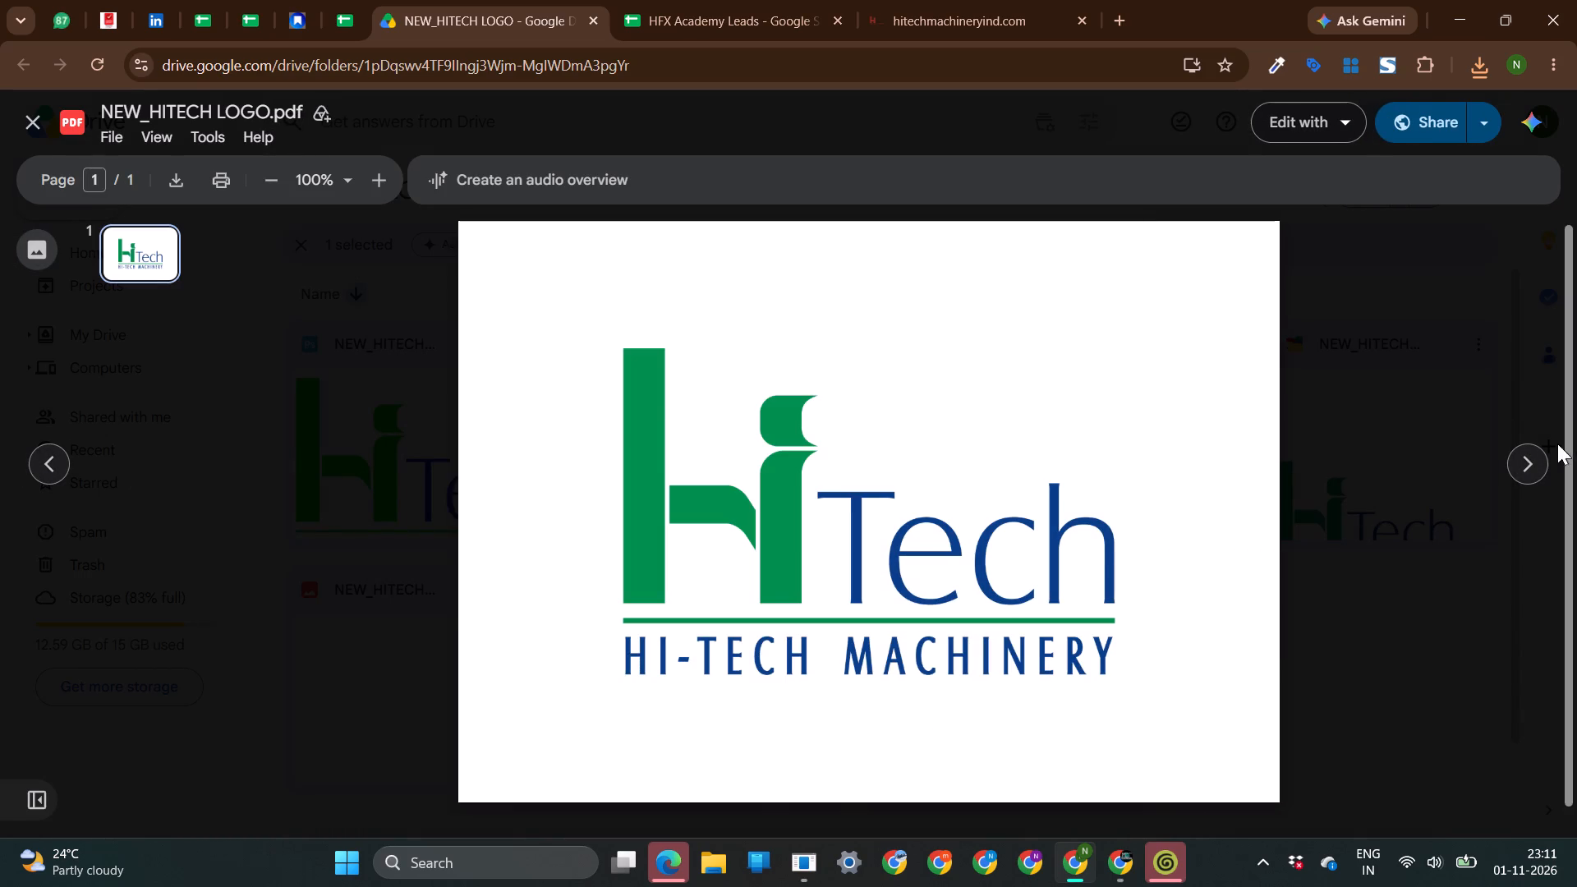
pyautogui.click(1543, 449)
pyautogui.click(1543, 449)
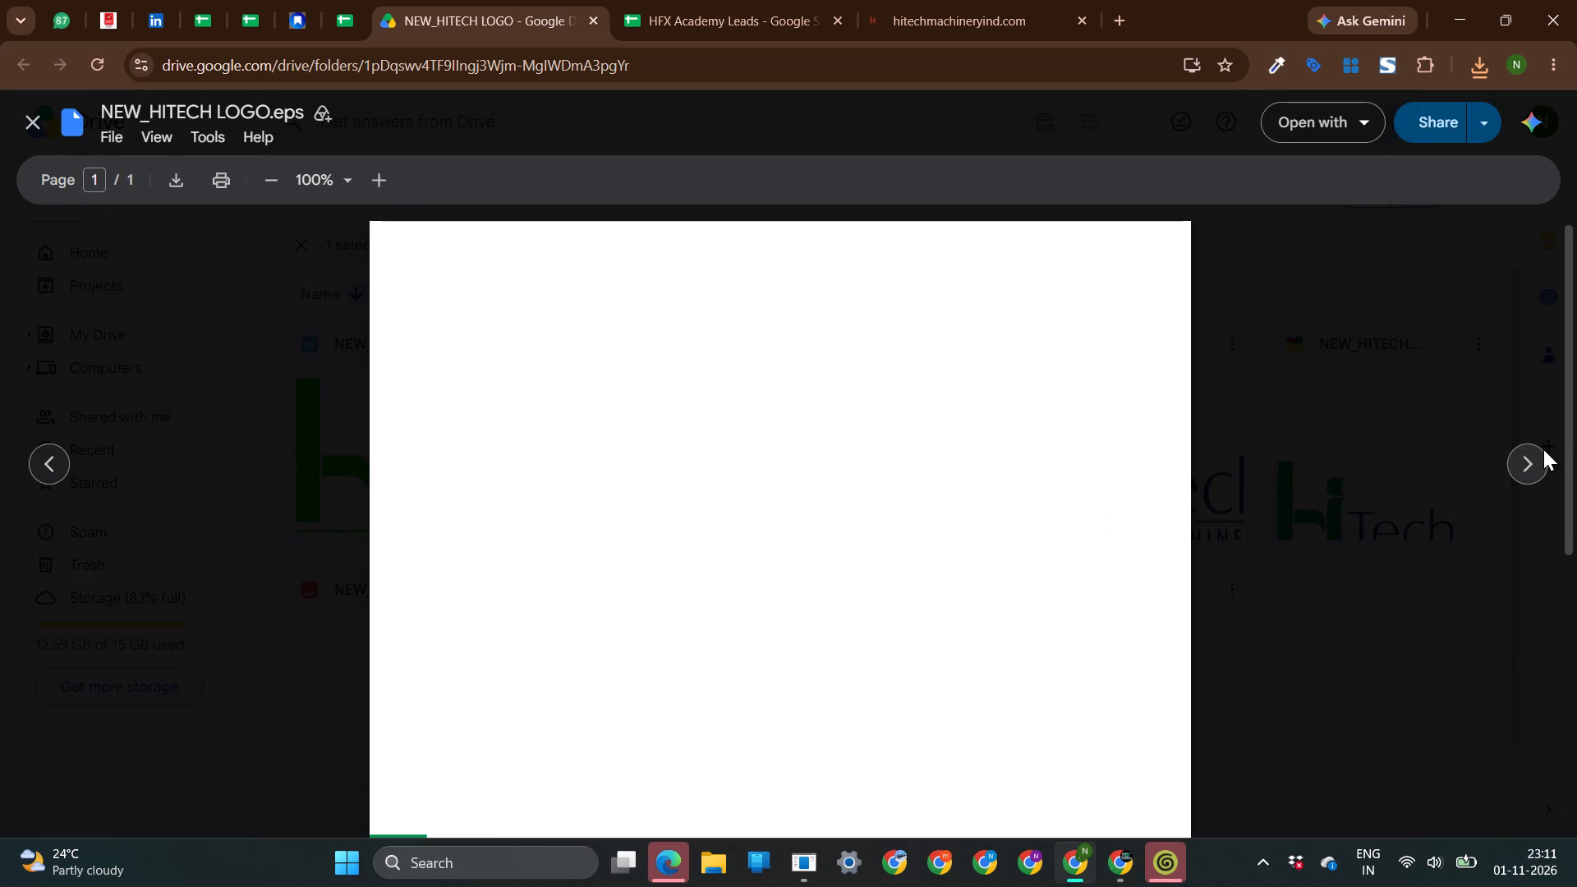
pyautogui.click(1530, 453)
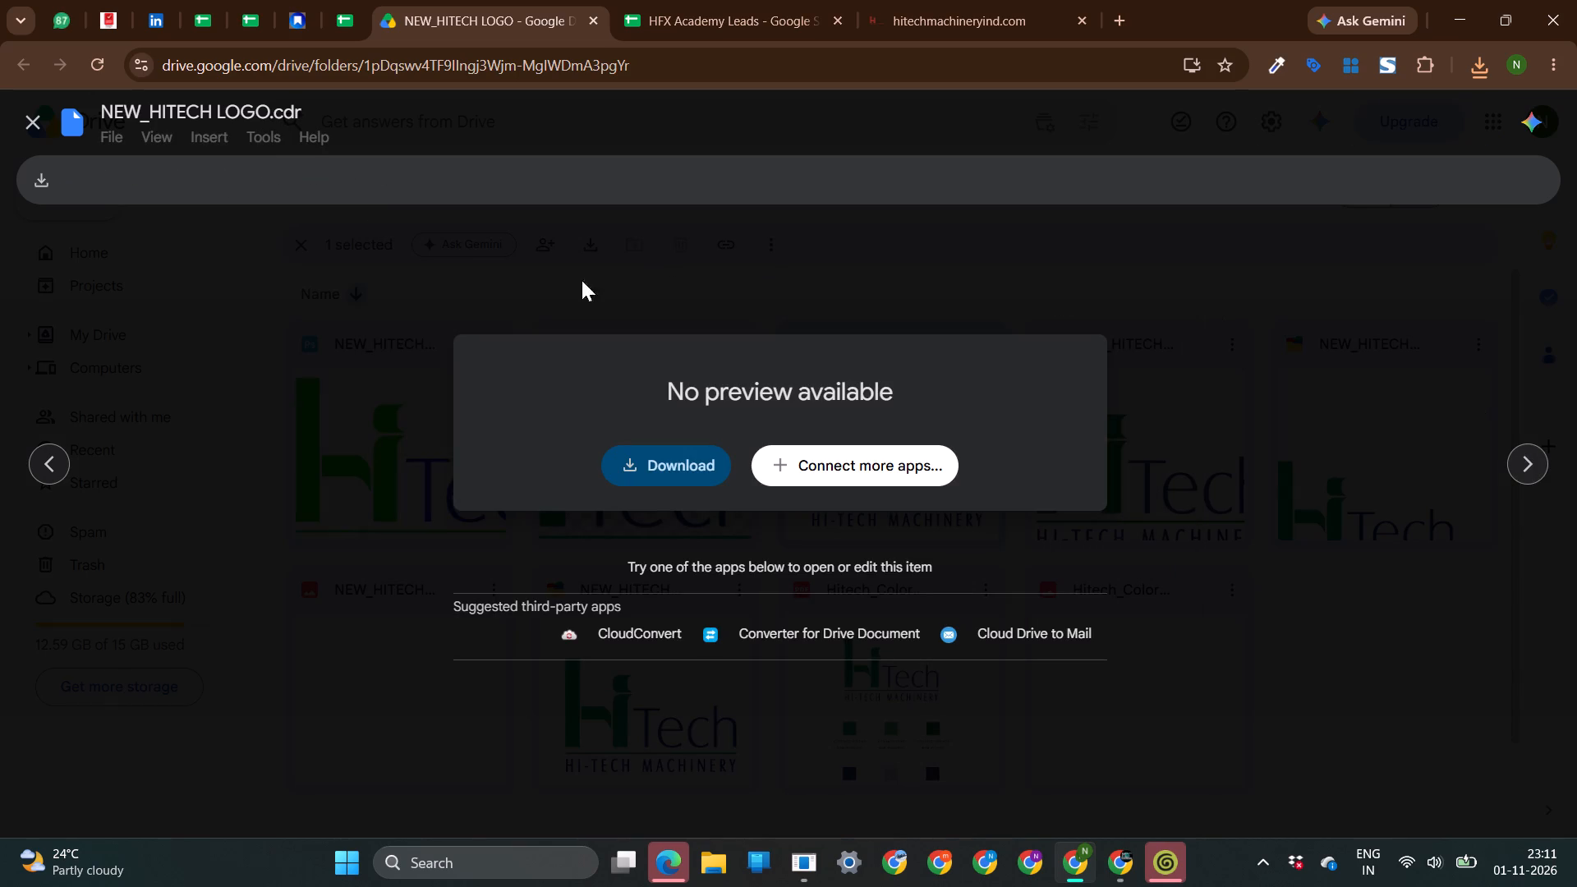
pyautogui.click(31, 122)
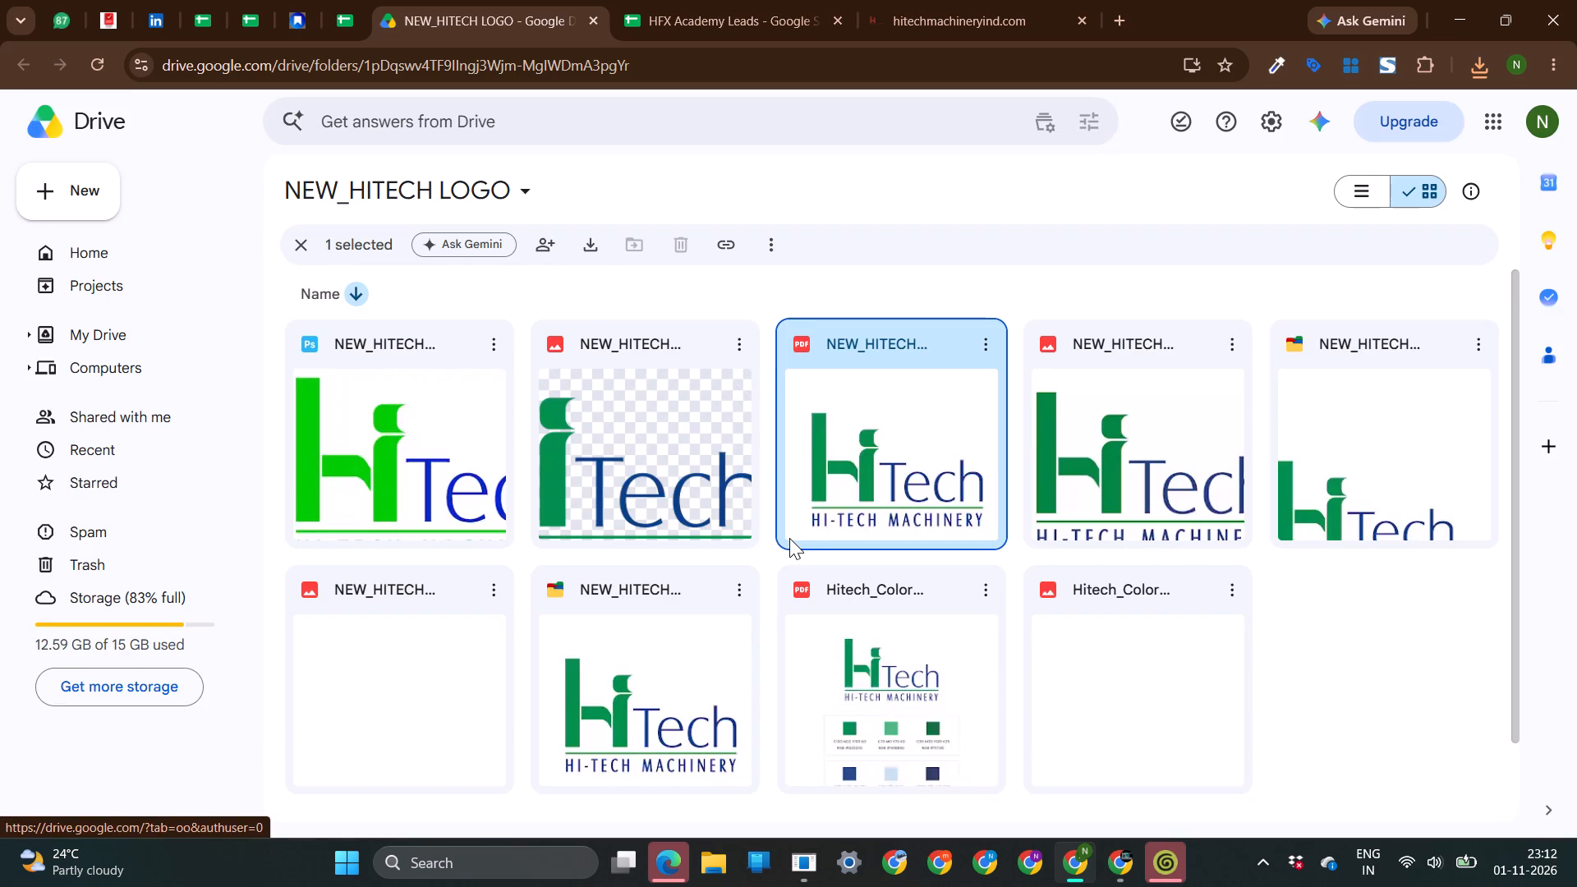
pyautogui.doubleClick(616, 485)
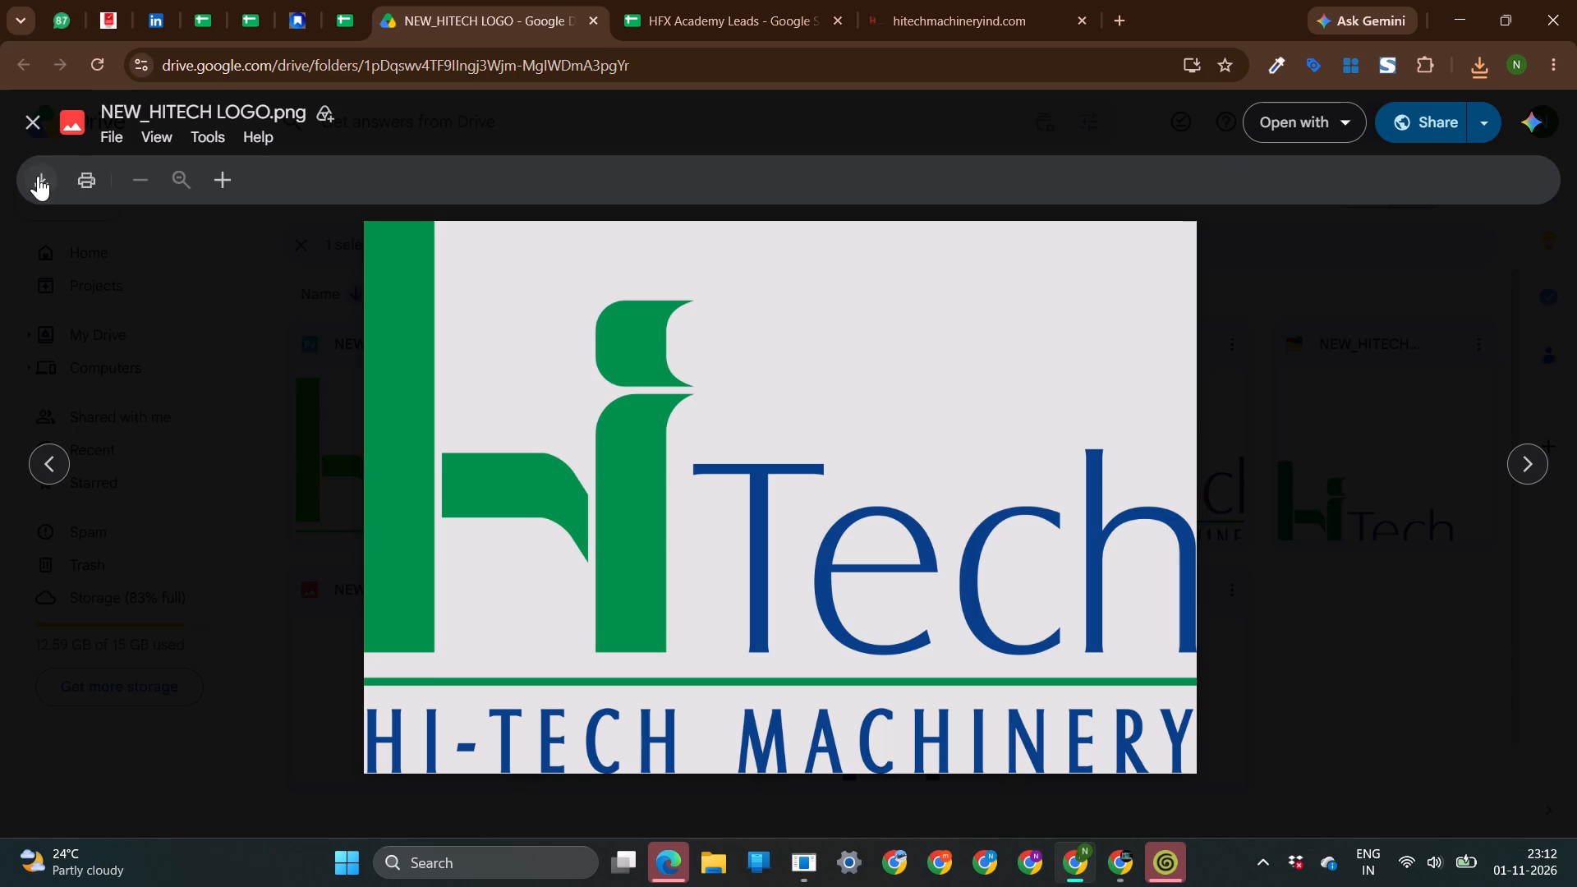
pyautogui.click(37, 126)
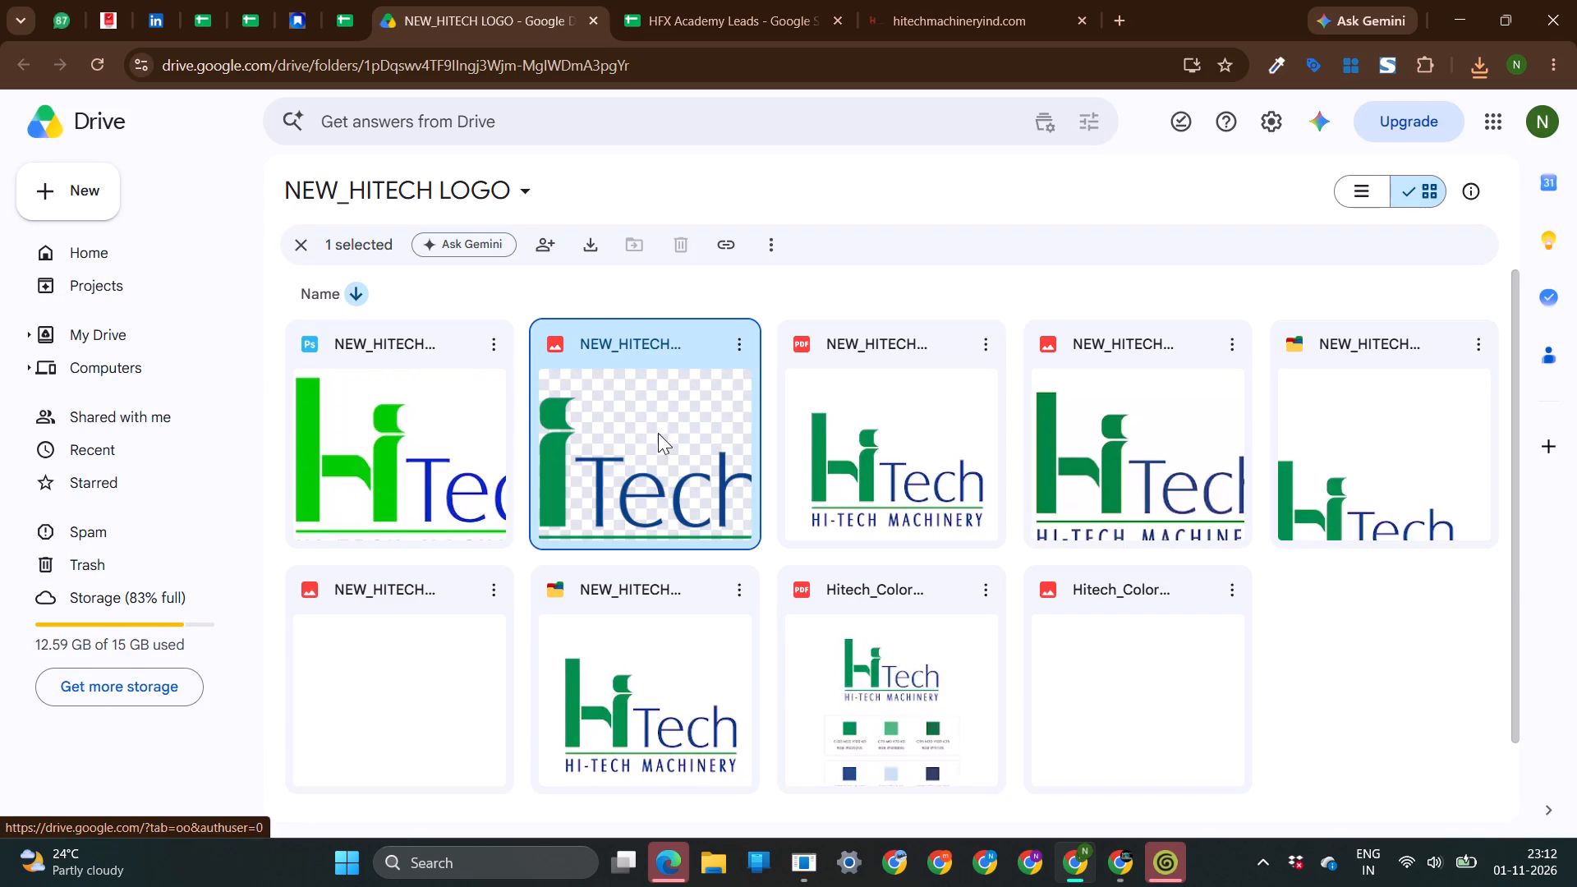
# Examine the header logo on the Hi-Tech Machinery website's home page, and return to the Drive logo folder.
pyautogui.click(906, 11)
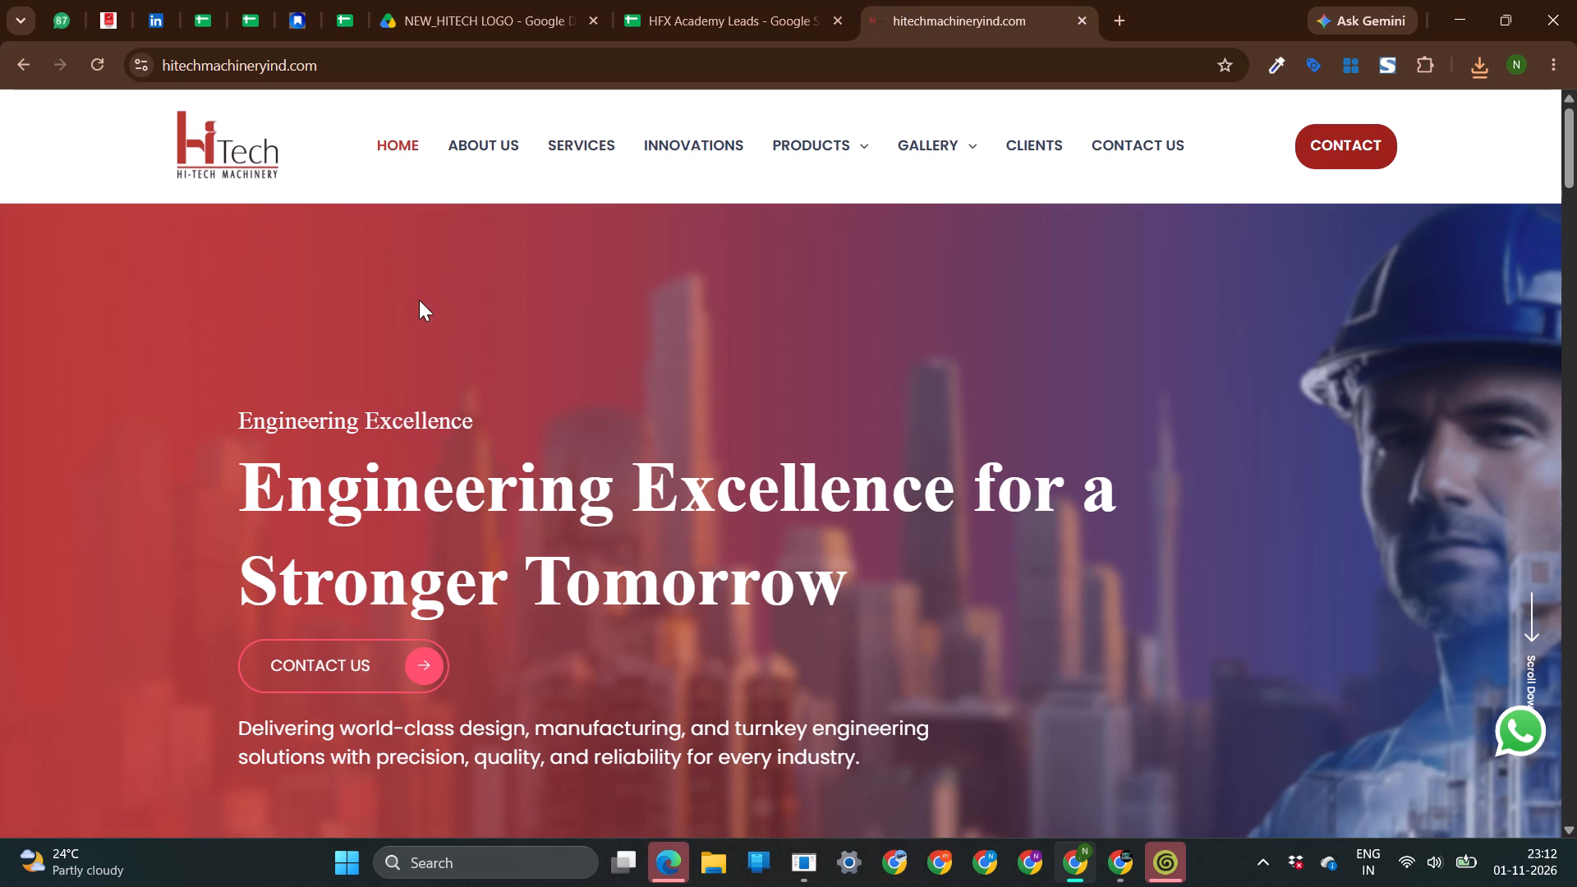
pyautogui.keyDown('ctrl'); pyautogui.scroll(12, 970, 0); pyautogui.keyUp('ctrl')
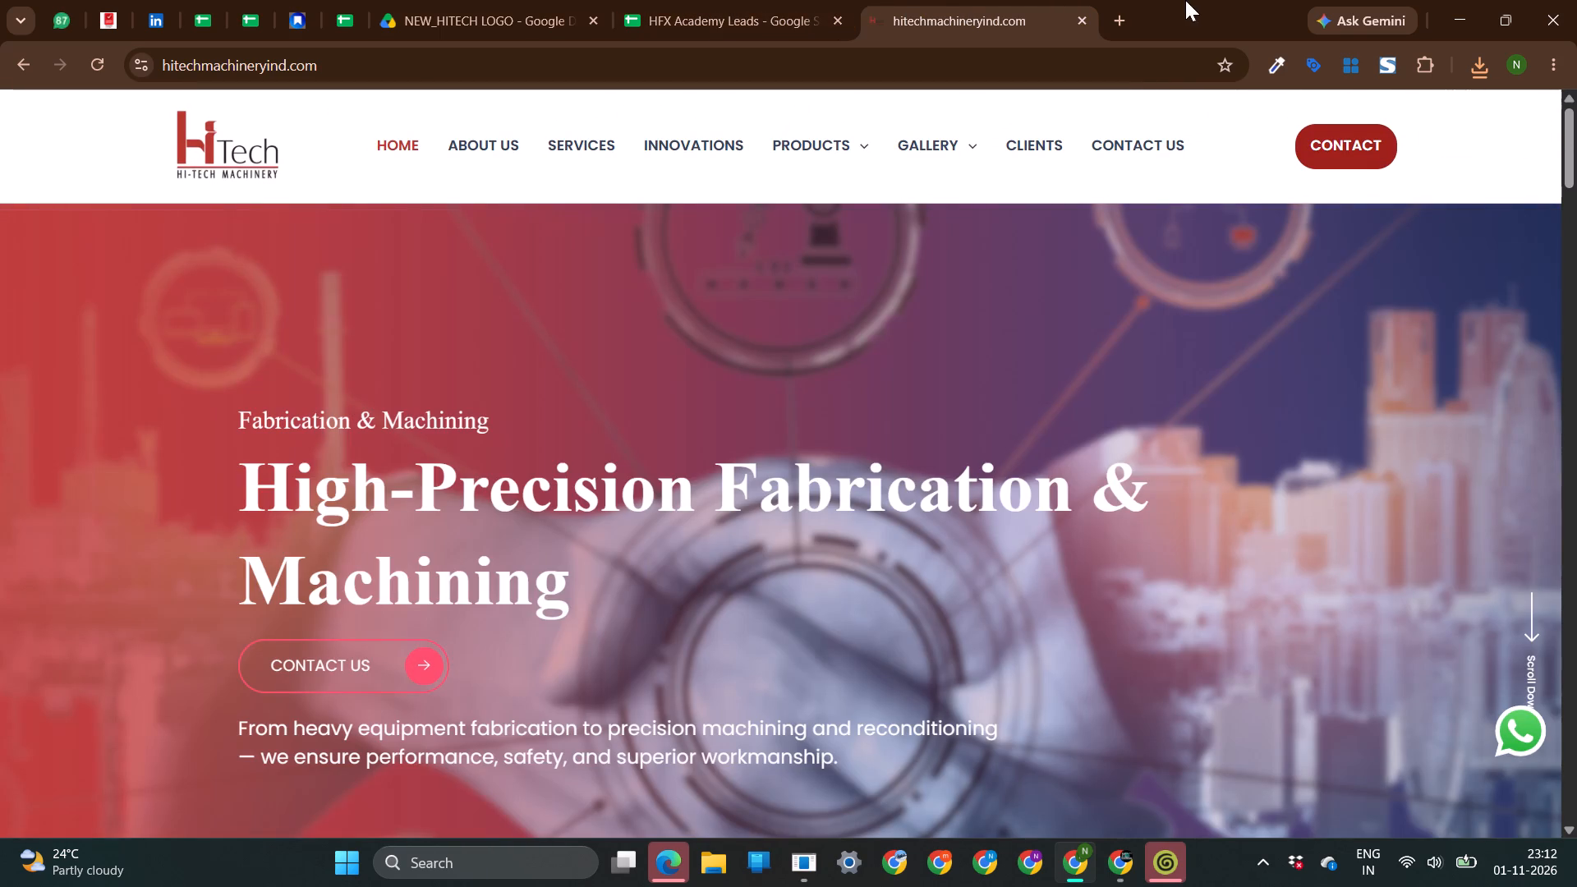
pyautogui.click(696, 5)
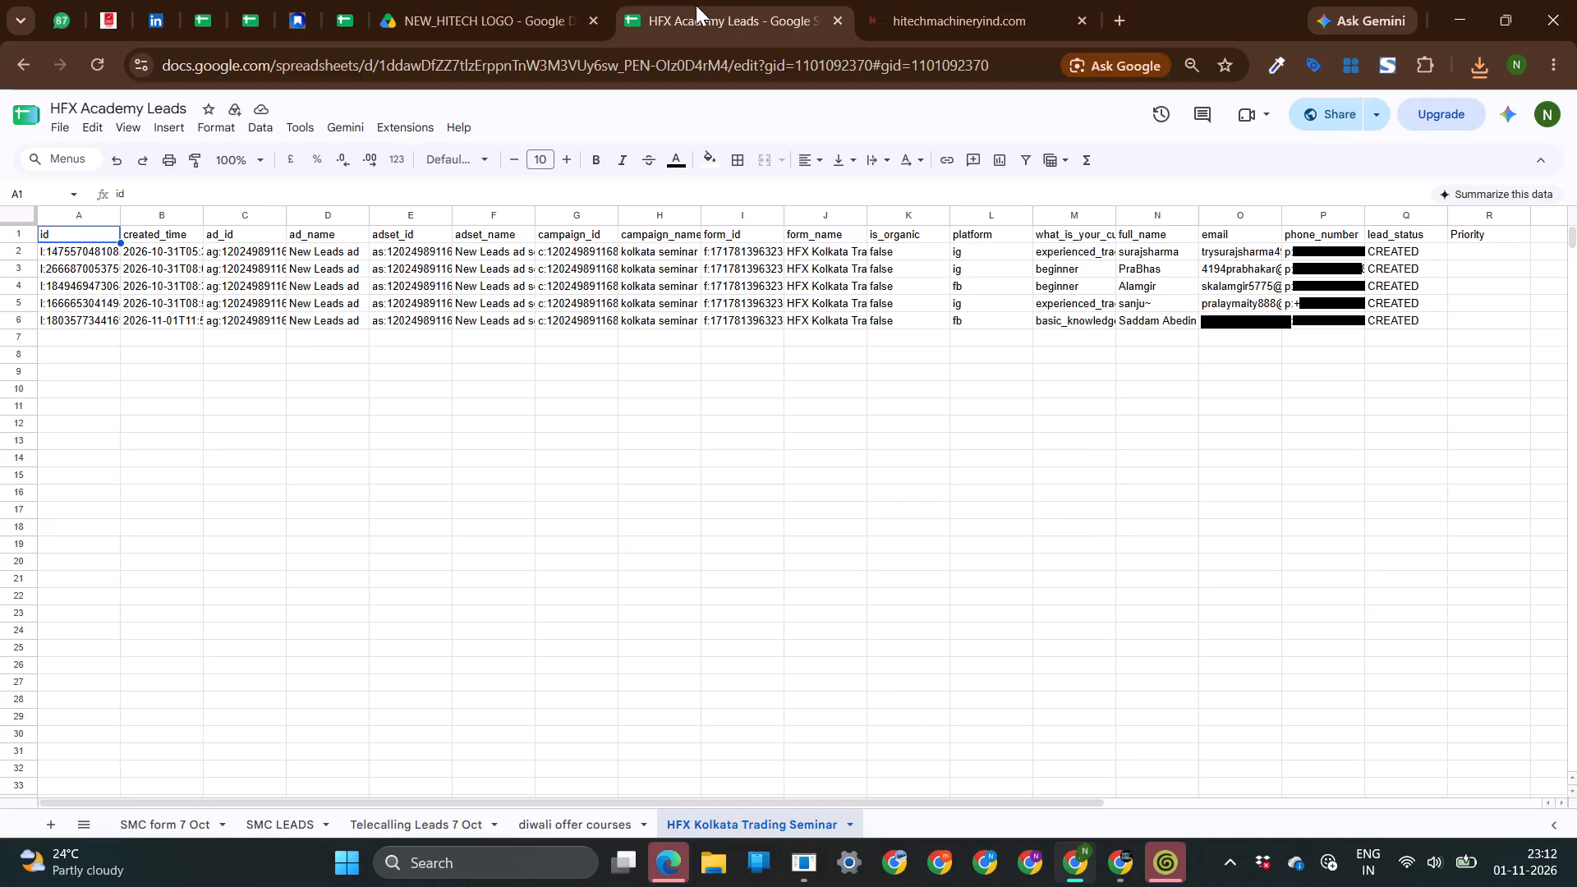
pyautogui.click(459, 0)
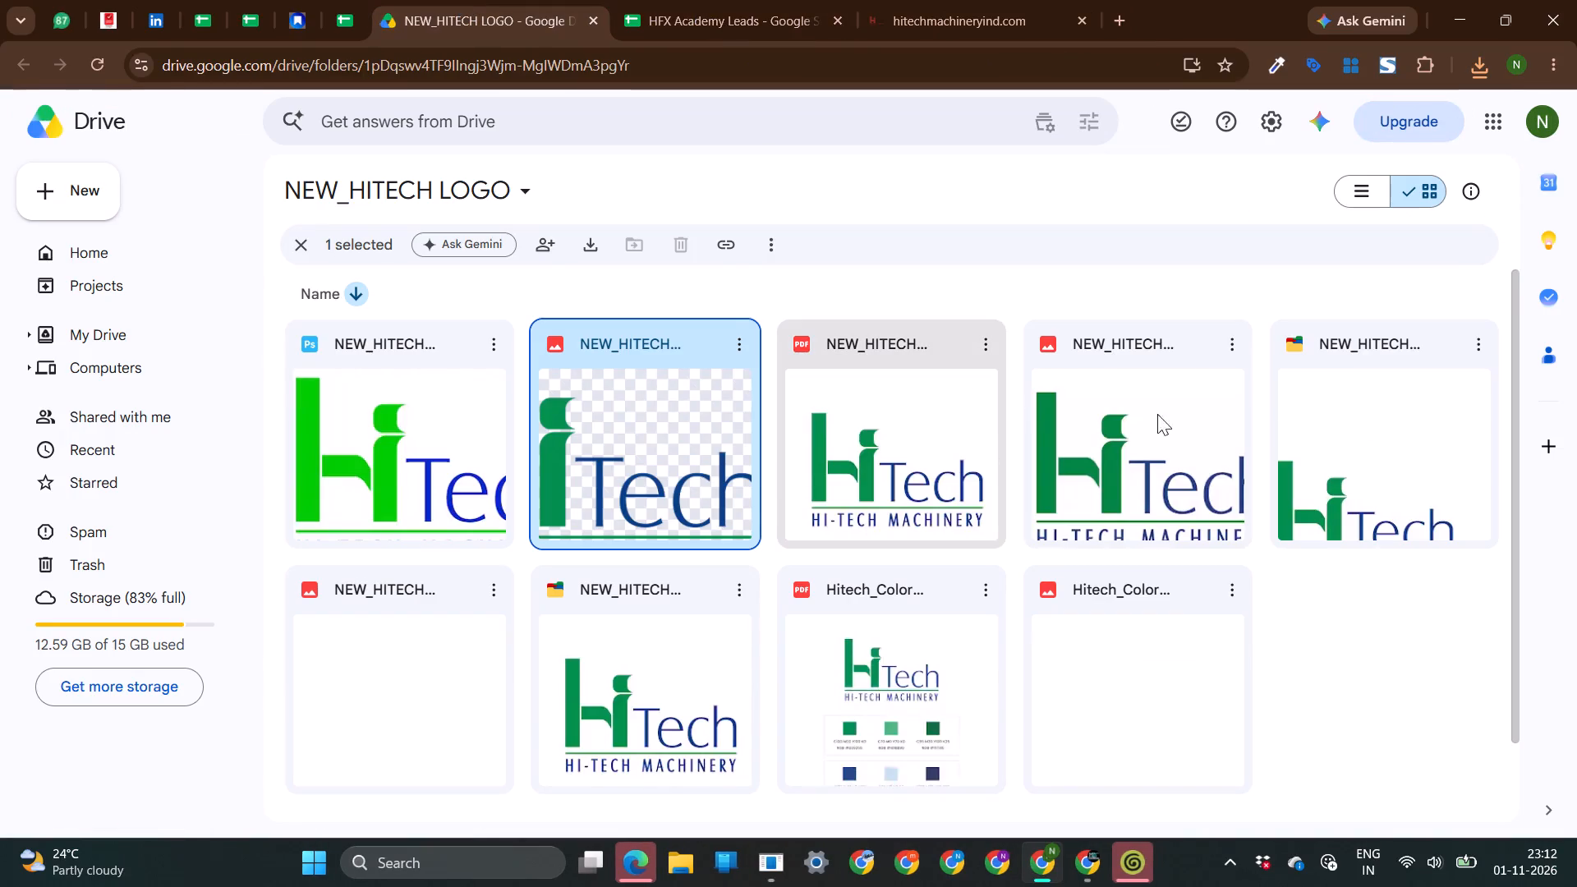
# Open canva.com in a new browser tab.
pyautogui.click(1128, 8)
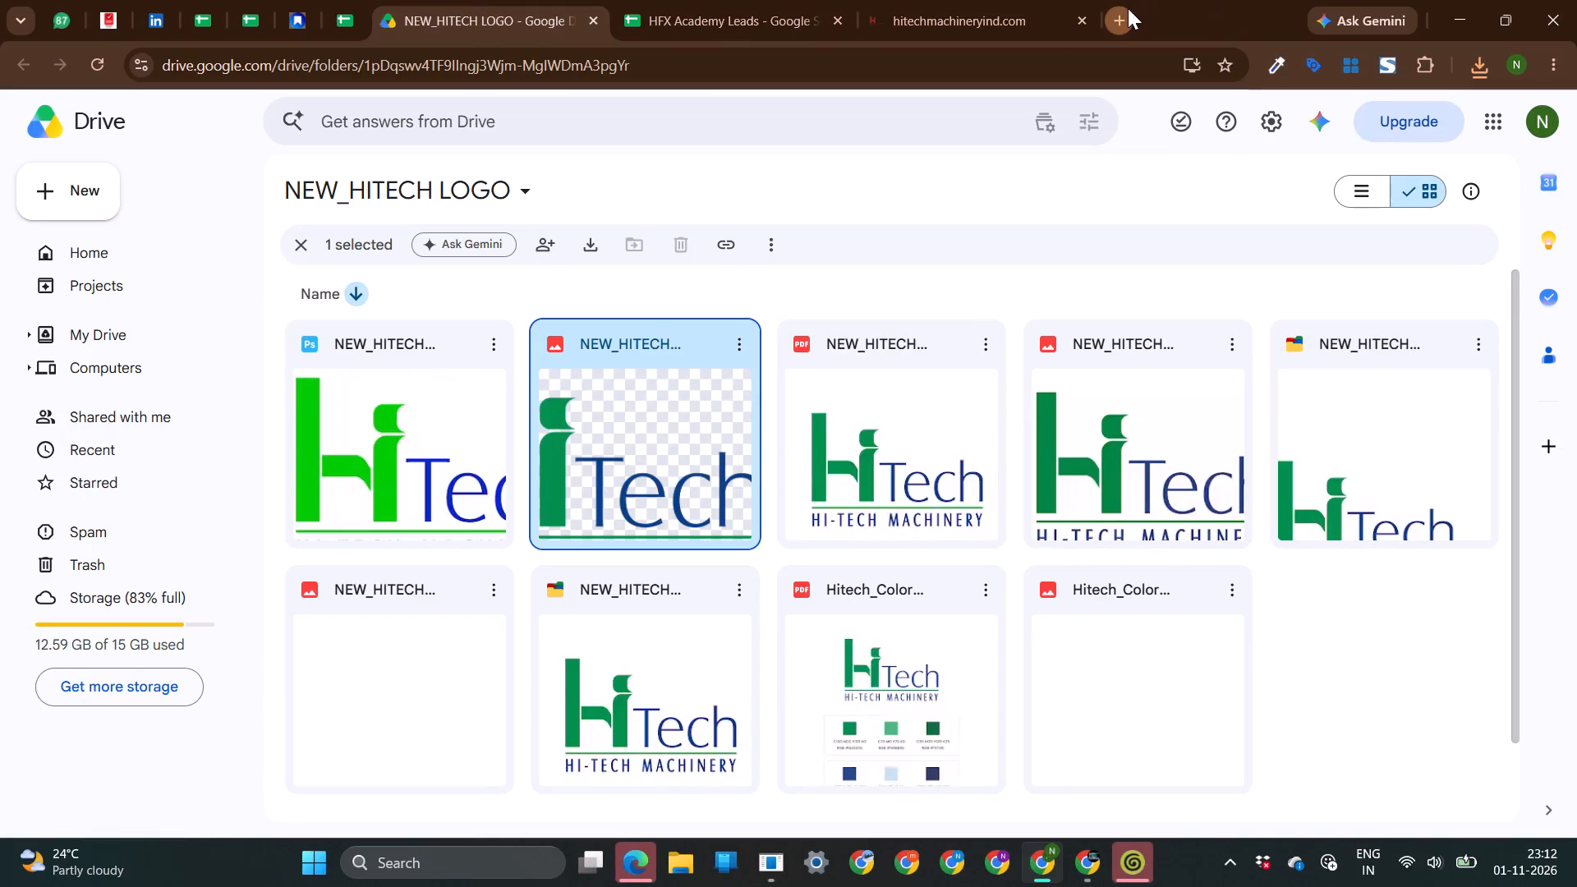
pyautogui.write('ca')
pyautogui.press('Return')
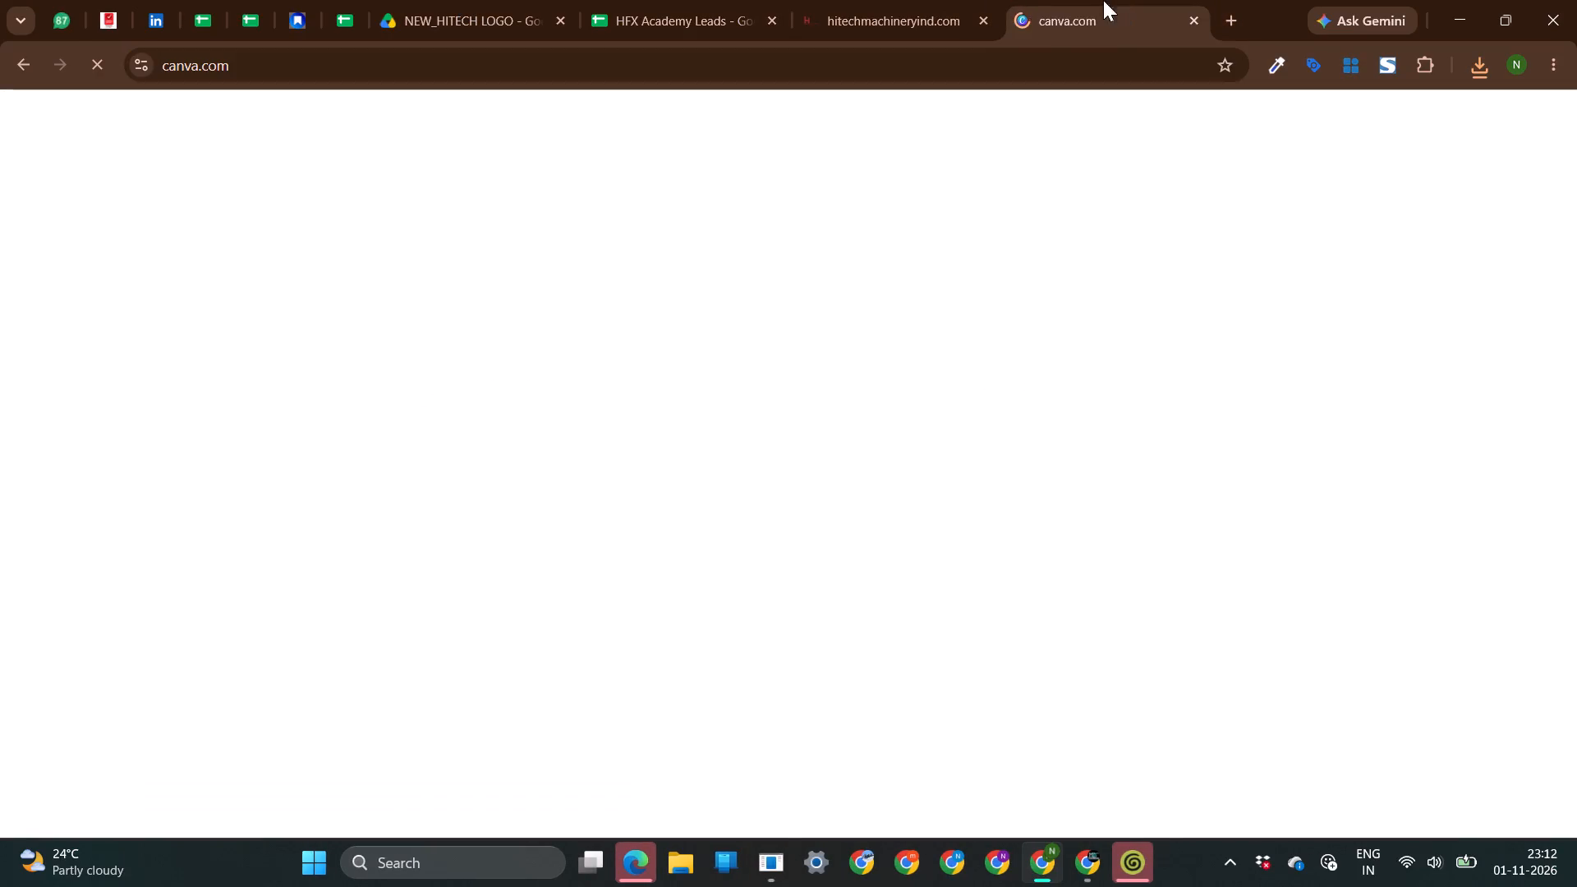
pyautogui.click(895, 1)
pyautogui.click(717, 0)
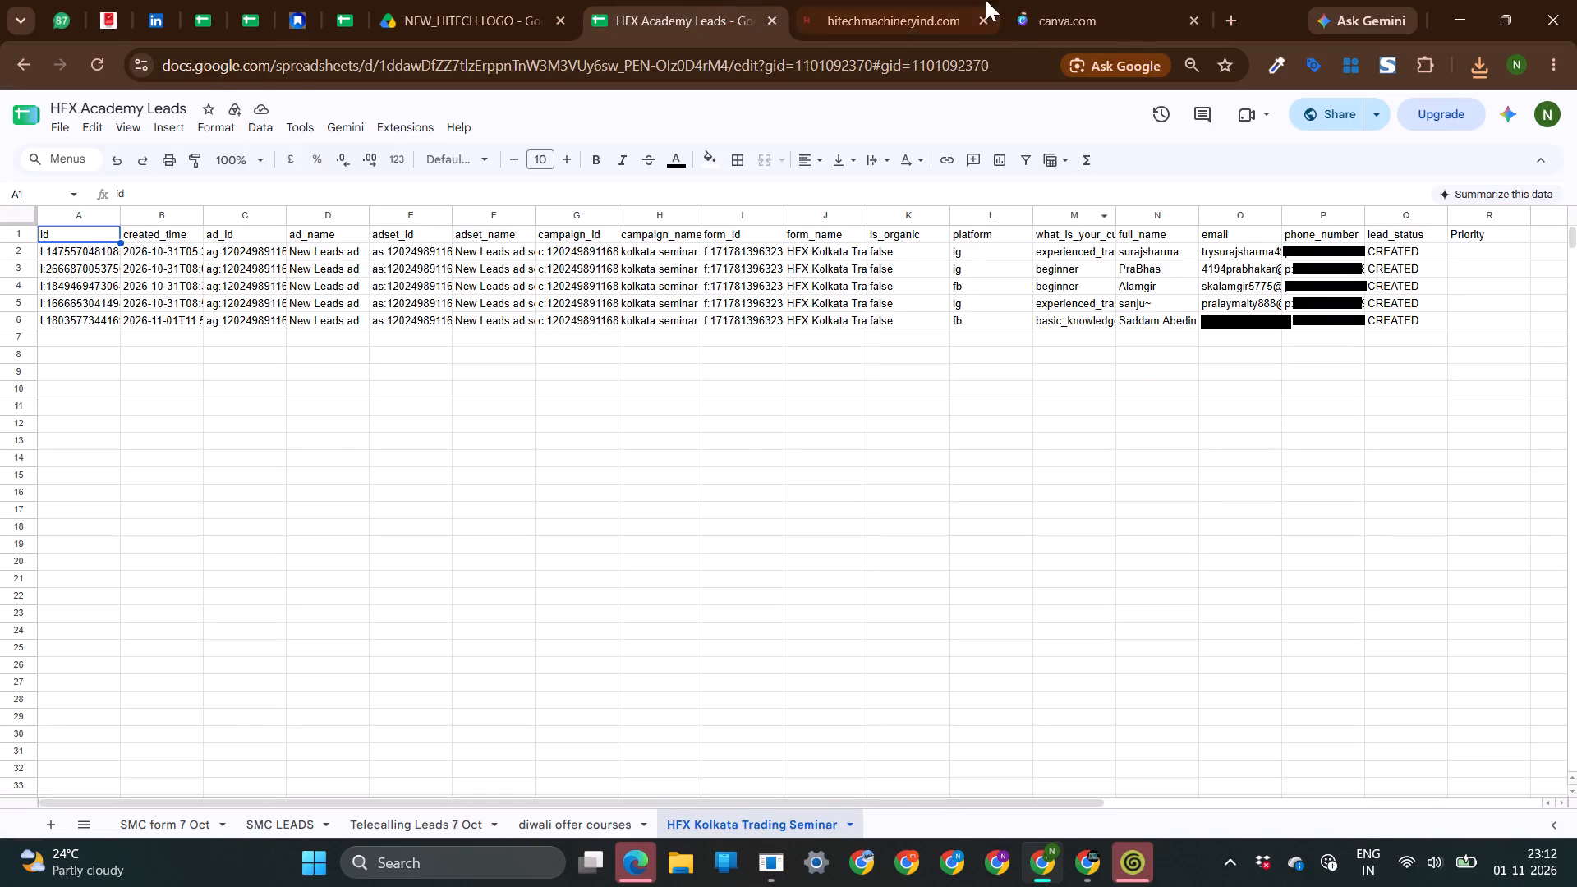
pyautogui.click(980, 7)
pyautogui.click(1103, 2)
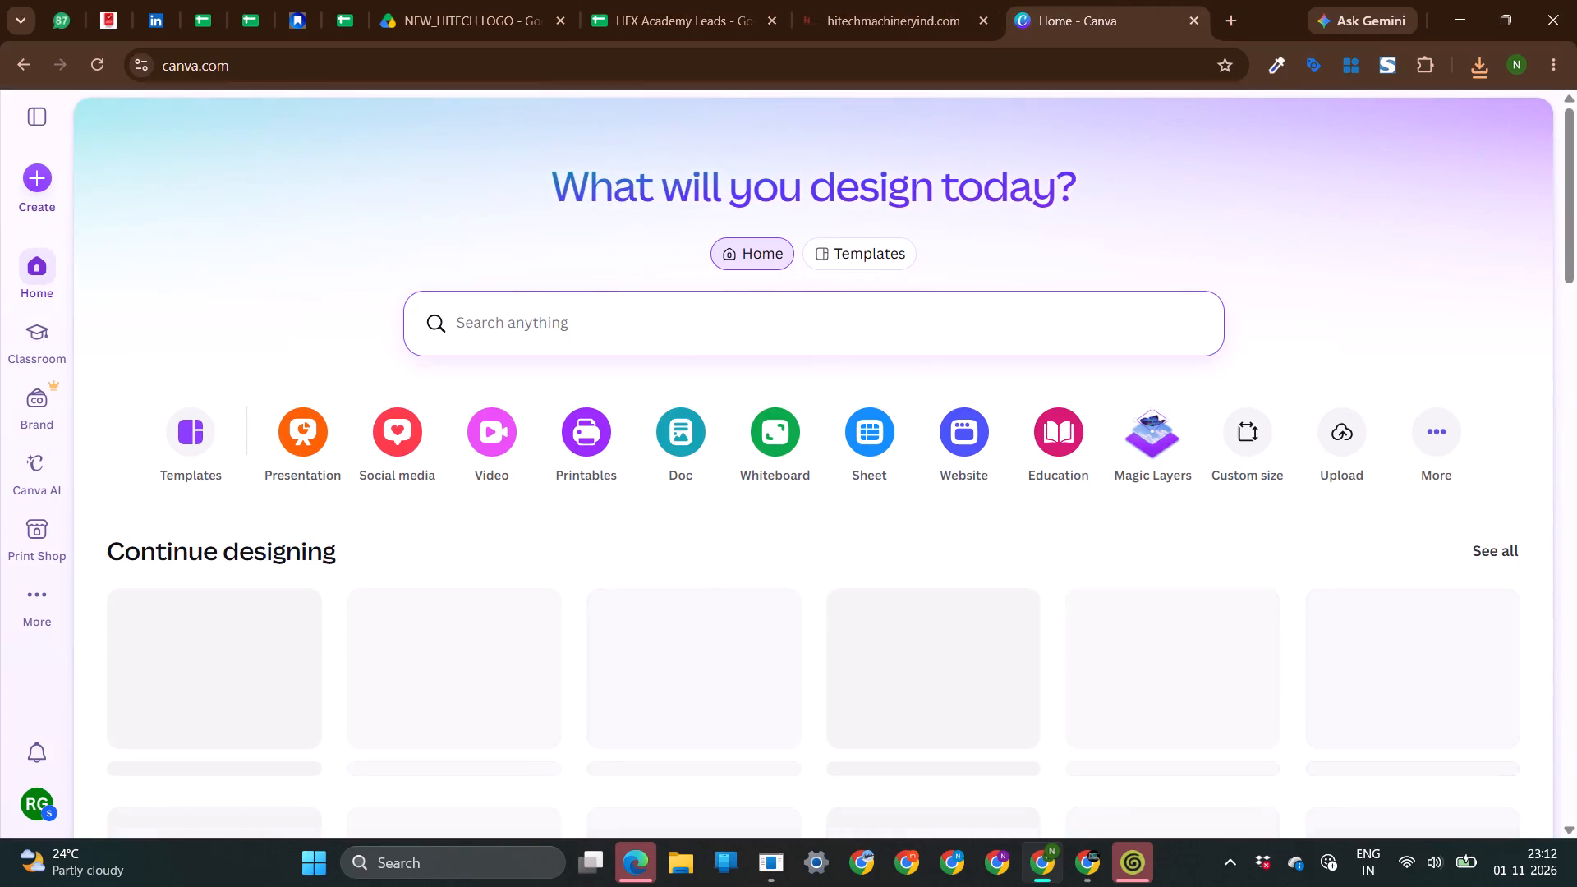
# Enter "logo" in Canva's home search without running it, and look through the recent designs.
pyautogui.click(593, 339)
pyautogui.write('logo')
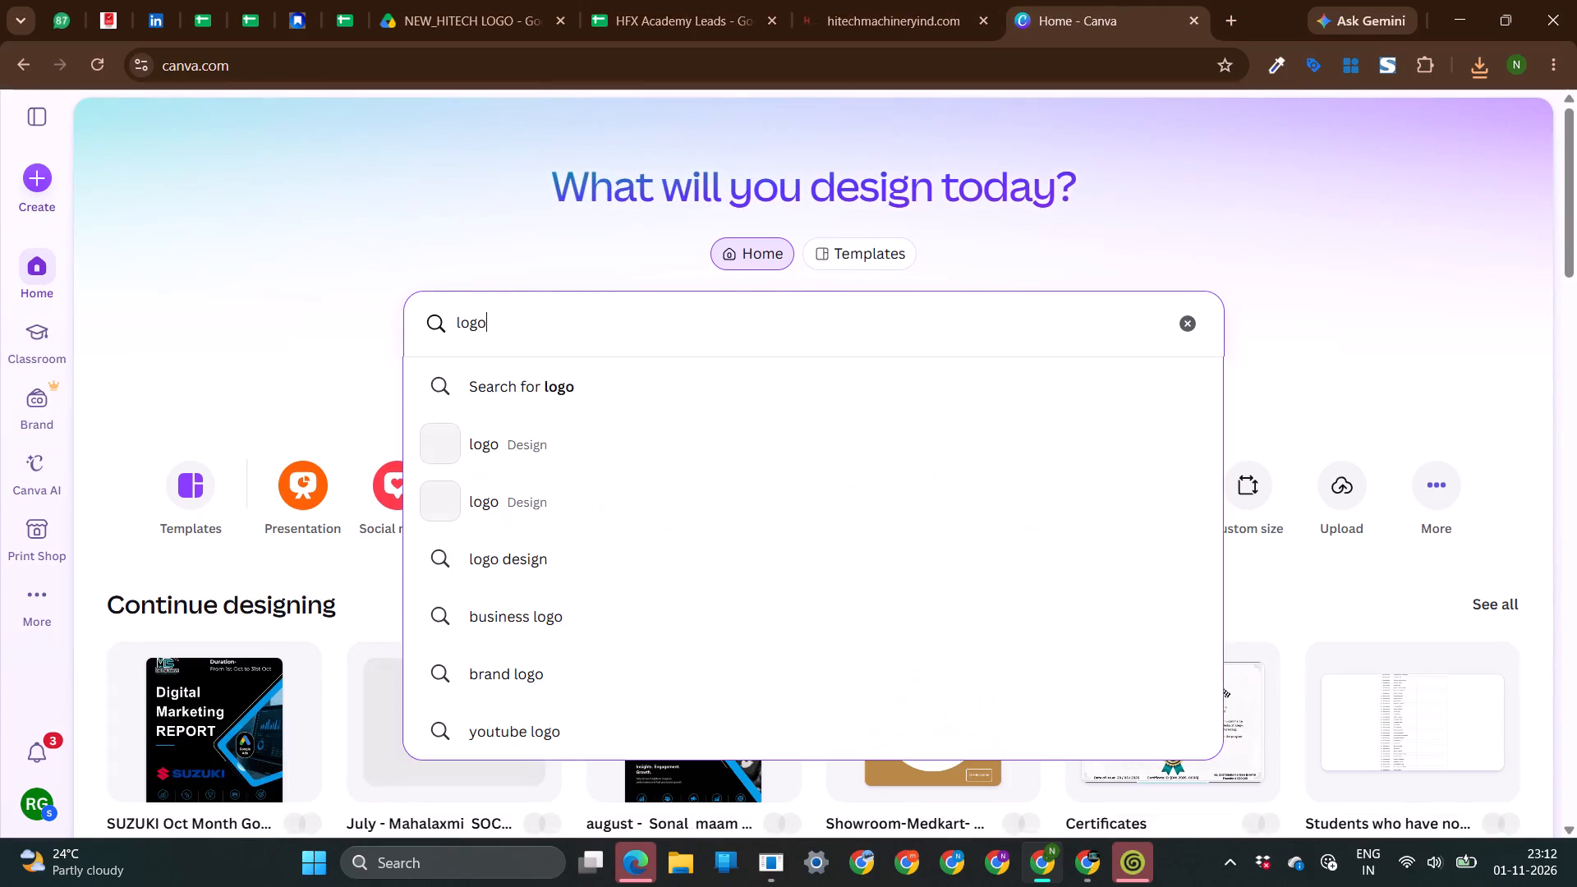
pyautogui.click(215, 347)
pyautogui.scroll(-3, 587, 697)
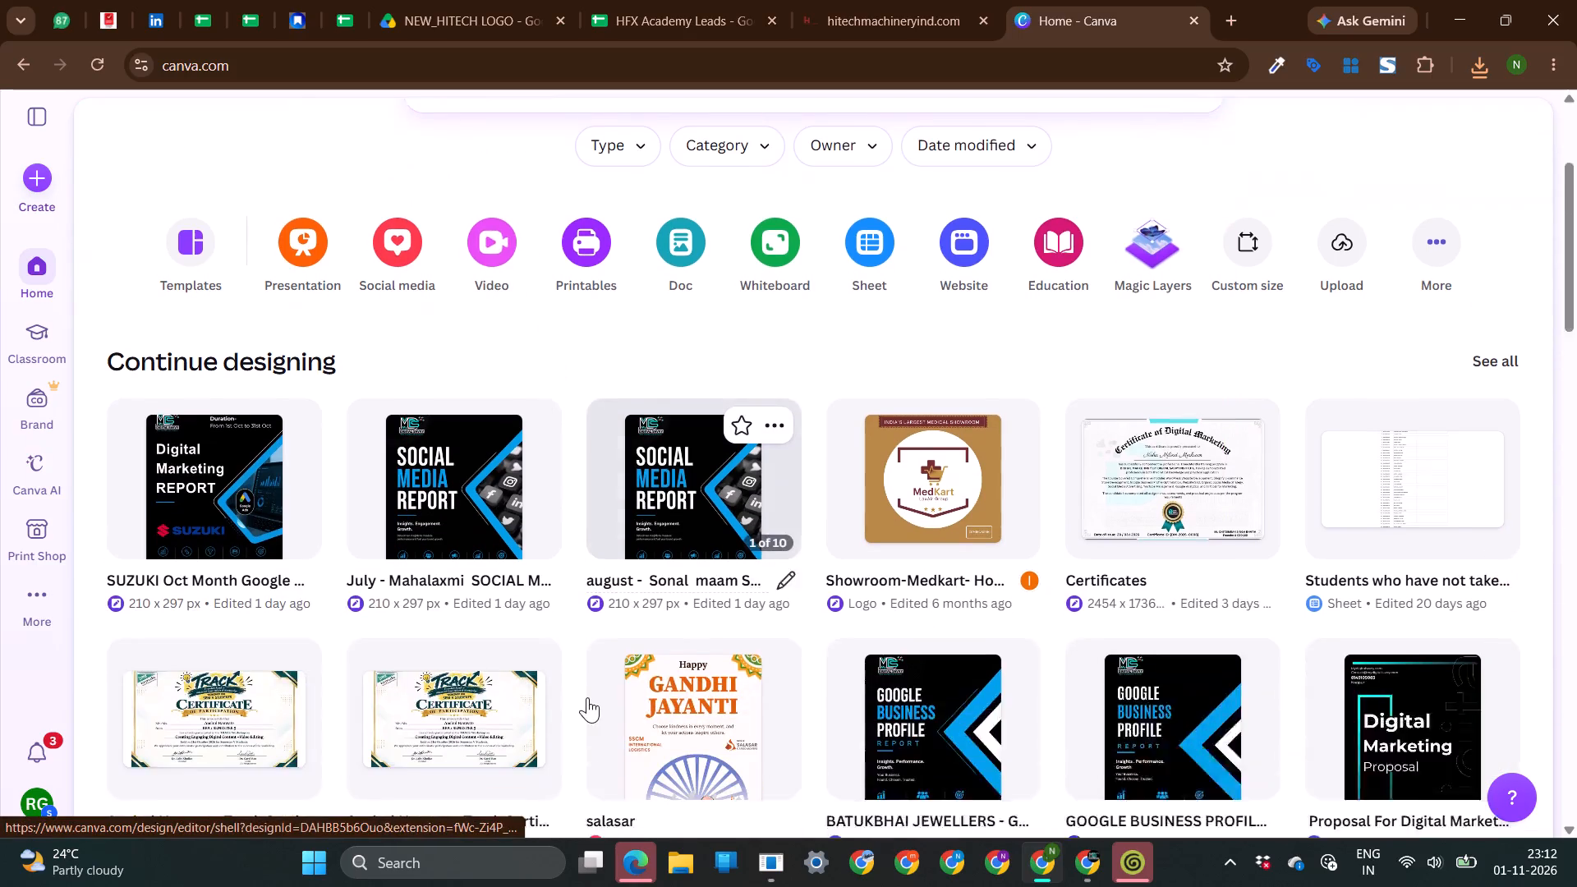
pyautogui.scroll(-1, 587, 697)
pyautogui.scroll(2, 587, 697)
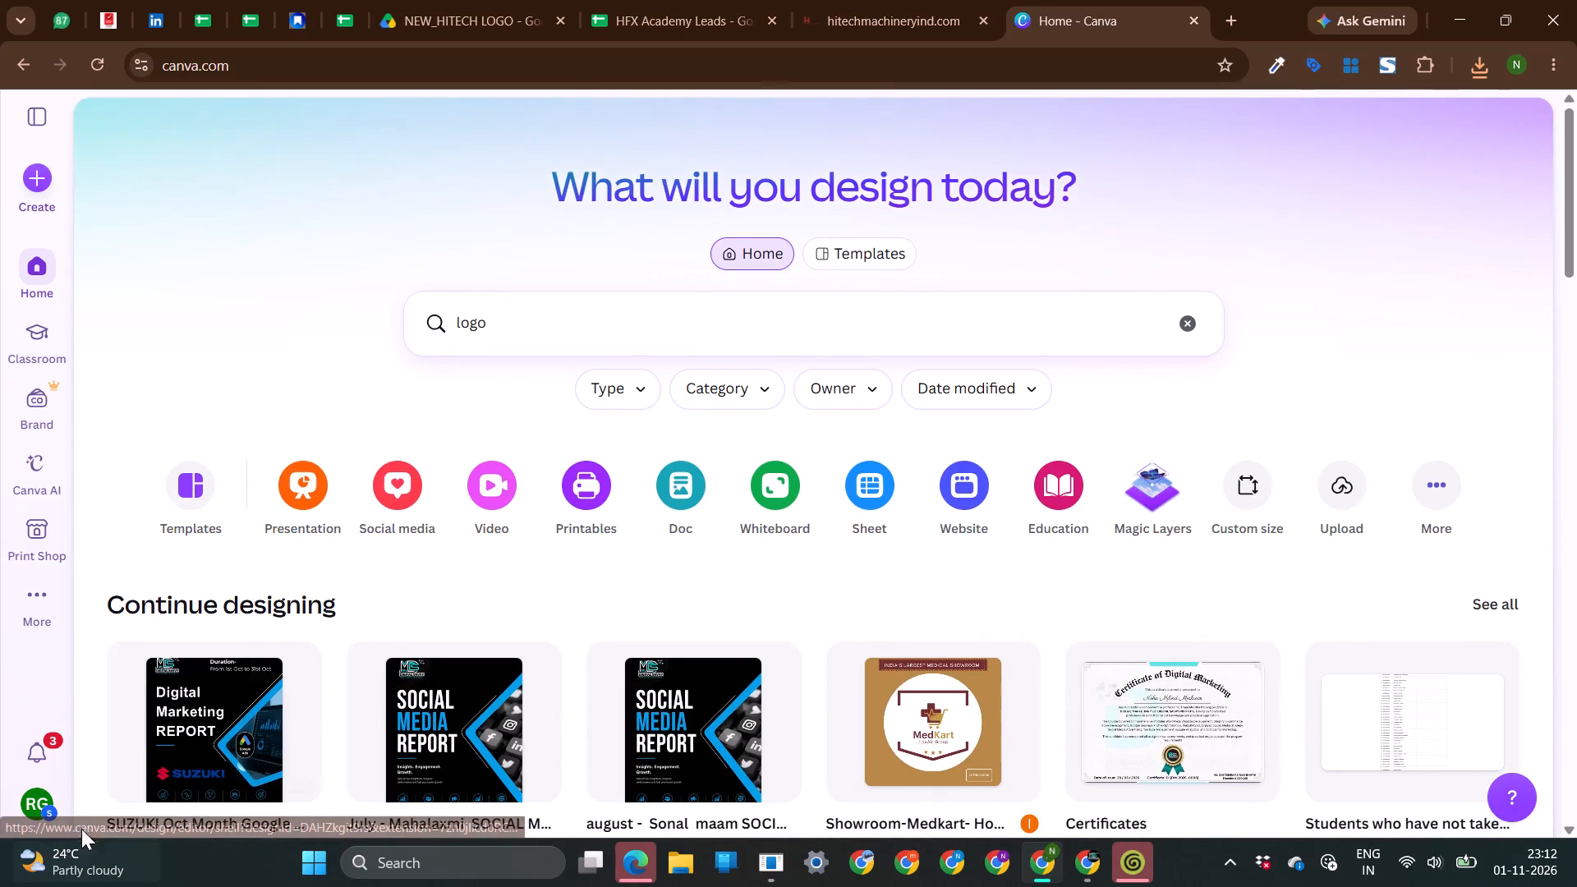
# Switch the Canva account to the team on the Education plan.
pyautogui.click(48, 814)
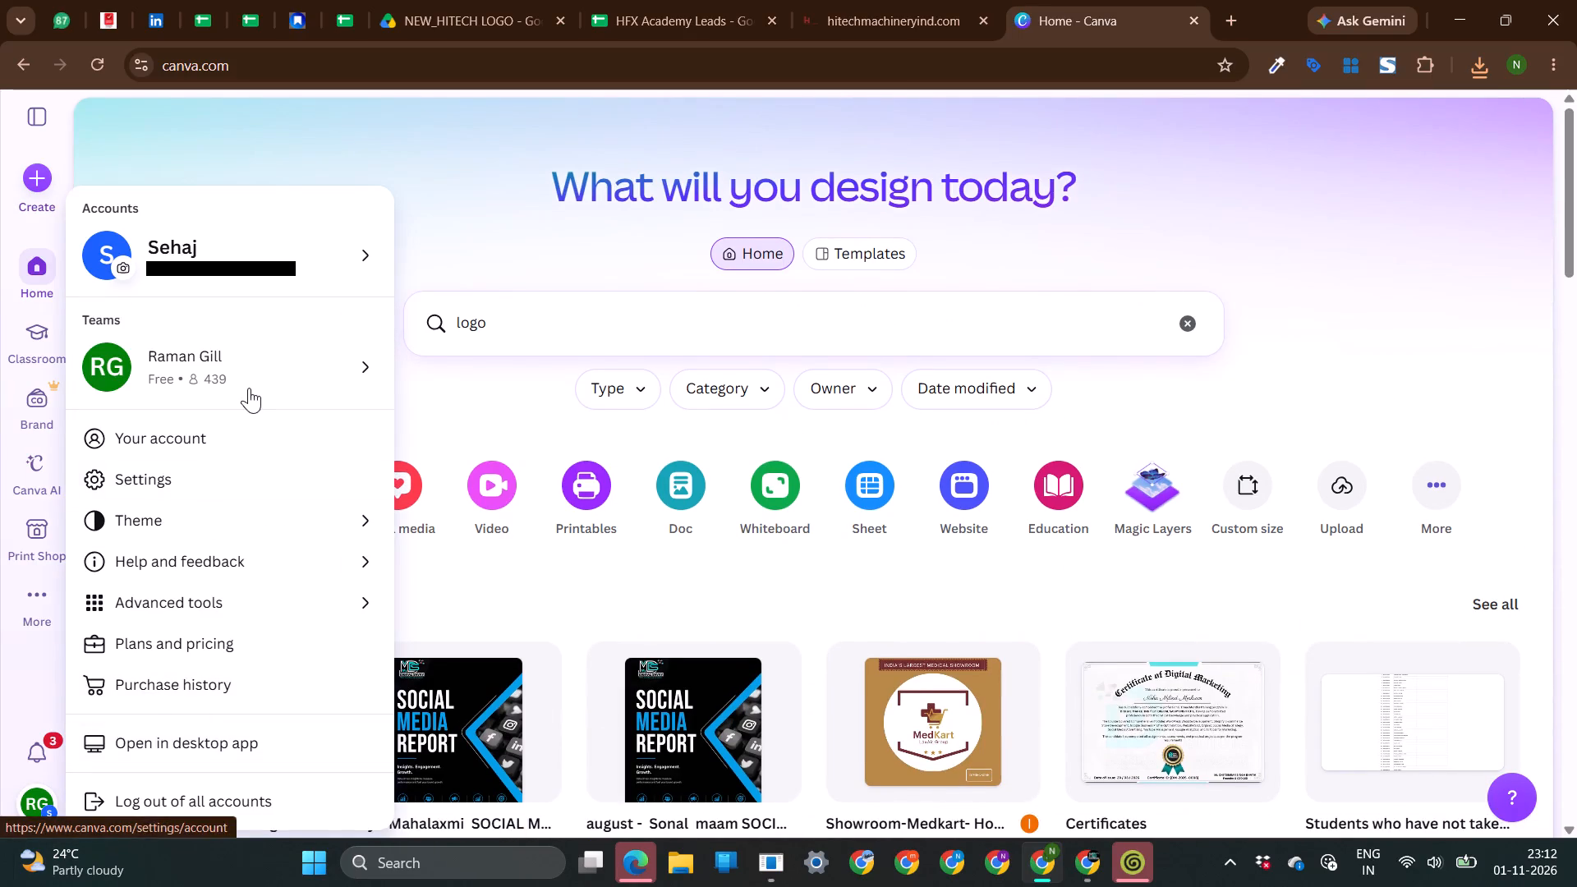
pyautogui.click(259, 380)
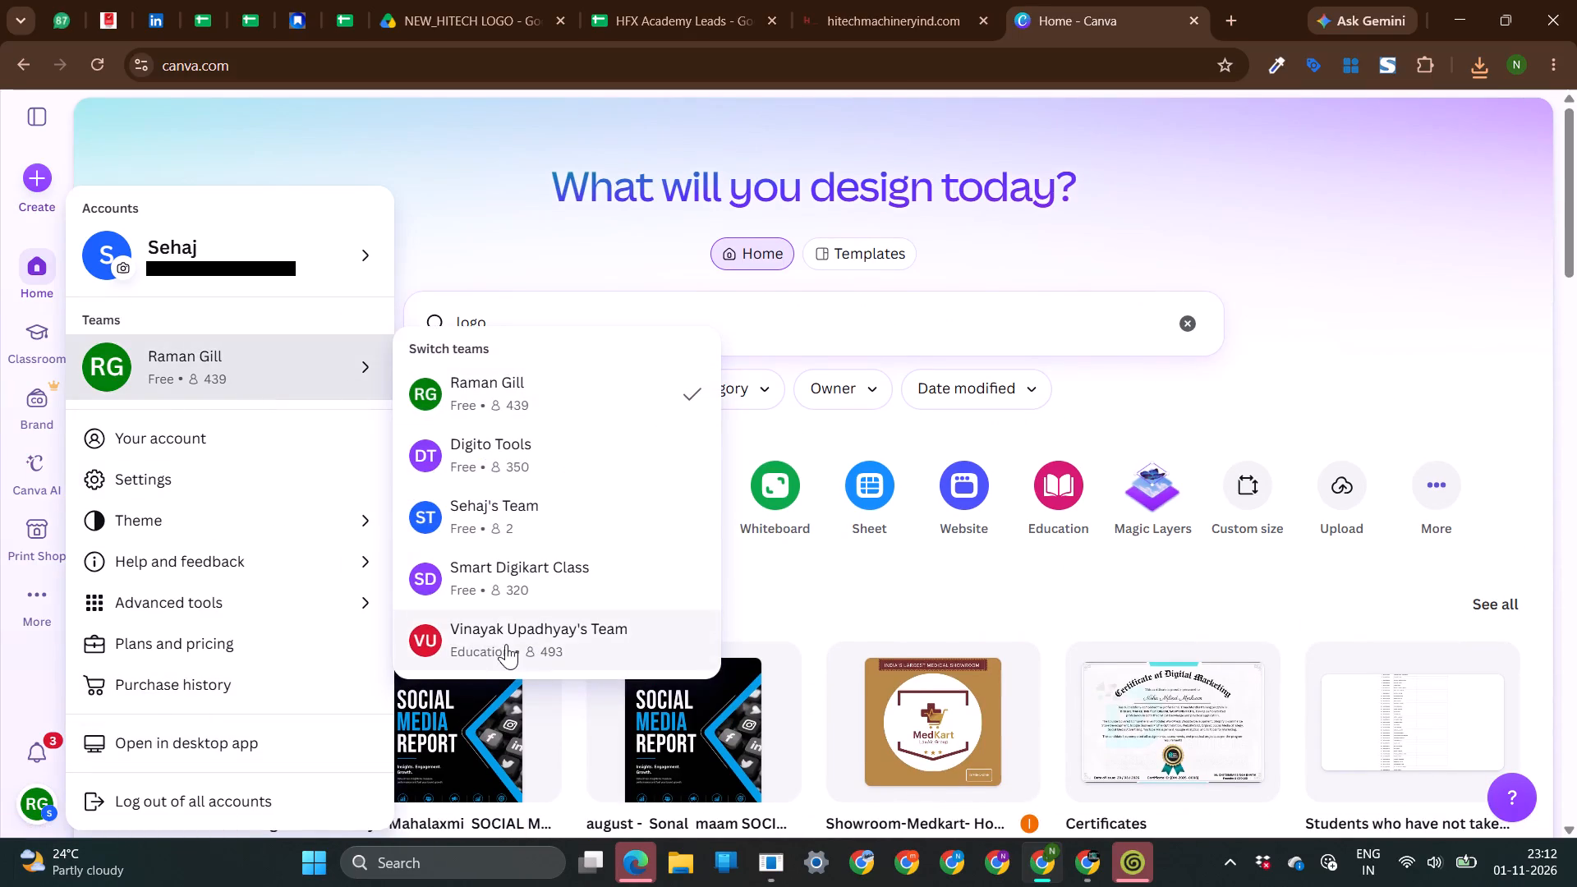
pyautogui.click(505, 641)
# Return to the Drive logo folder and preview NEW_HITECH LOGO.pdf.
pyautogui.click(945, 2)
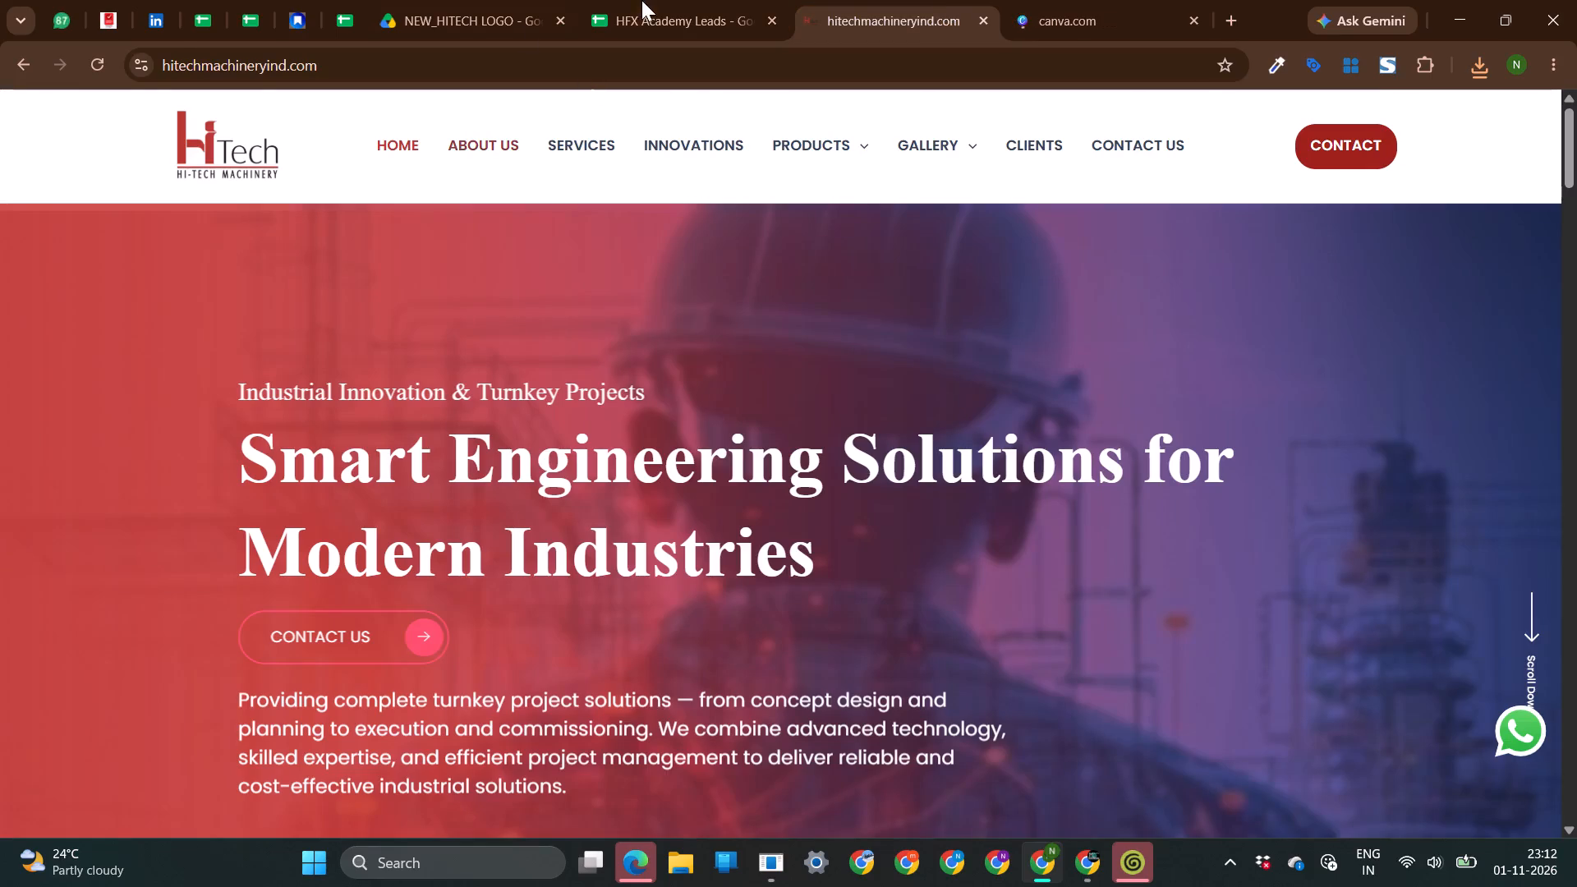
pyautogui.click(642, 2)
pyautogui.click(518, 2)
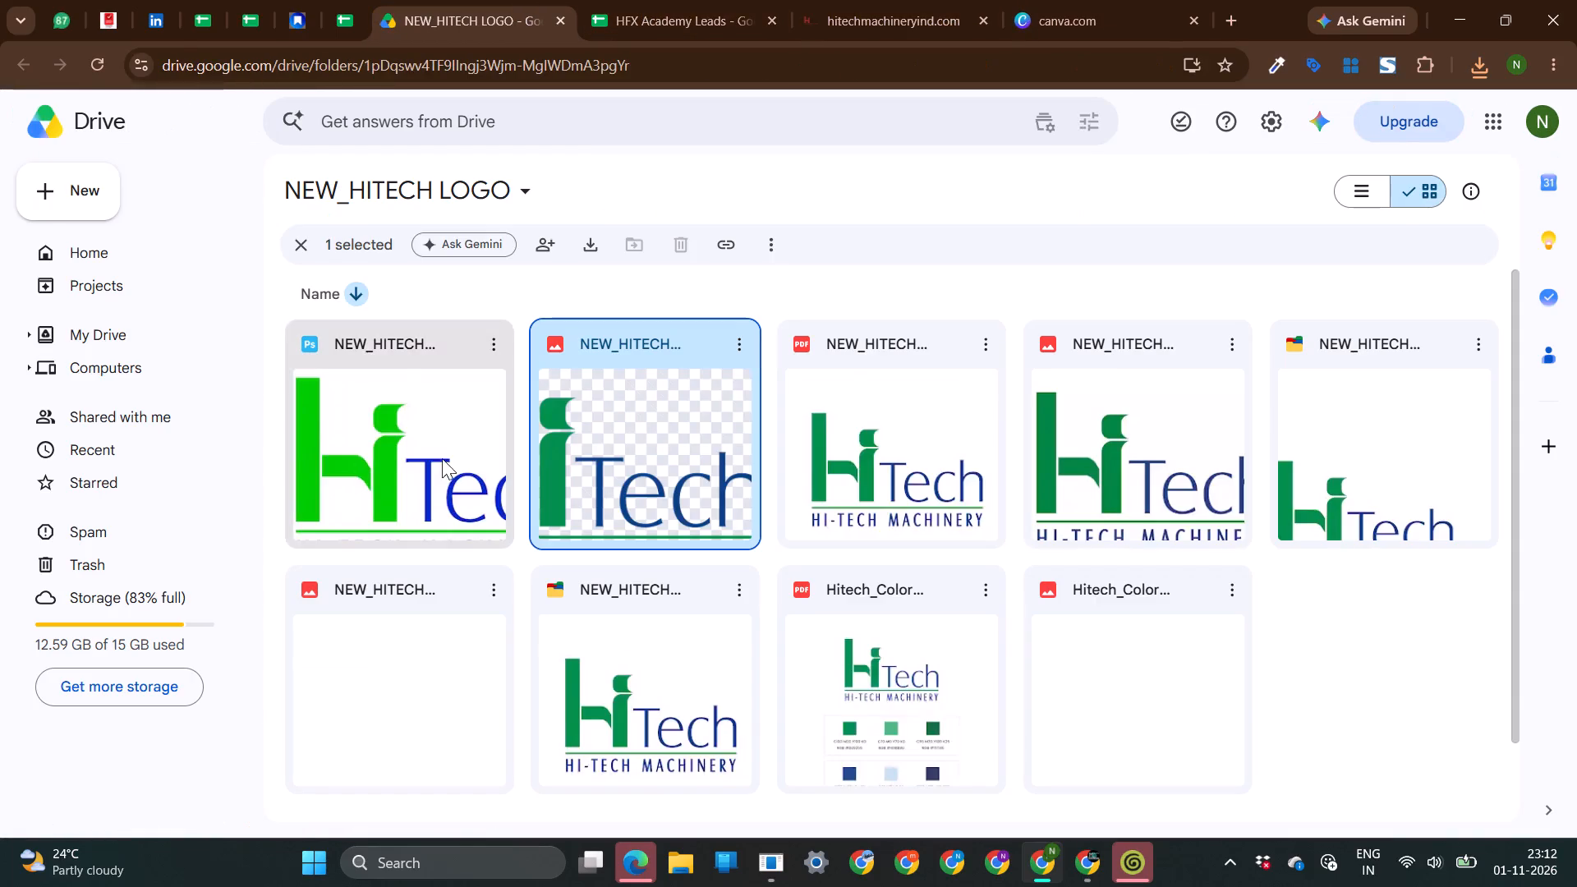
pyautogui.doubleClick(890, 460)
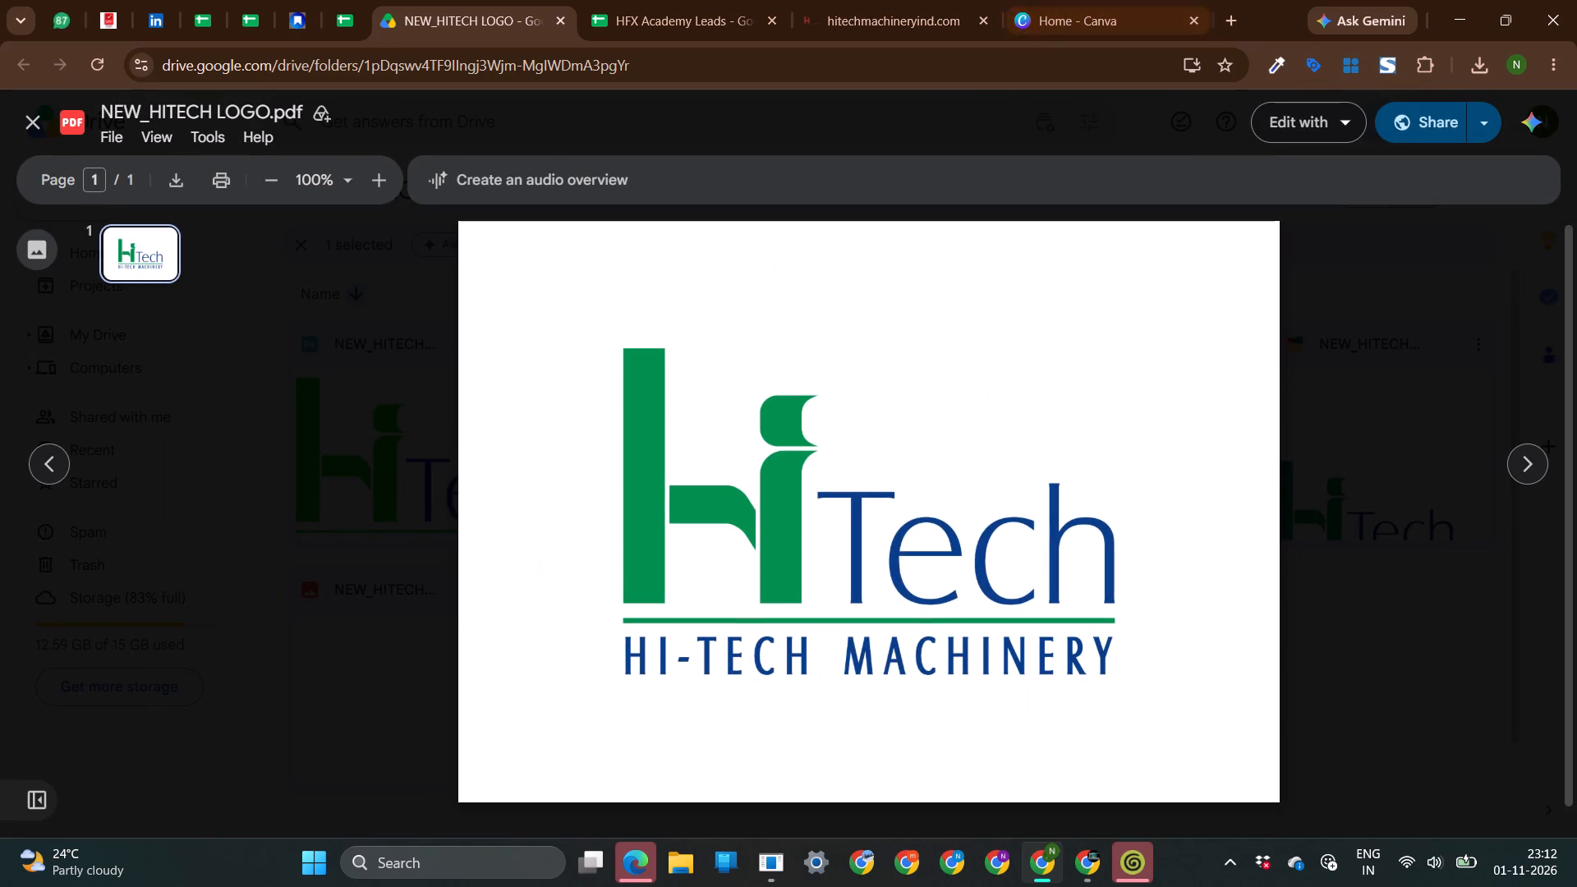
# Return to the Canva home page and search for "logo".
pyautogui.click(1161, 18)
pyautogui.scroll(-2, 648, 478)
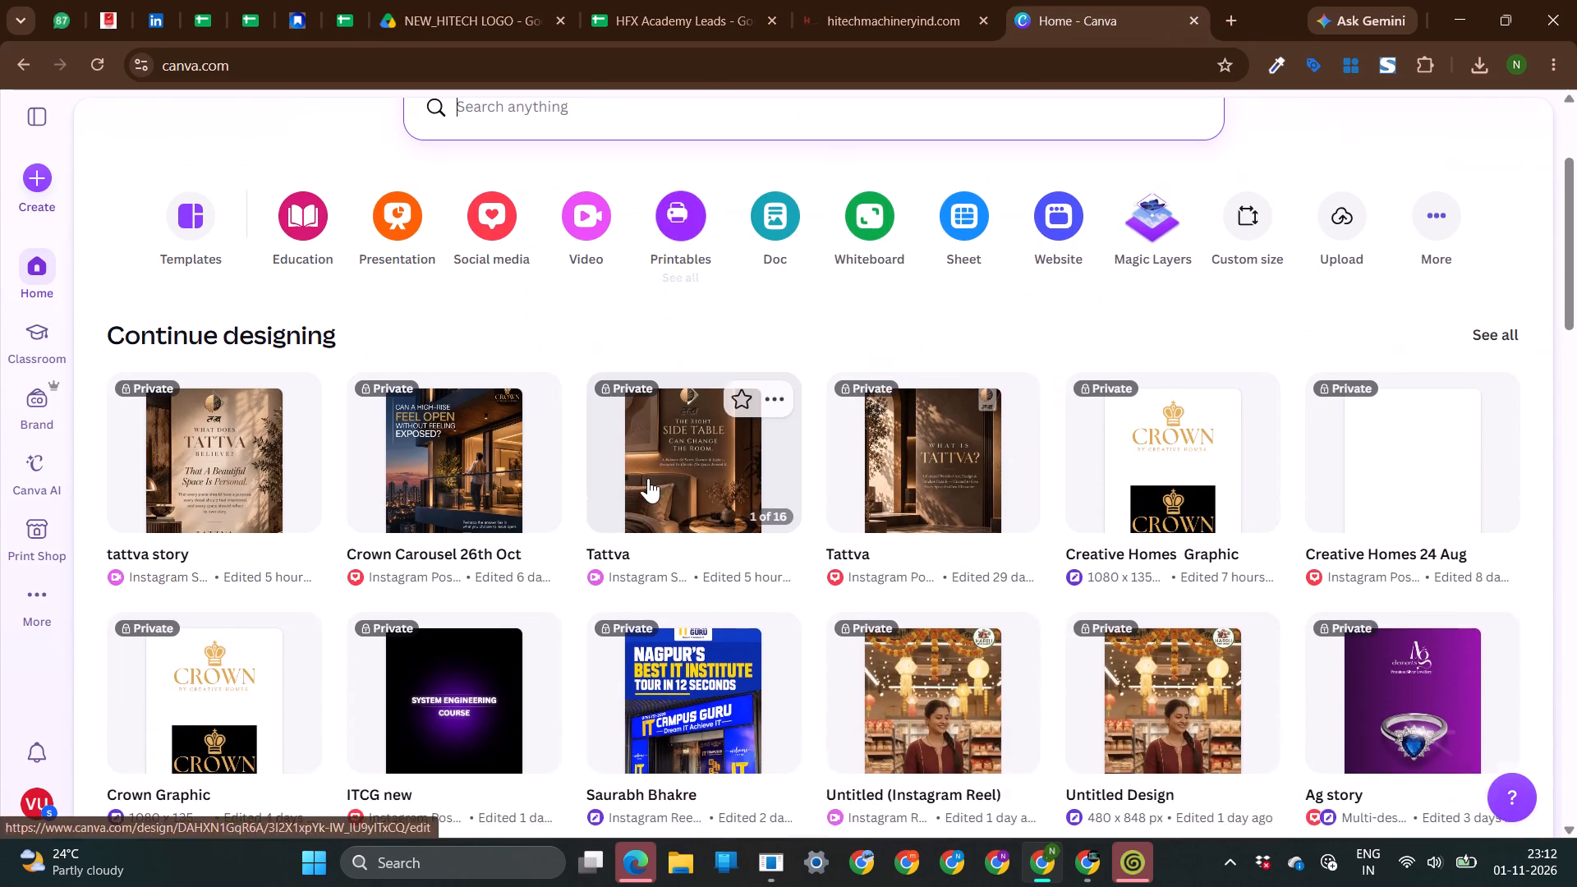
pyautogui.scroll(-1, 648, 478)
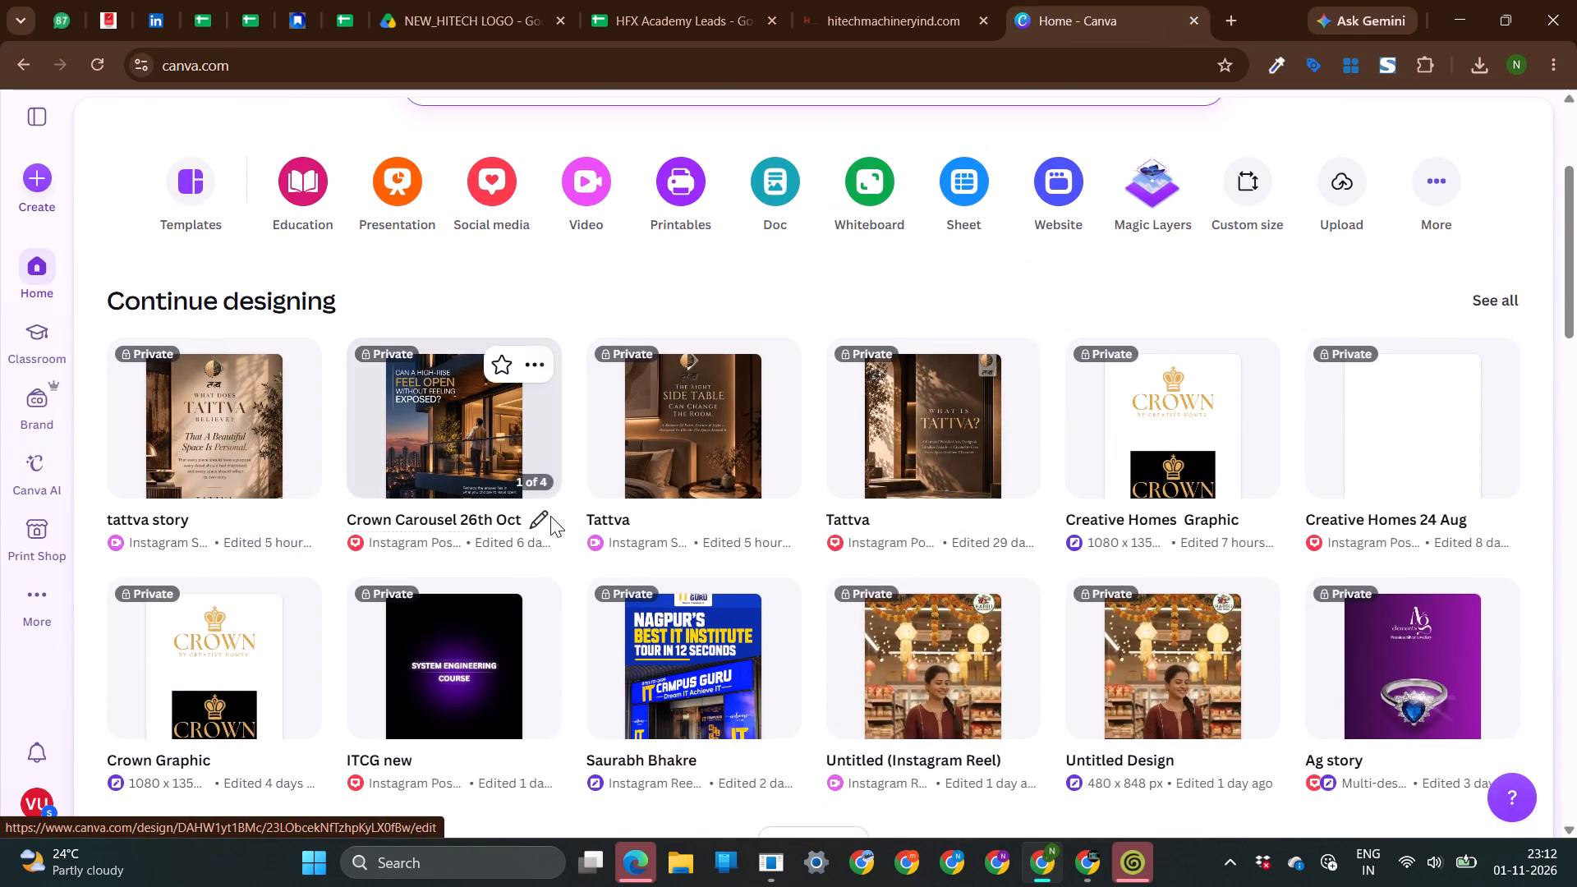
pyautogui.scroll(4, 556, 484)
pyautogui.click(591, 326)
pyautogui.write('logo')
pyautogui.press('Return')
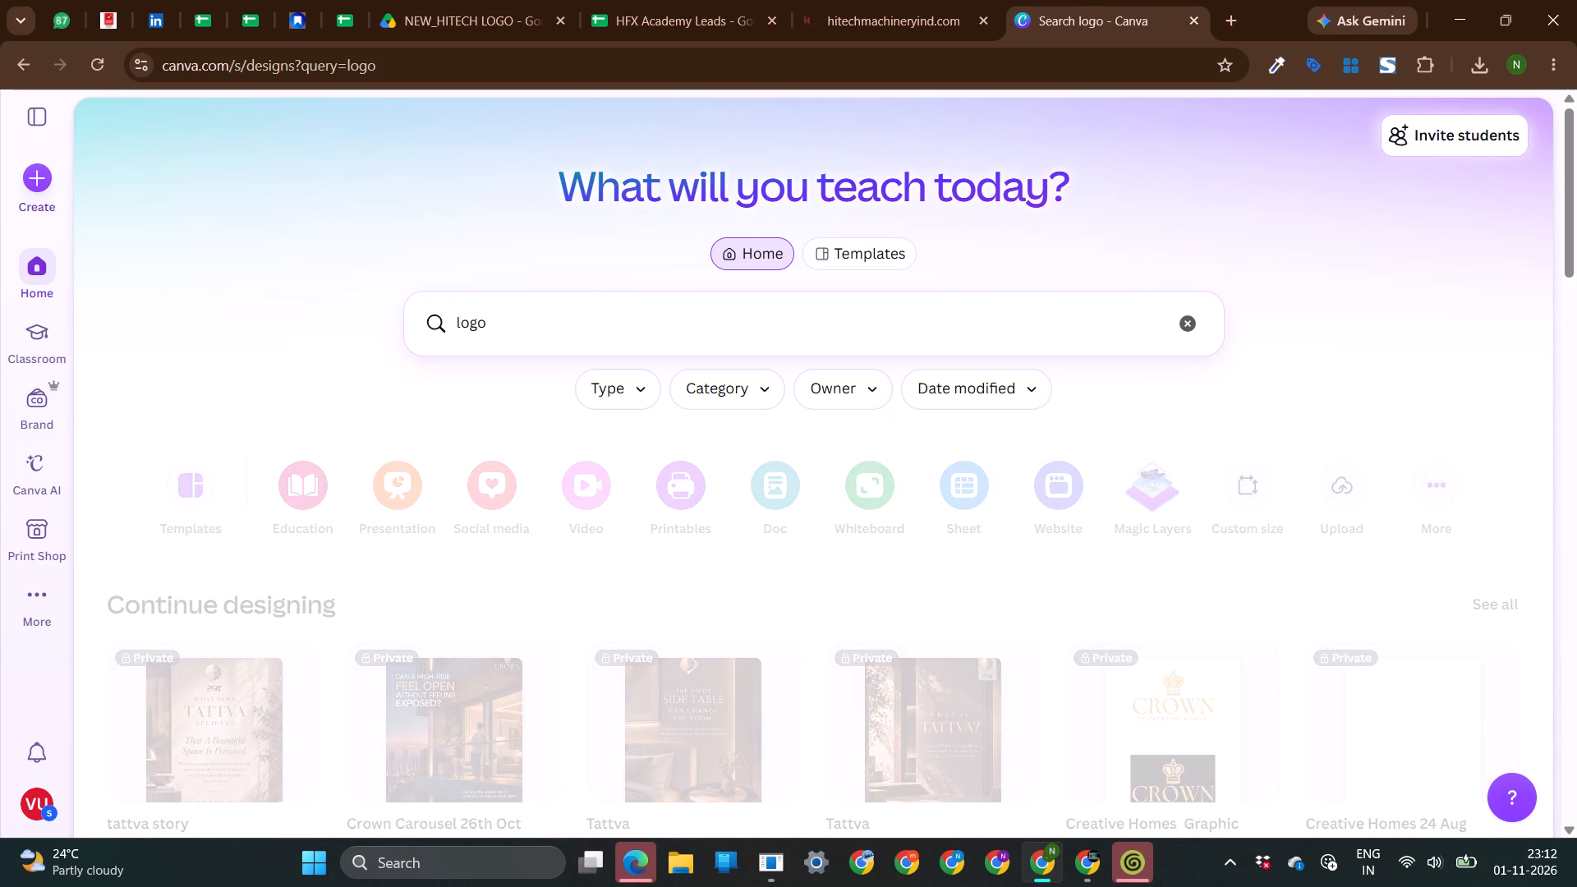
# Open the Mauli Logo design from the Designs section of the search results.
pyautogui.scroll(-5, 393, 533)
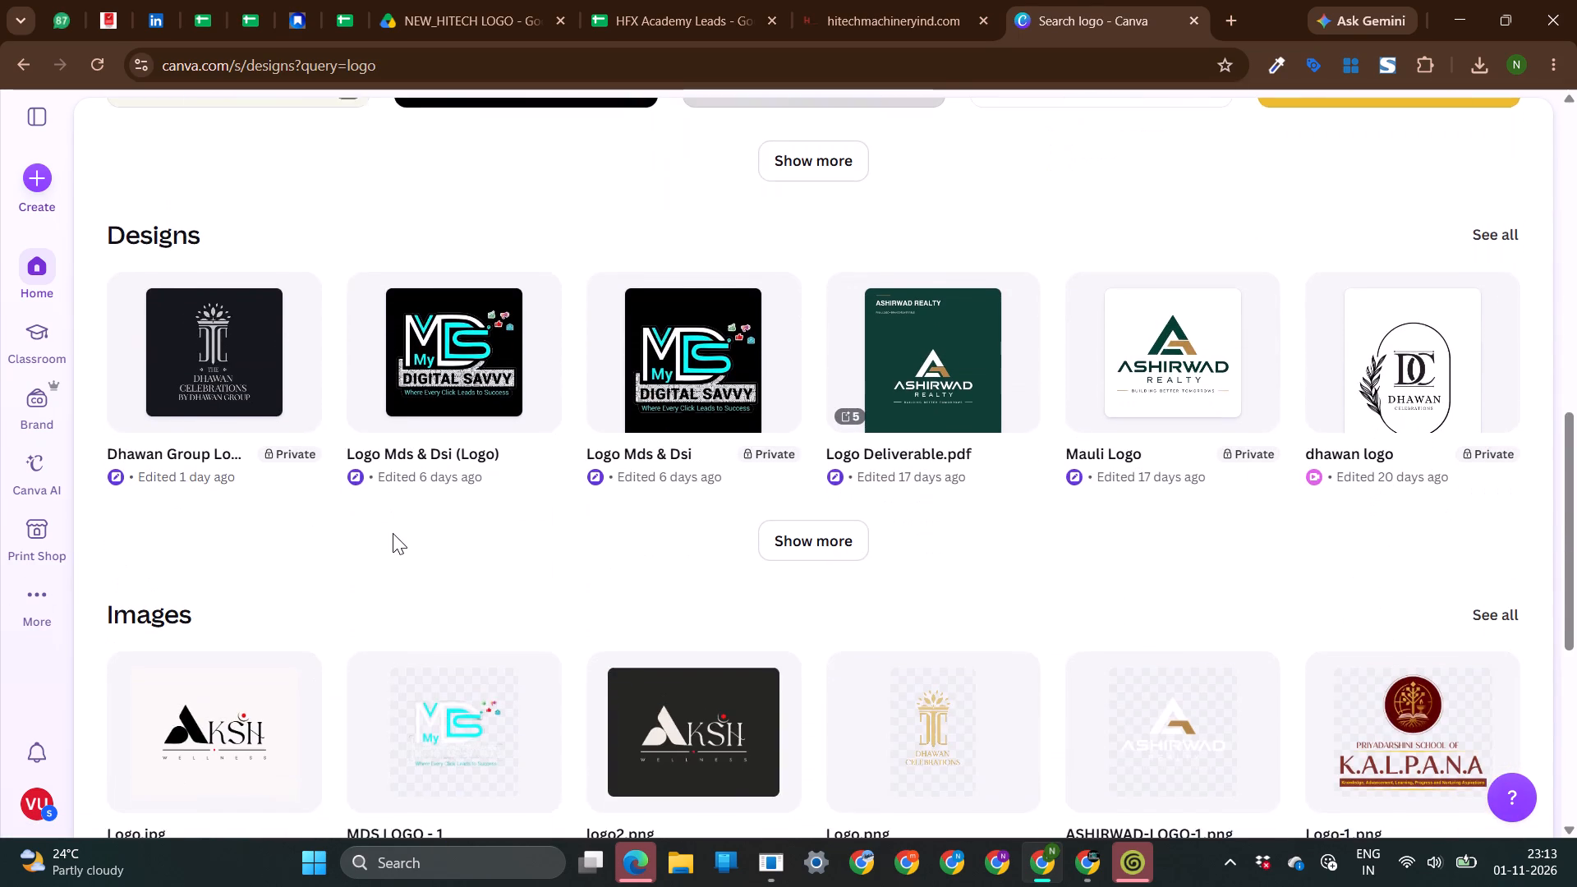
pyautogui.scroll(-1, 393, 533)
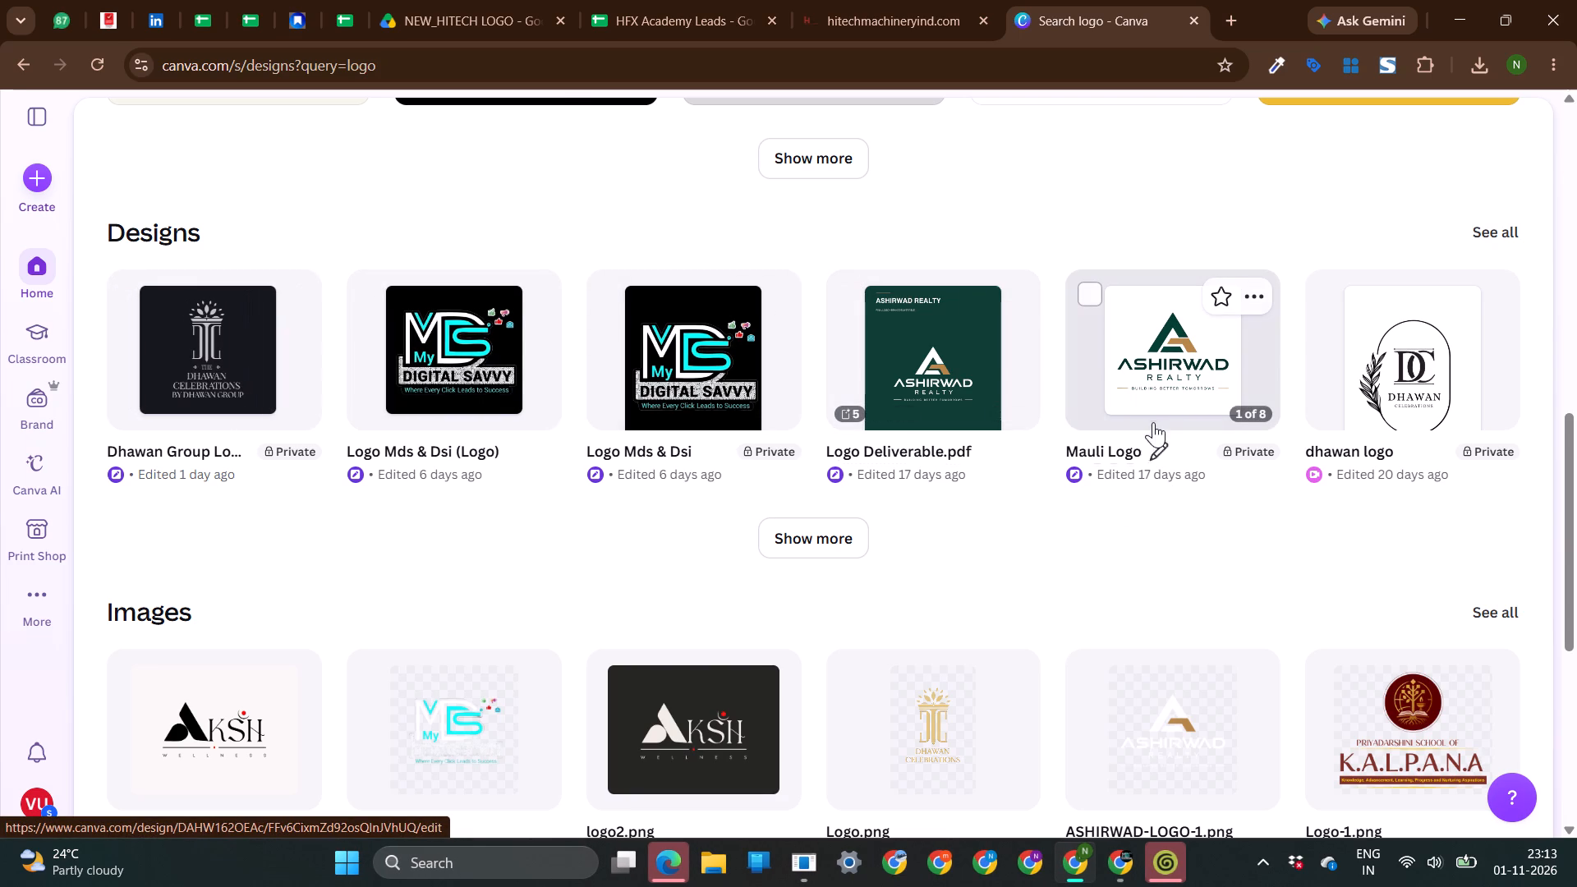
pyautogui.click(1115, 349)
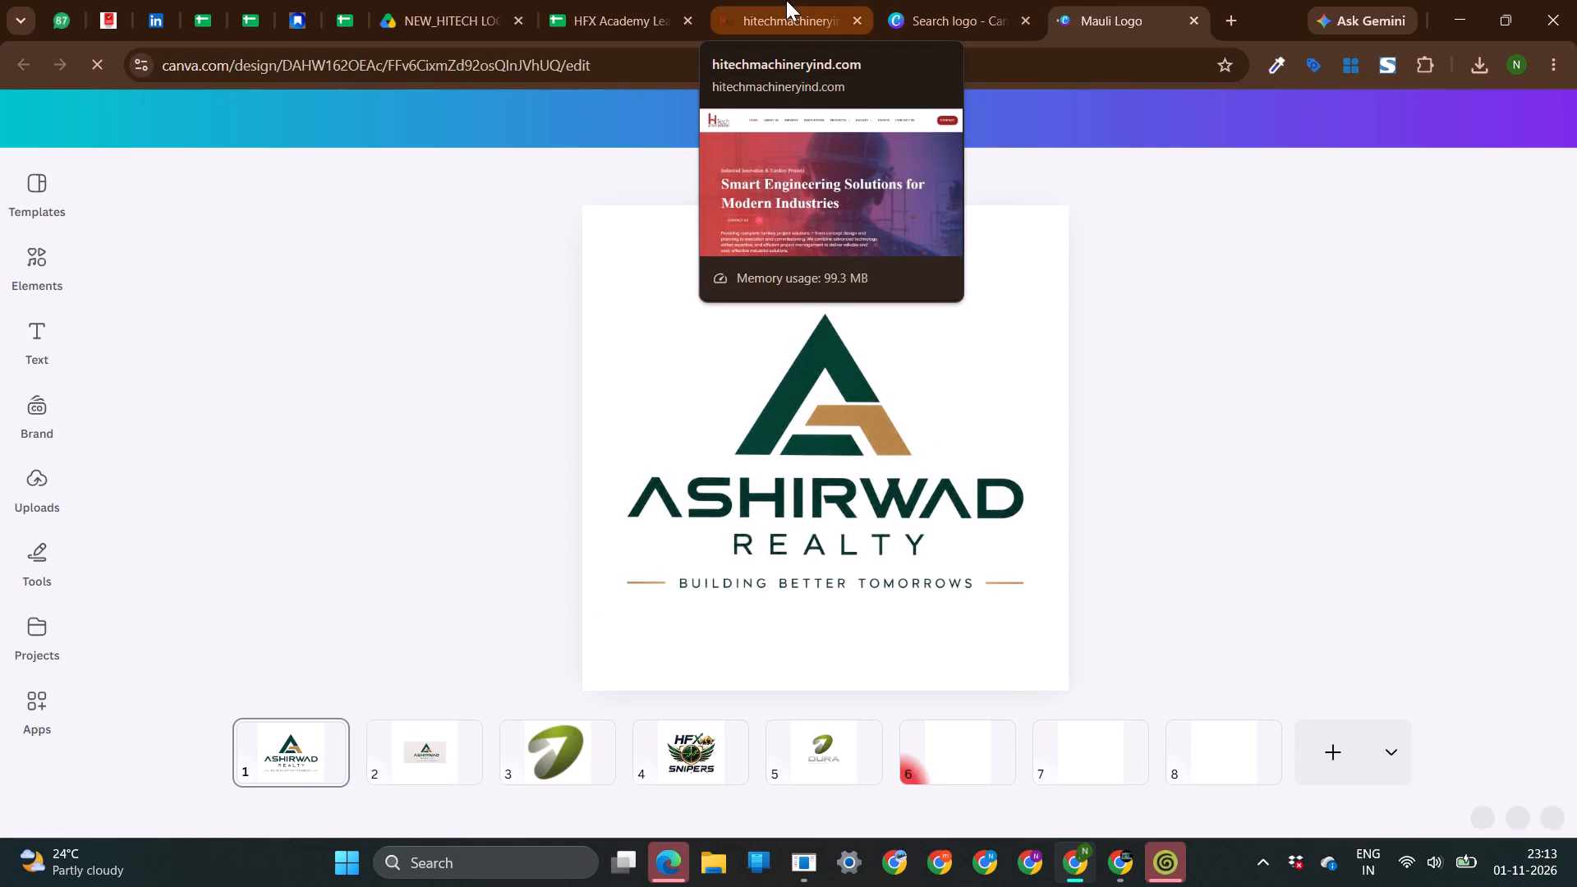
# Add a blank page 9 to the end of the Mauli Logo design.
pyautogui.click(1303, 759)
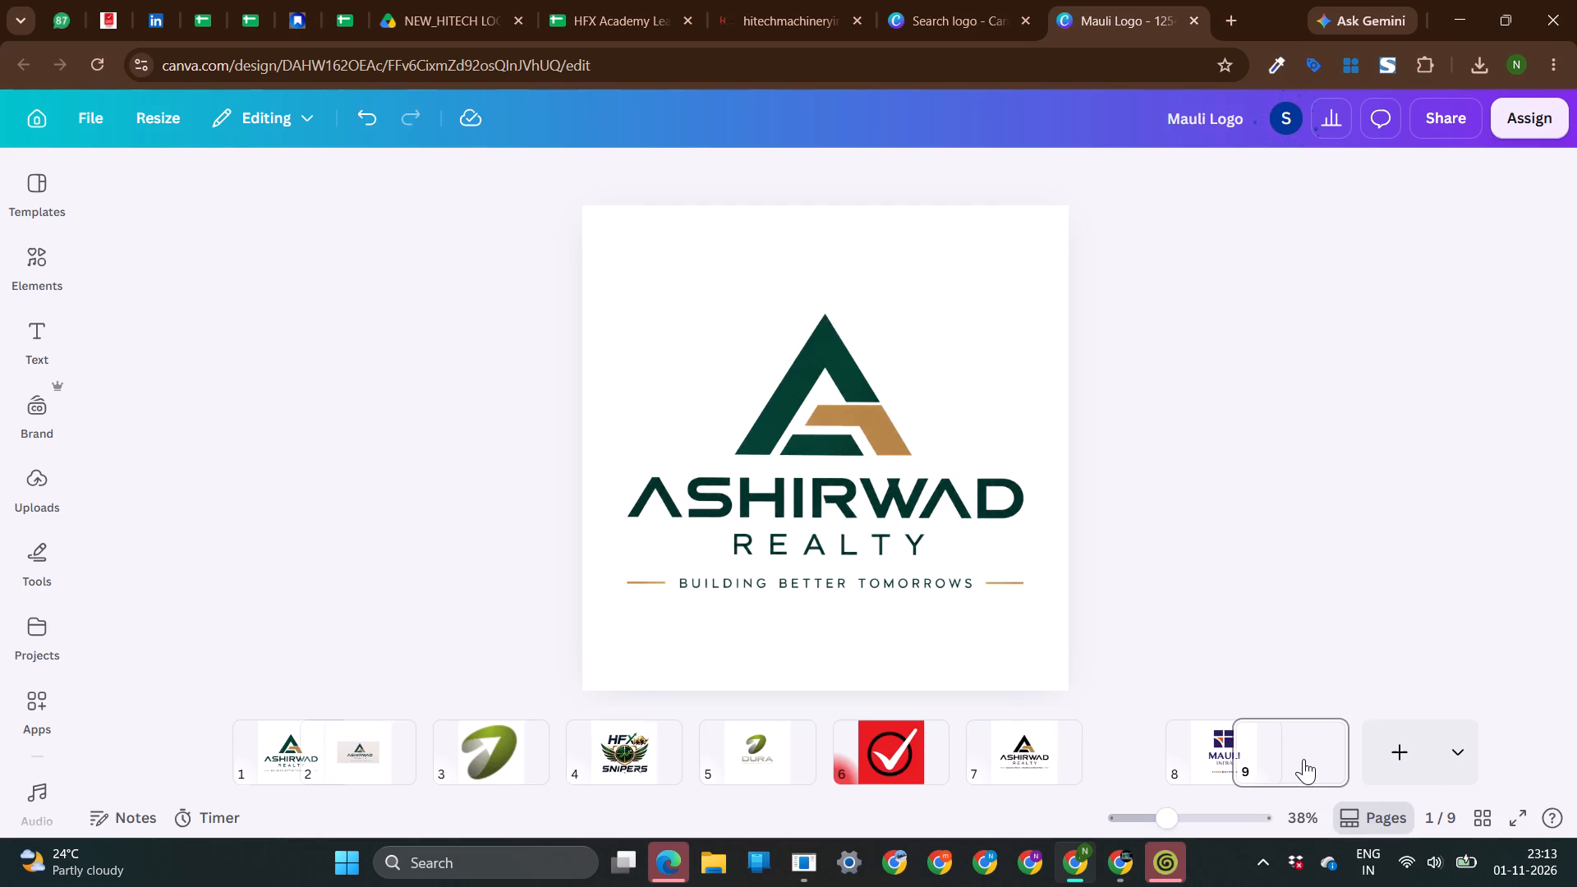
# Look through the design's existing logo pages, then select the blank page 9.
pyautogui.click(1140, 747)
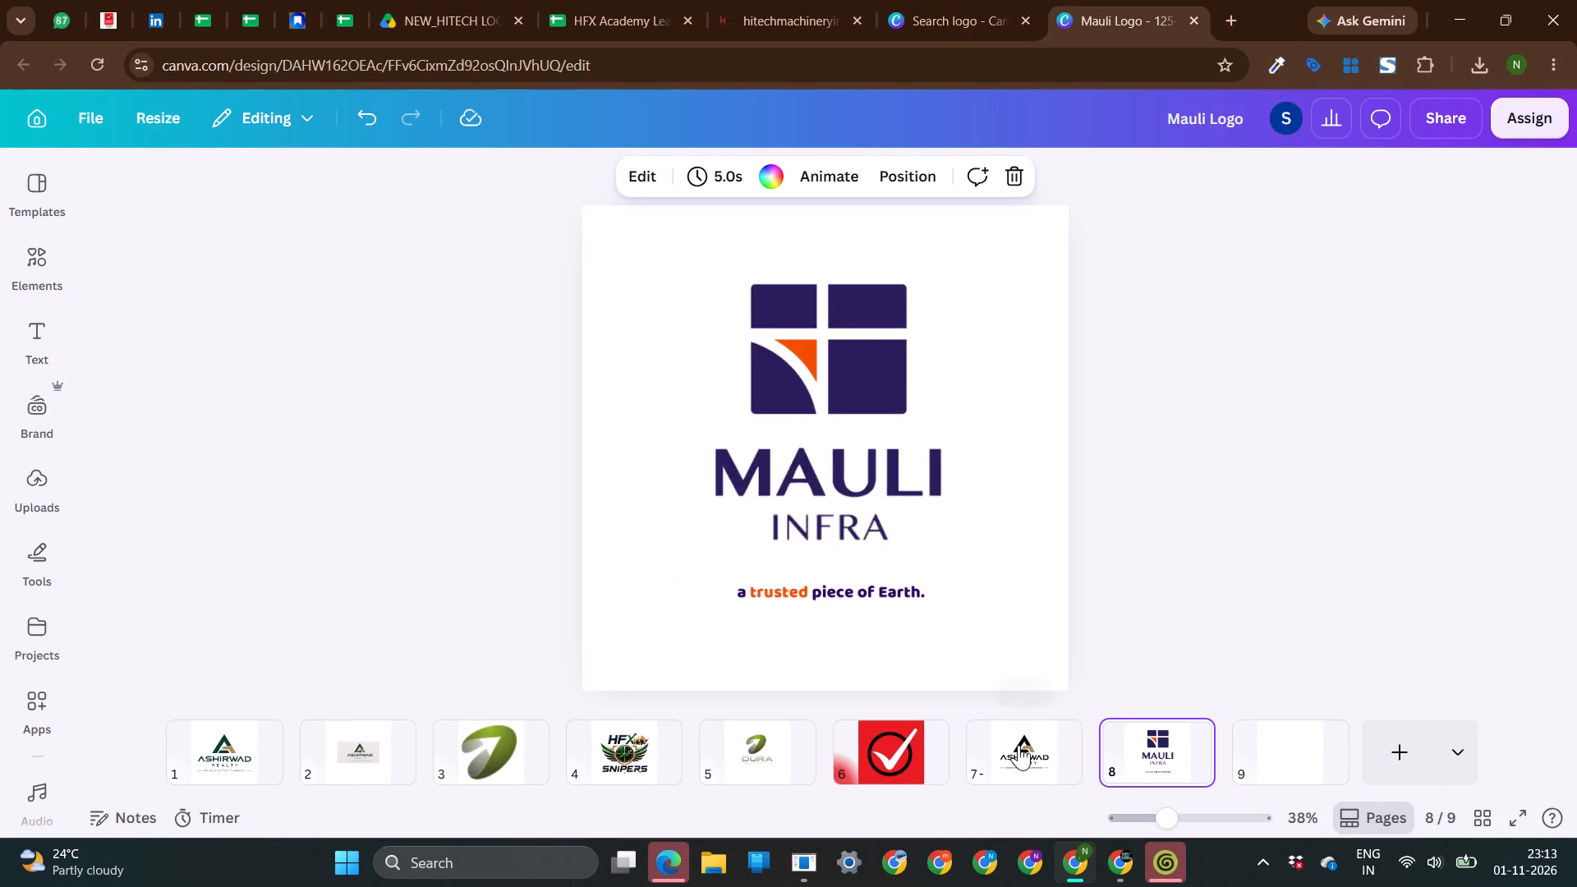
pyautogui.click(1018, 745)
pyautogui.click(1172, 742)
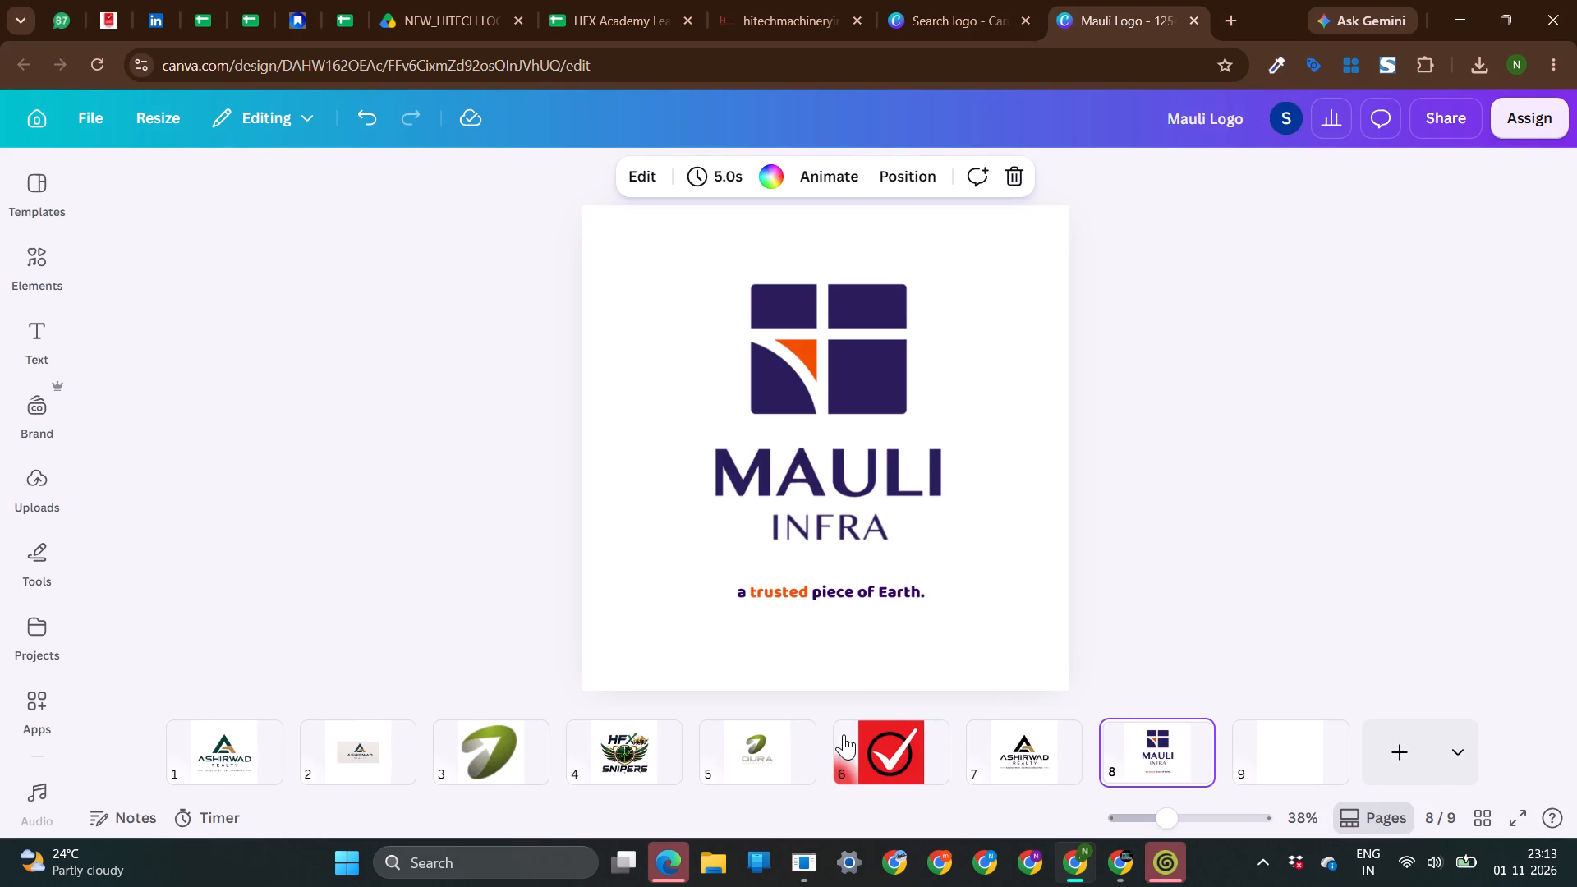
pyautogui.click(839, 744)
pyautogui.click(748, 733)
pyautogui.click(572, 767)
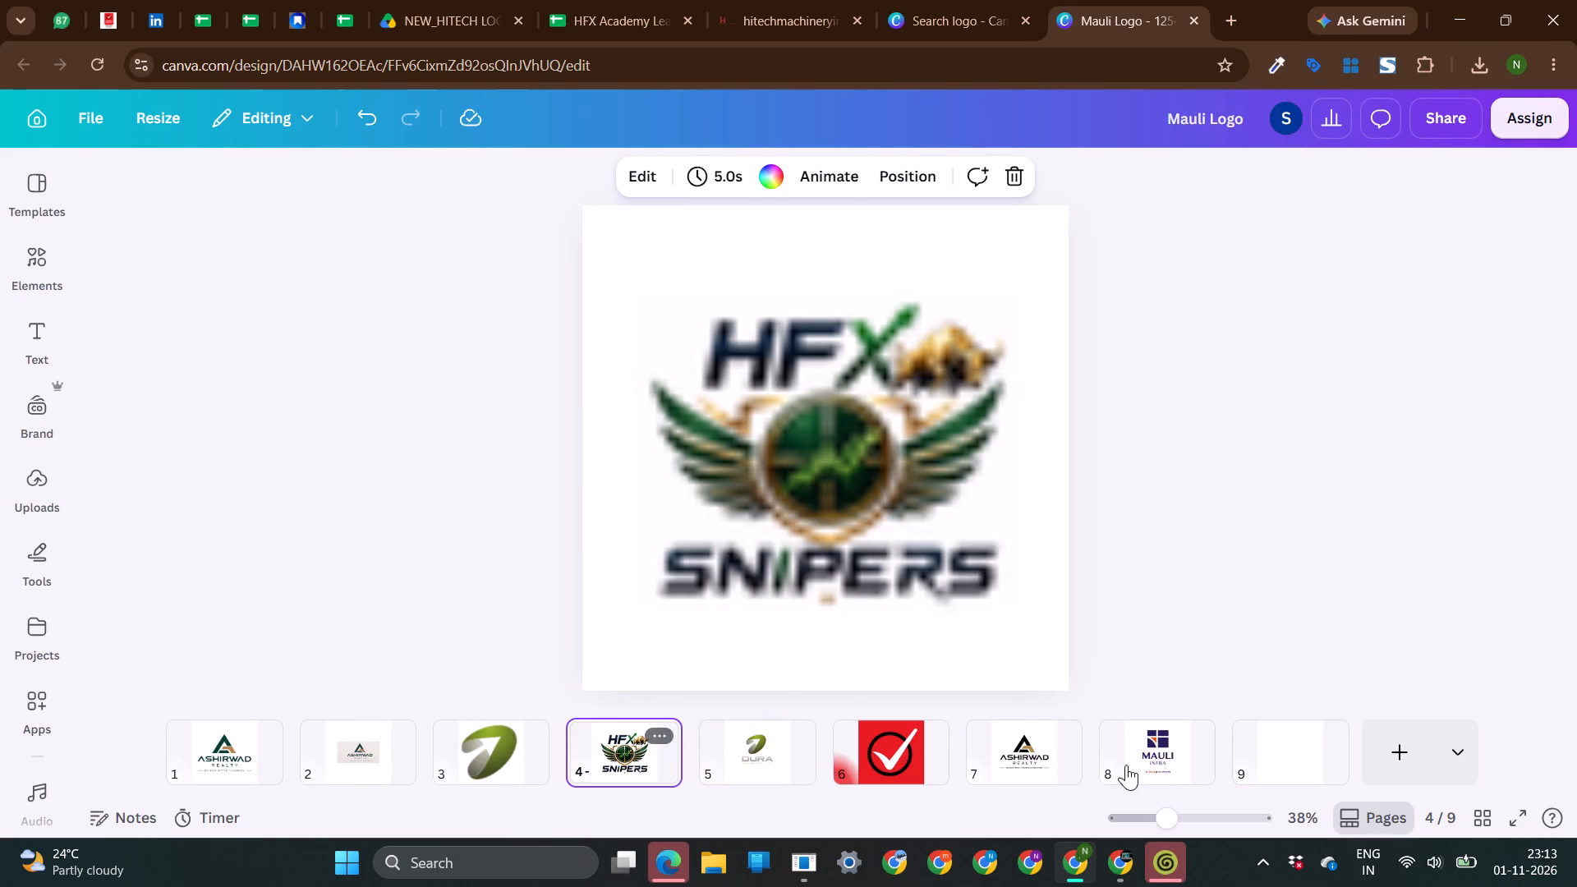
pyautogui.click(1222, 756)
pyautogui.click(1274, 758)
pyautogui.click(834, 396)
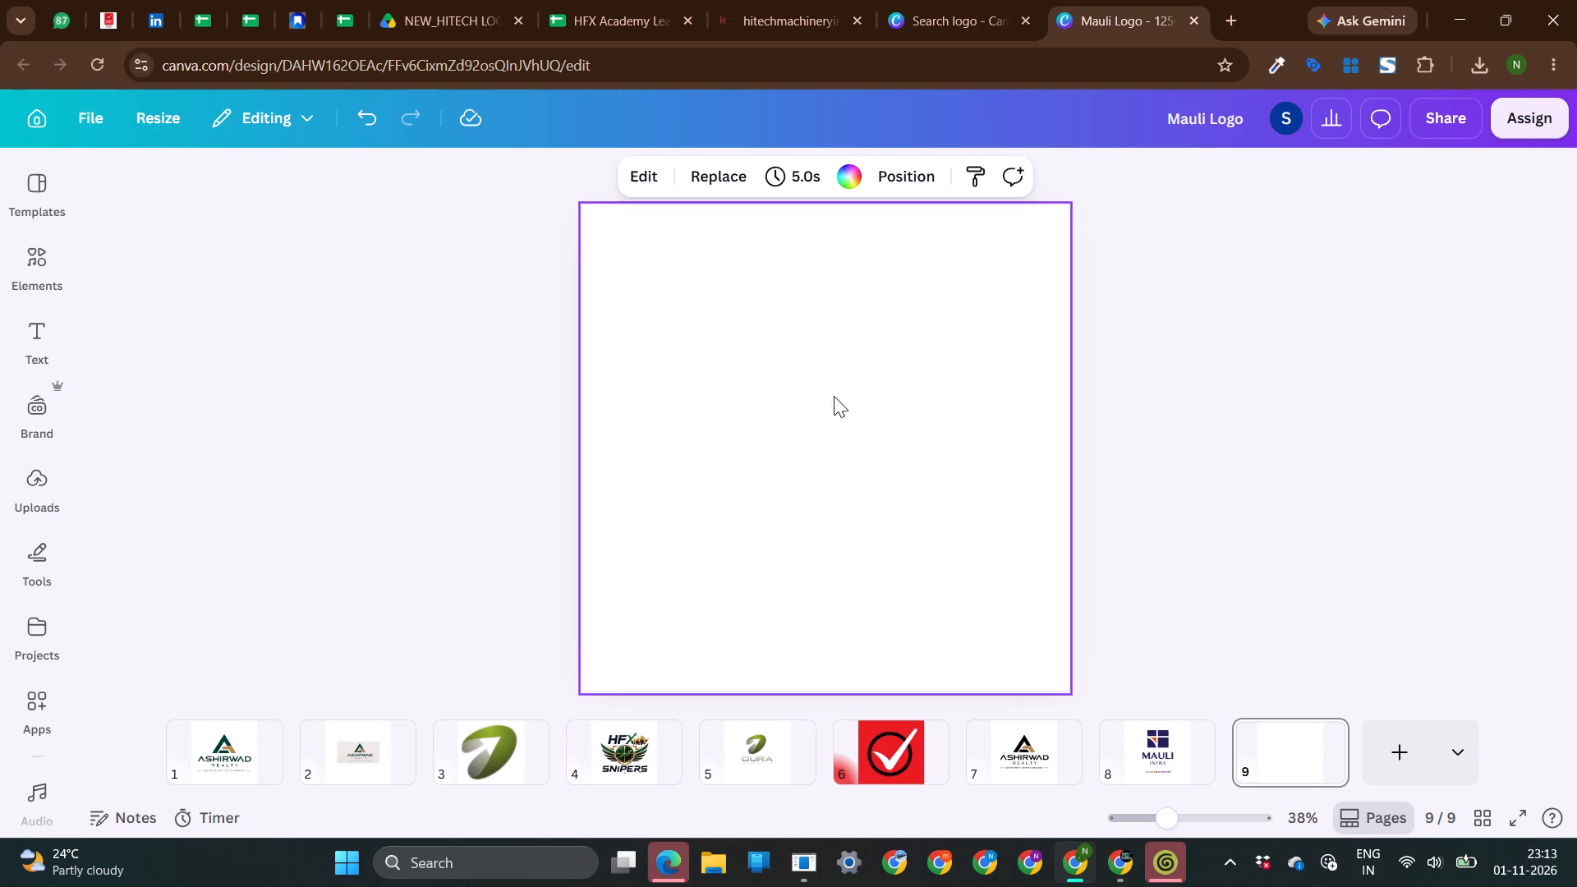
# Return to the Drive preview and download NEW_HITECH LOGO.pdf.
pyautogui.click(928, 2)
pyautogui.click(763, 2)
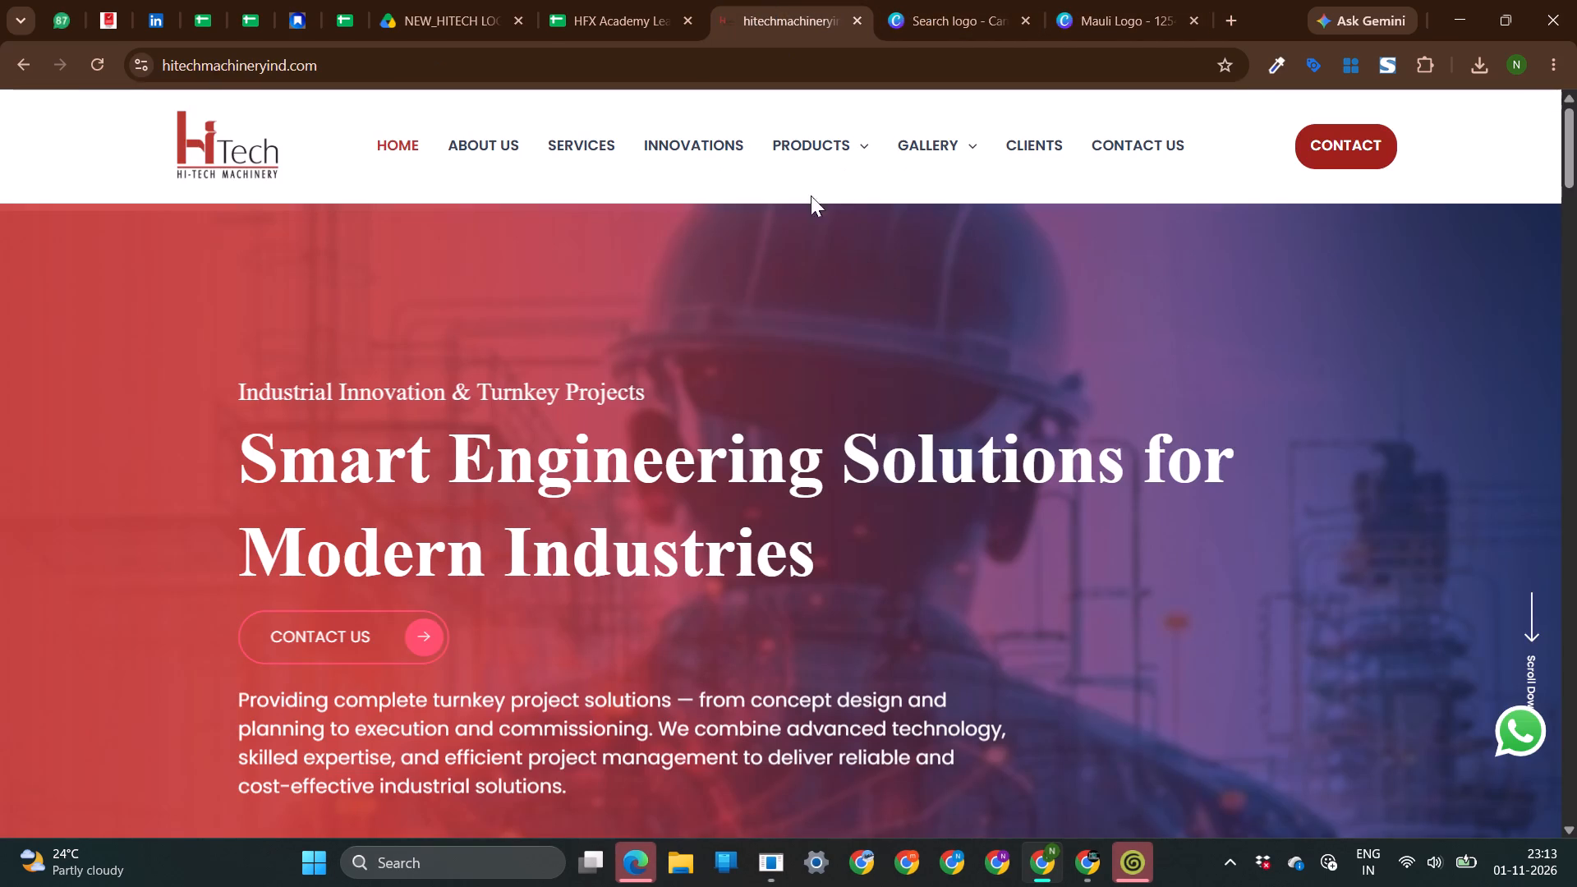
pyautogui.click(505, 12)
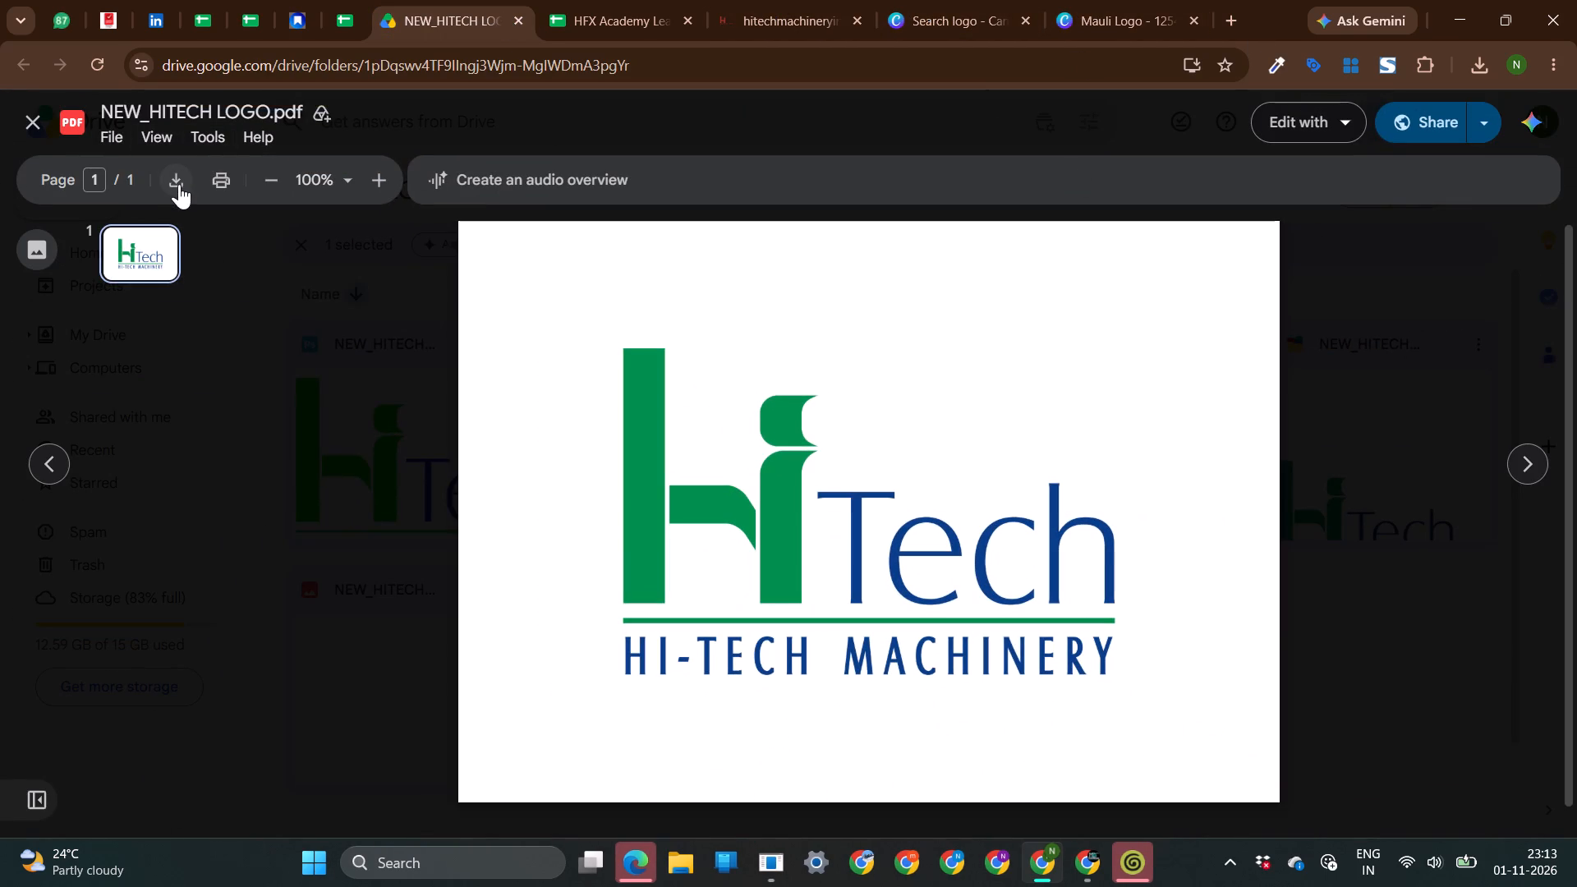
pyautogui.click(179, 184)
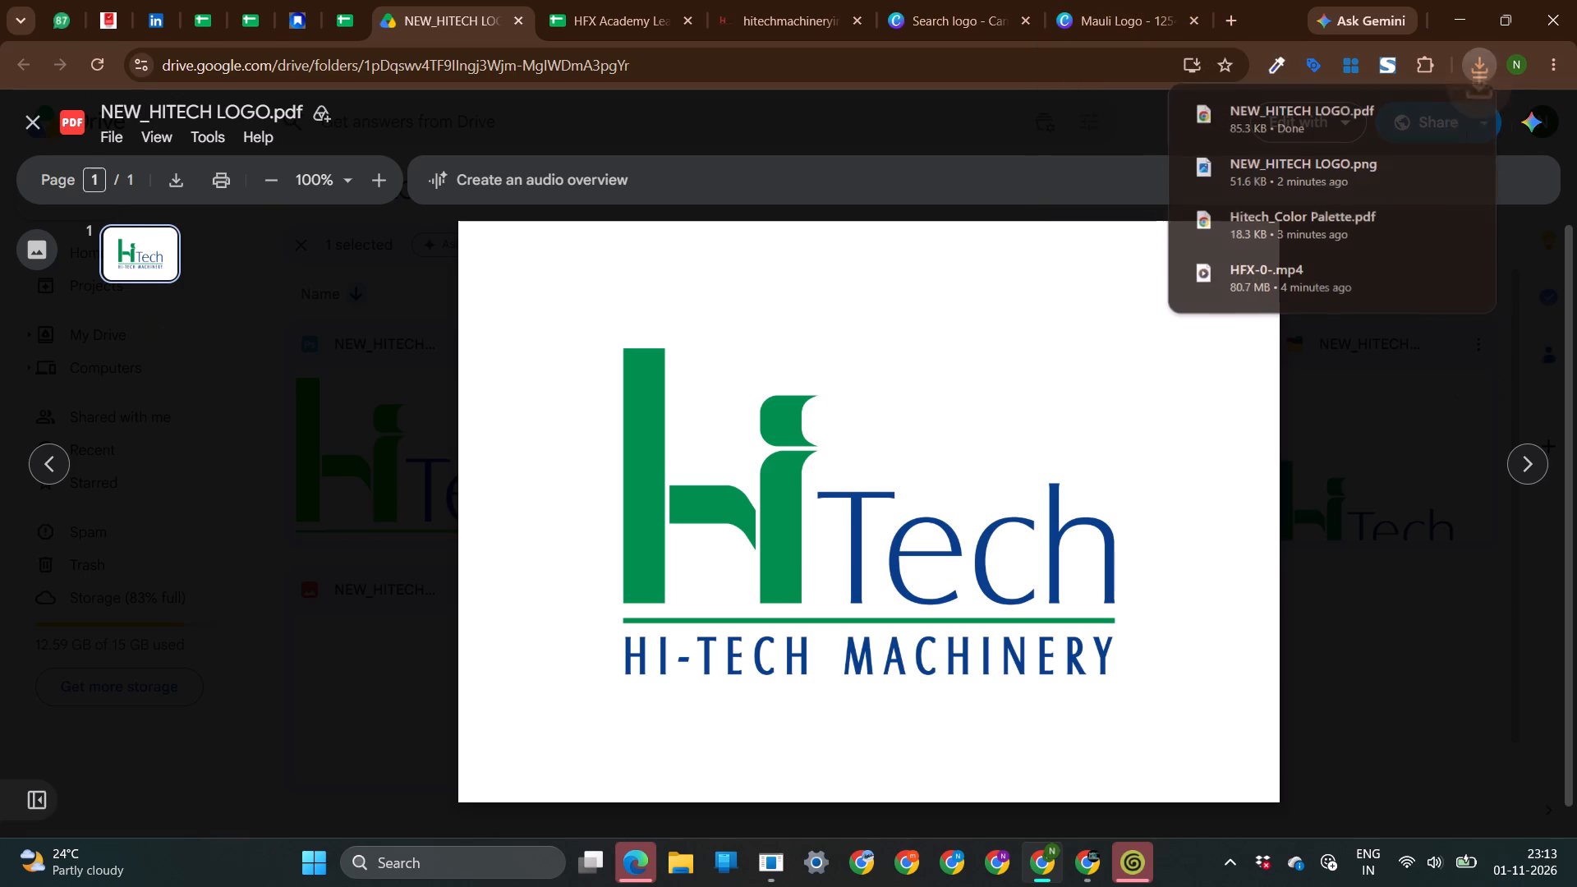
# Preview NEW_HITECH LOGO.png in the Drive logo folder and download it.
pyautogui.click(1090, 11)
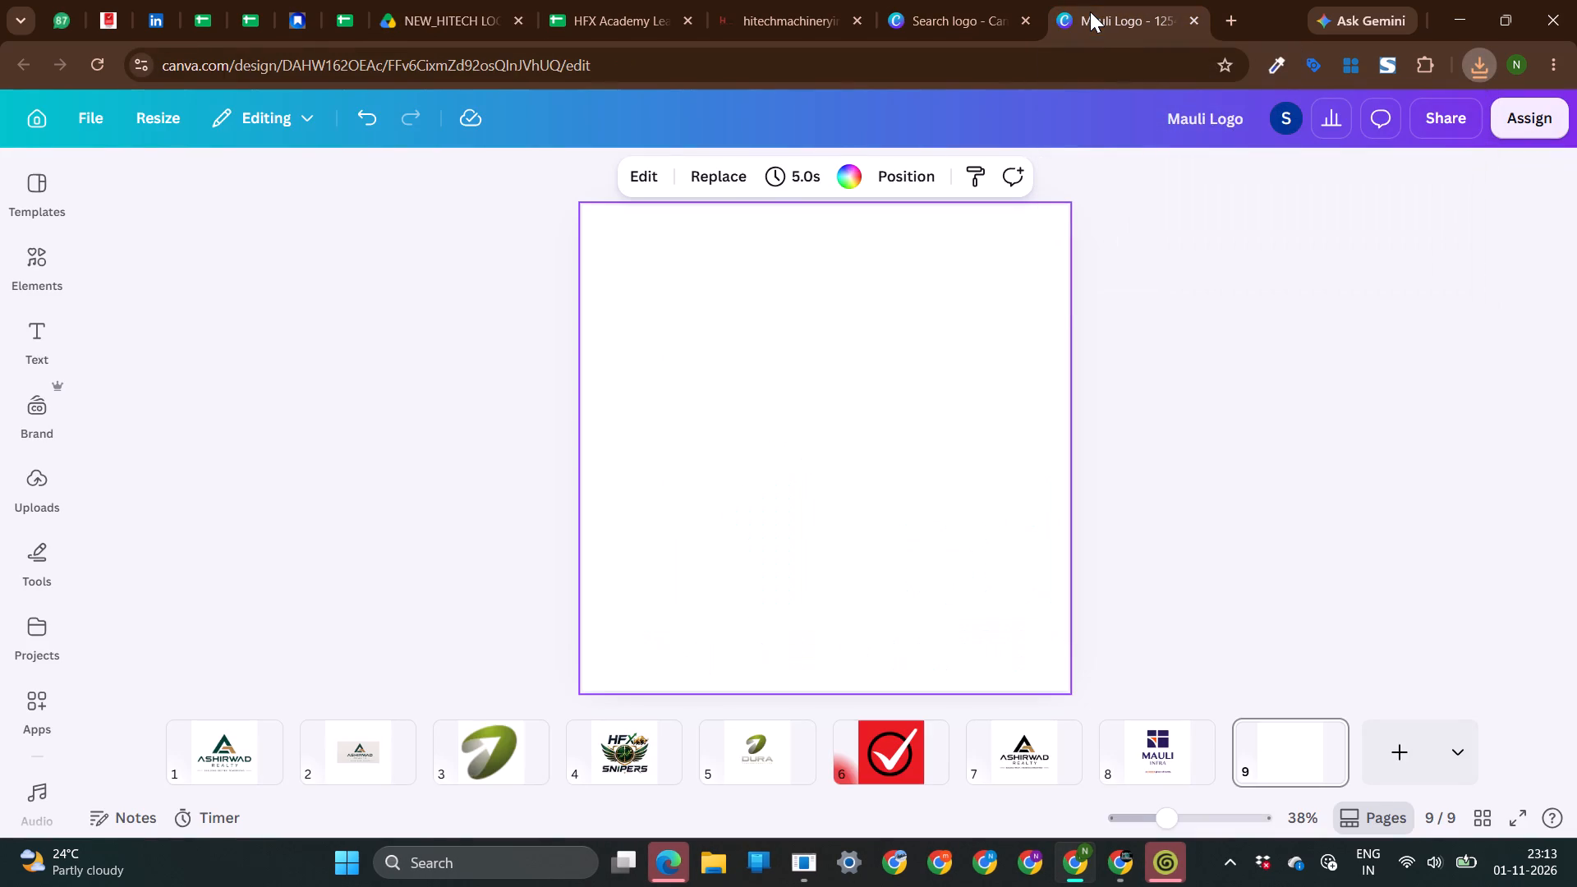
pyautogui.click(959, 3)
pyautogui.click(1110, 2)
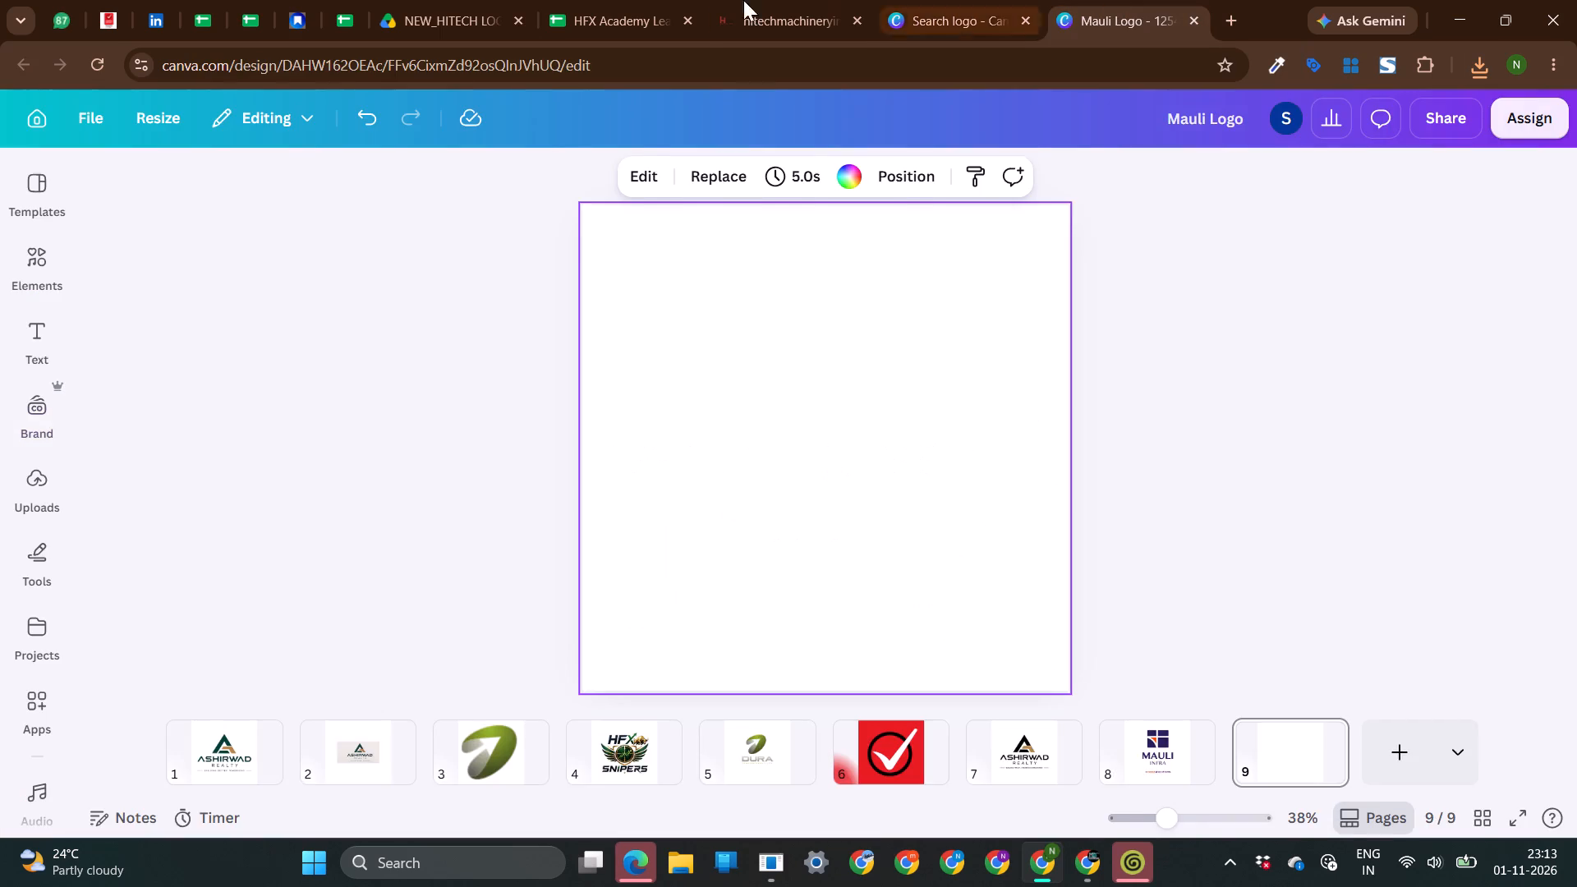
pyautogui.click(719, 3)
pyautogui.click(389, 0)
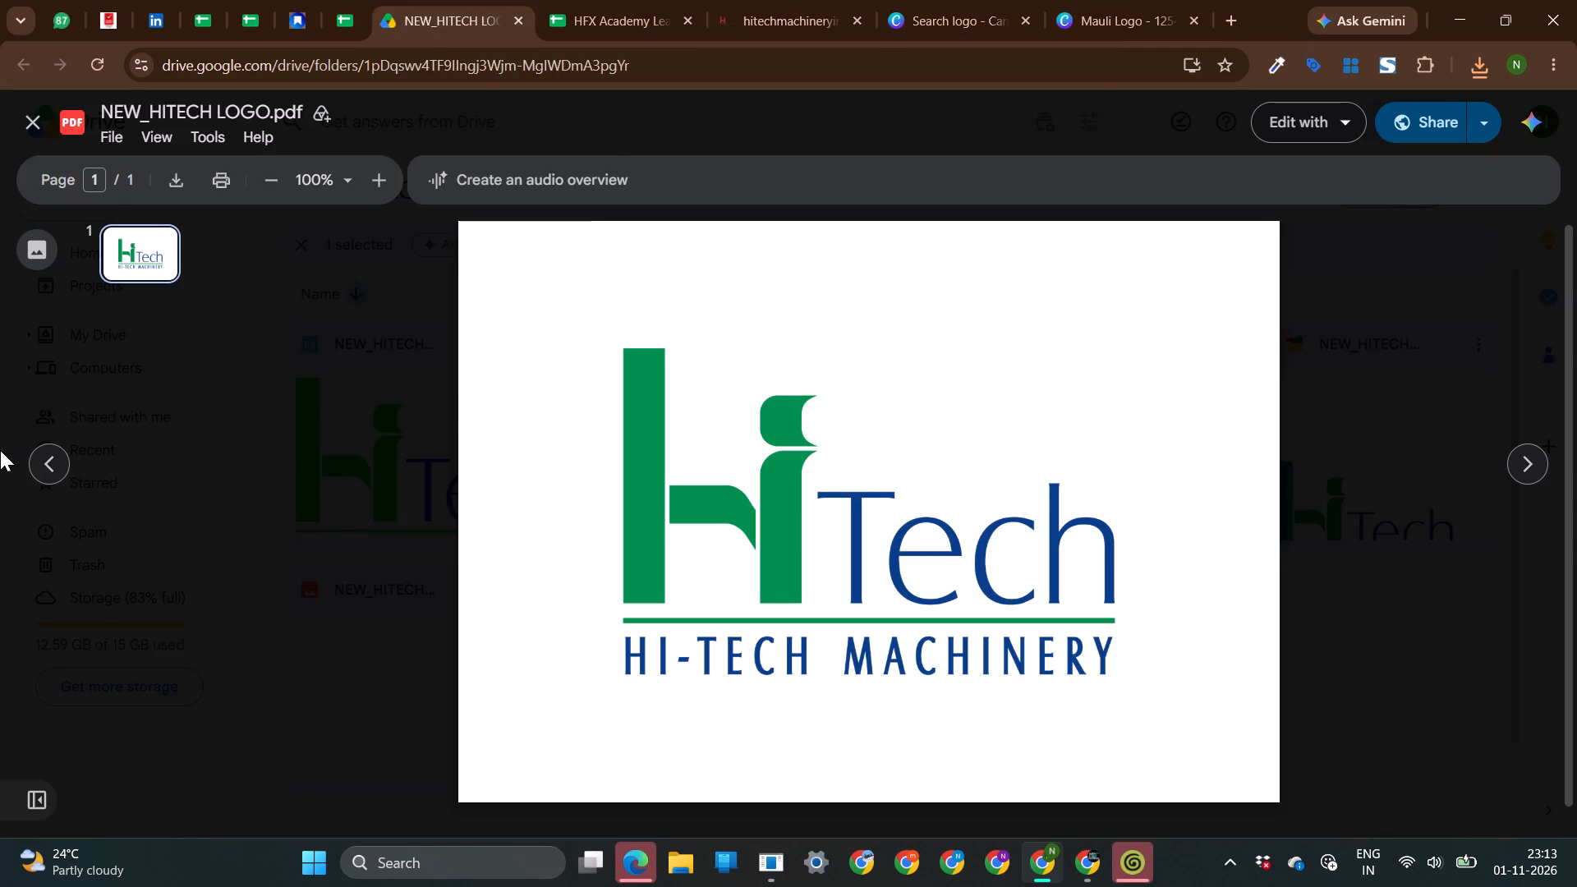
pyautogui.click(53, 456)
pyautogui.click(53, 456)
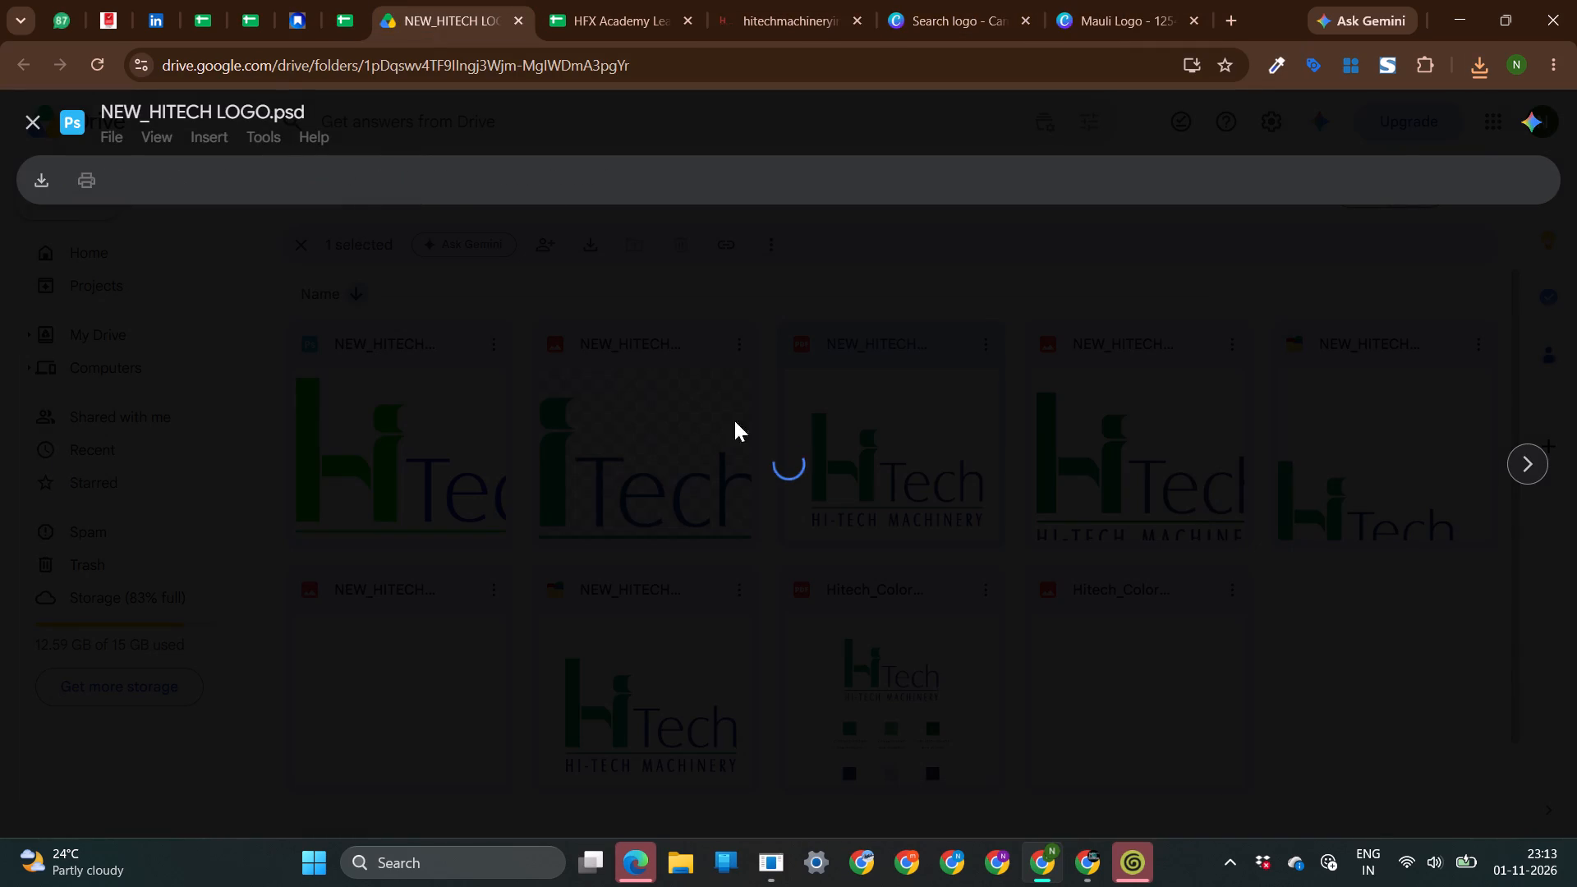
pyautogui.click(1526, 468)
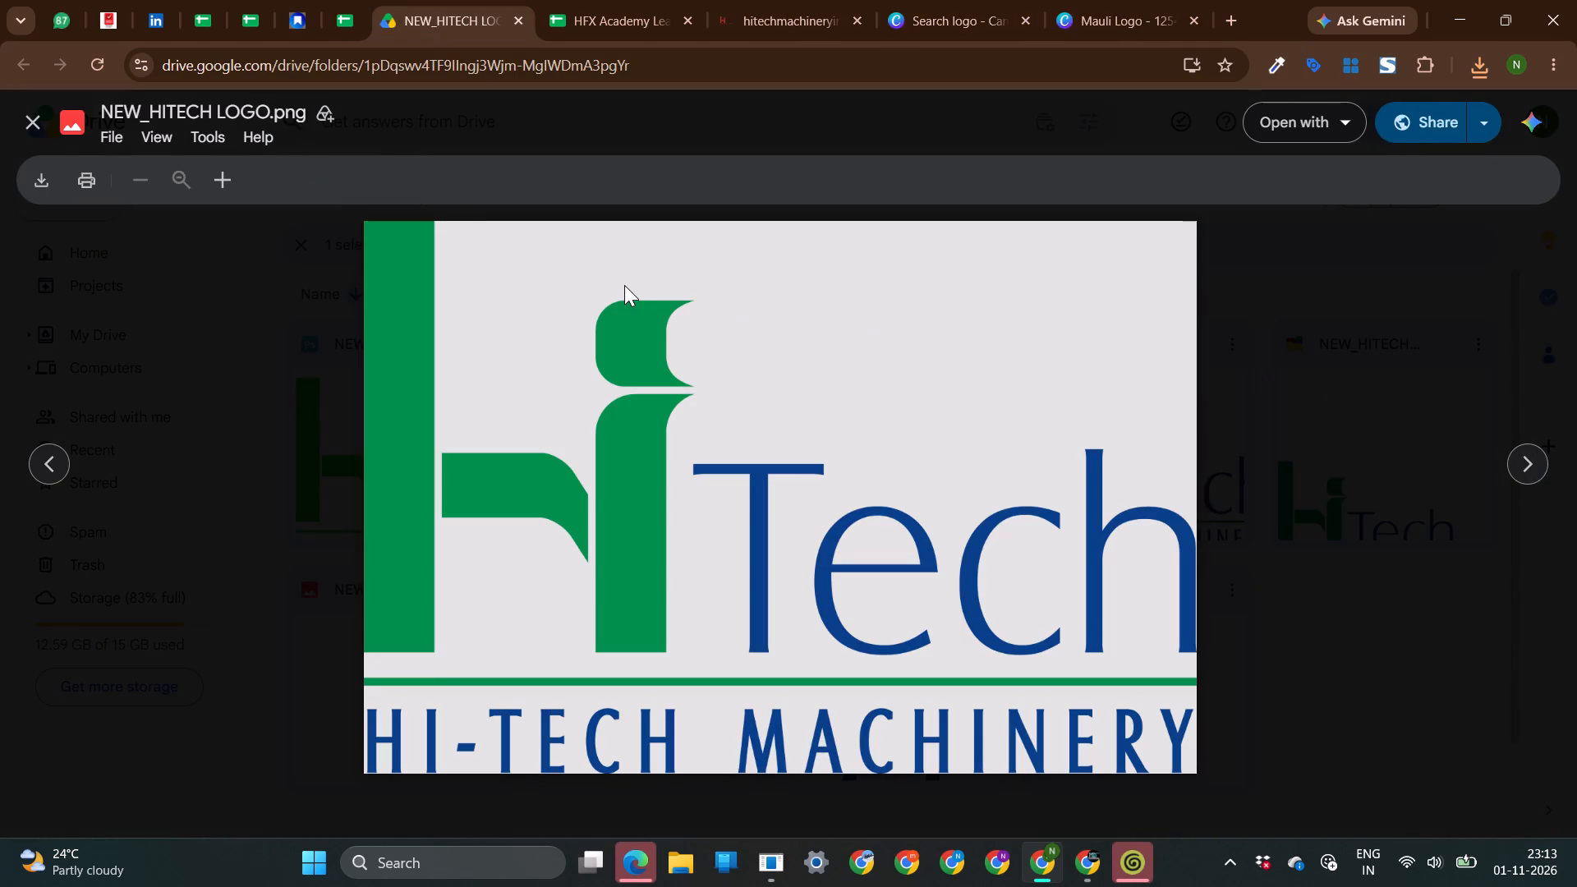
pyautogui.click(46, 180)
# Place the downloaded NEW_HITECH LOGO (1).png on blank page 9 of the Mauli Logo design in Canva.
pyautogui.click(1082, 4)
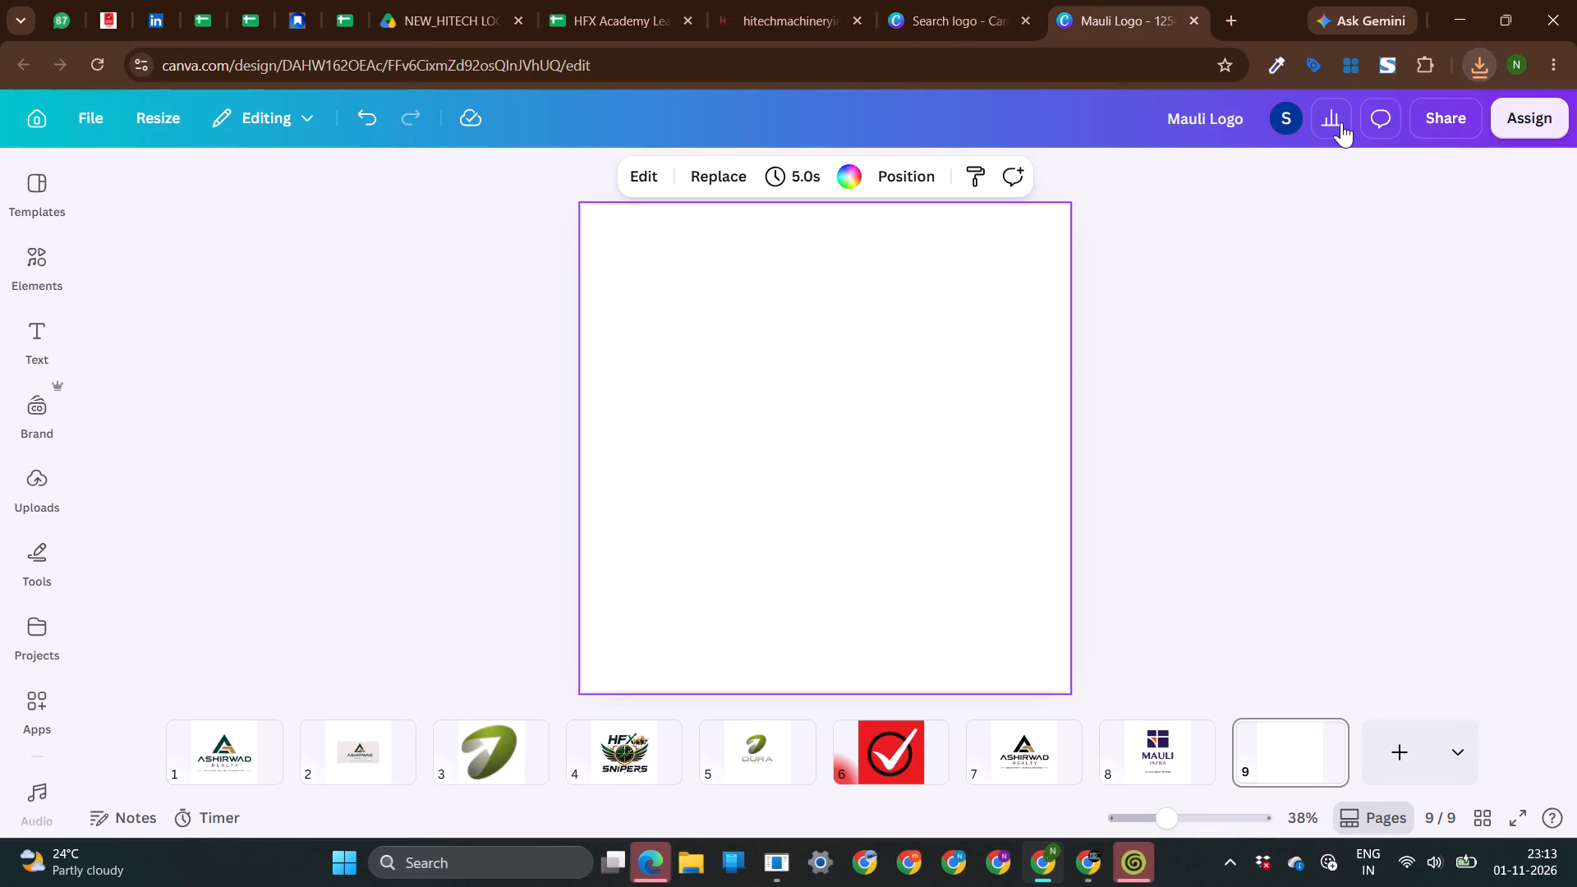
pyautogui.click(1481, 60)
pyautogui.click(1236, 155)
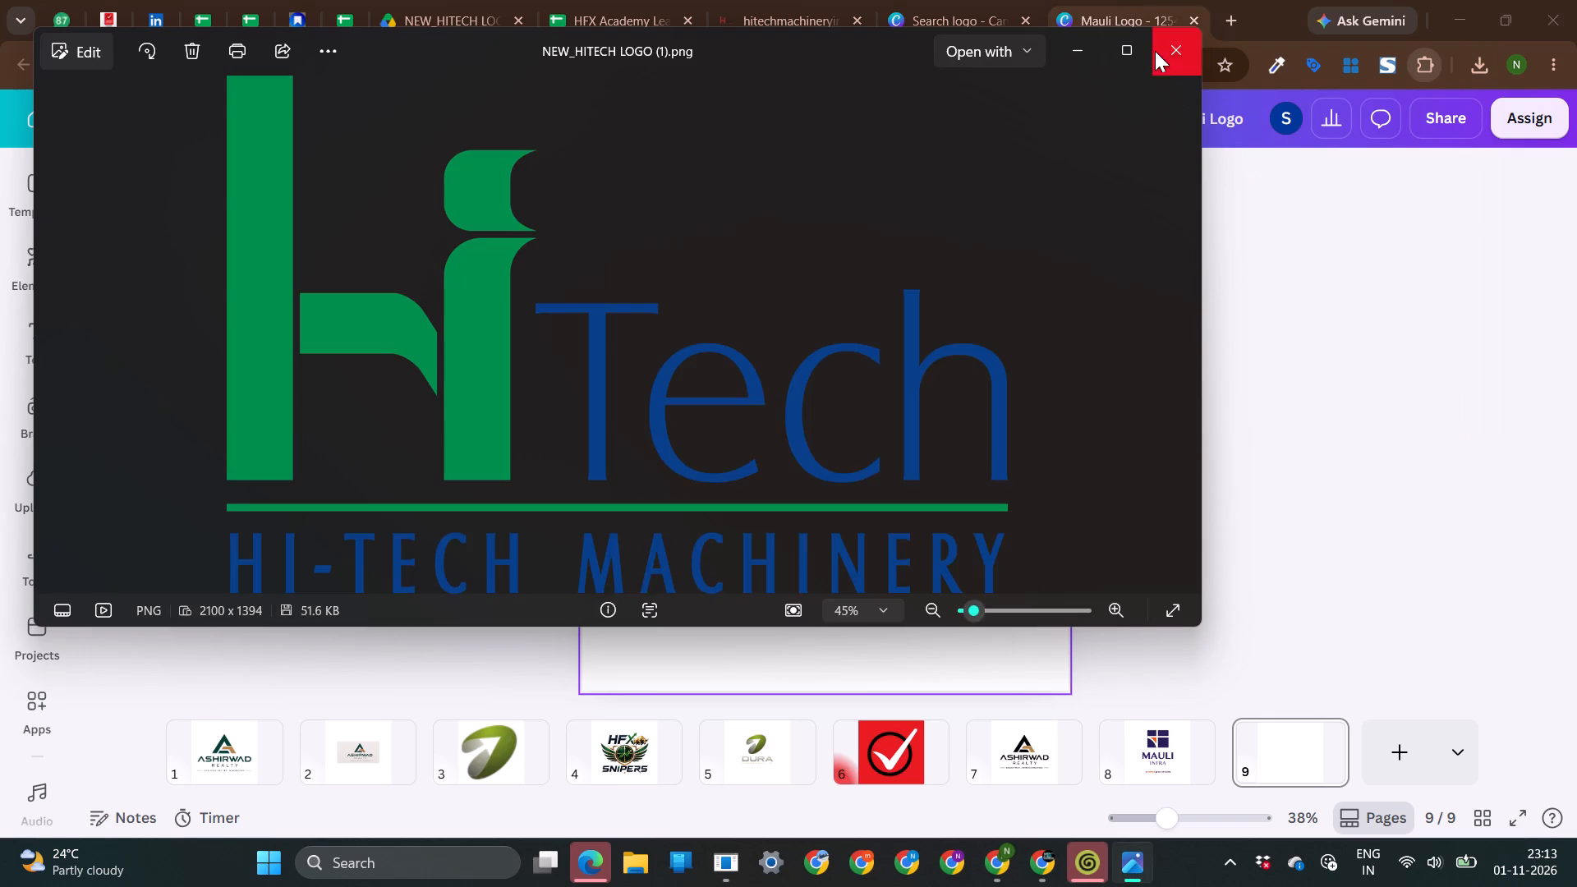
pyautogui.click(1166, 51)
pyautogui.click(1488, 67)
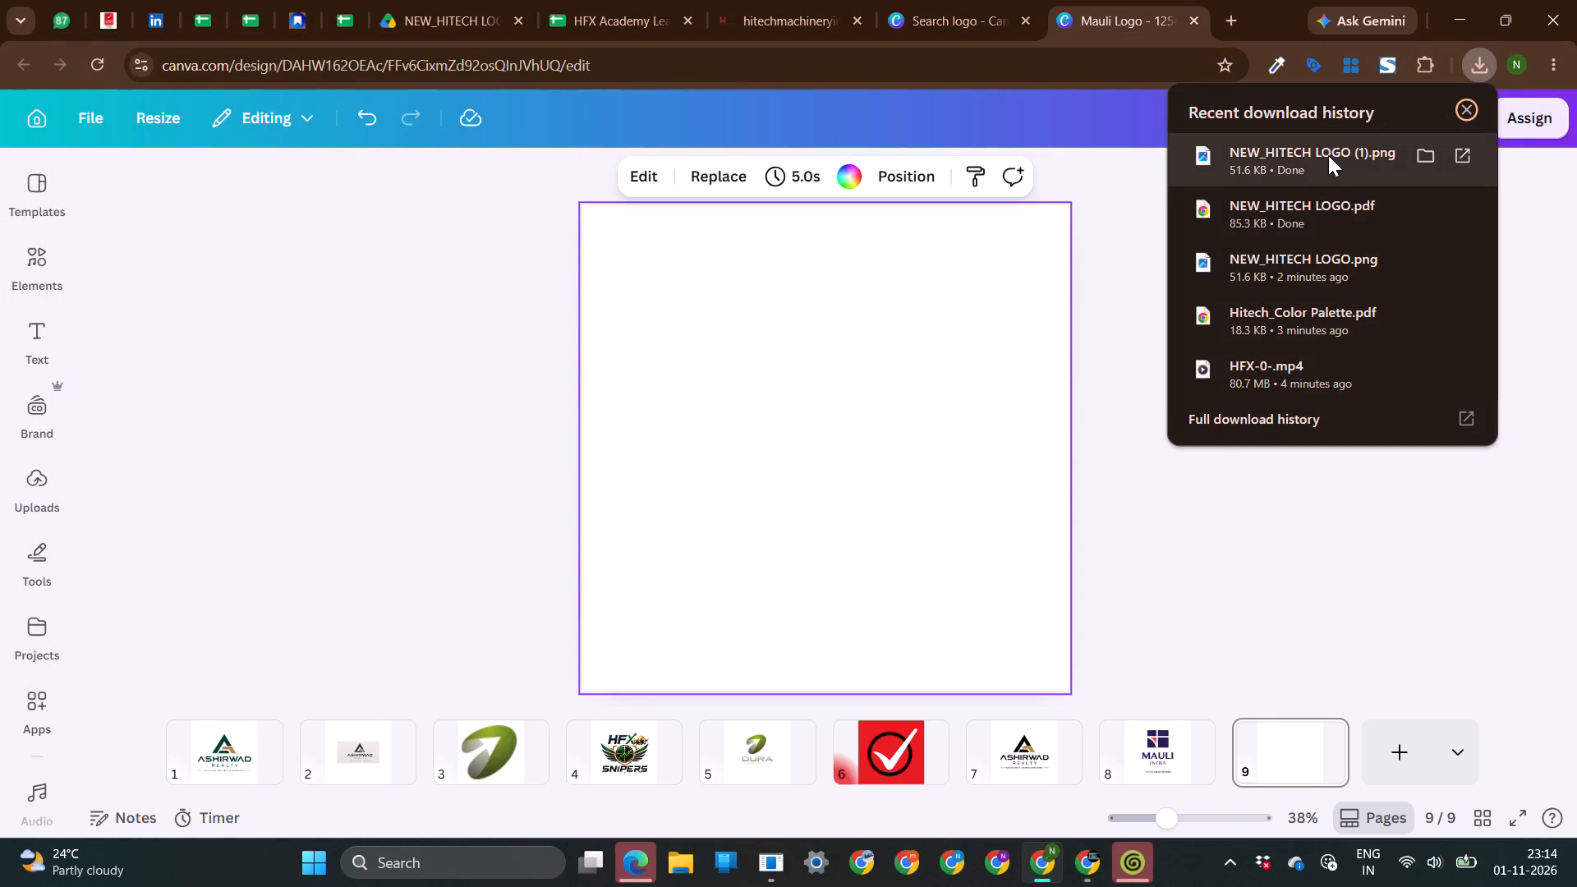
pyautogui.moveTo(1316, 160); pyautogui.dragTo(692, 419)
pyautogui.click(1051, 527)
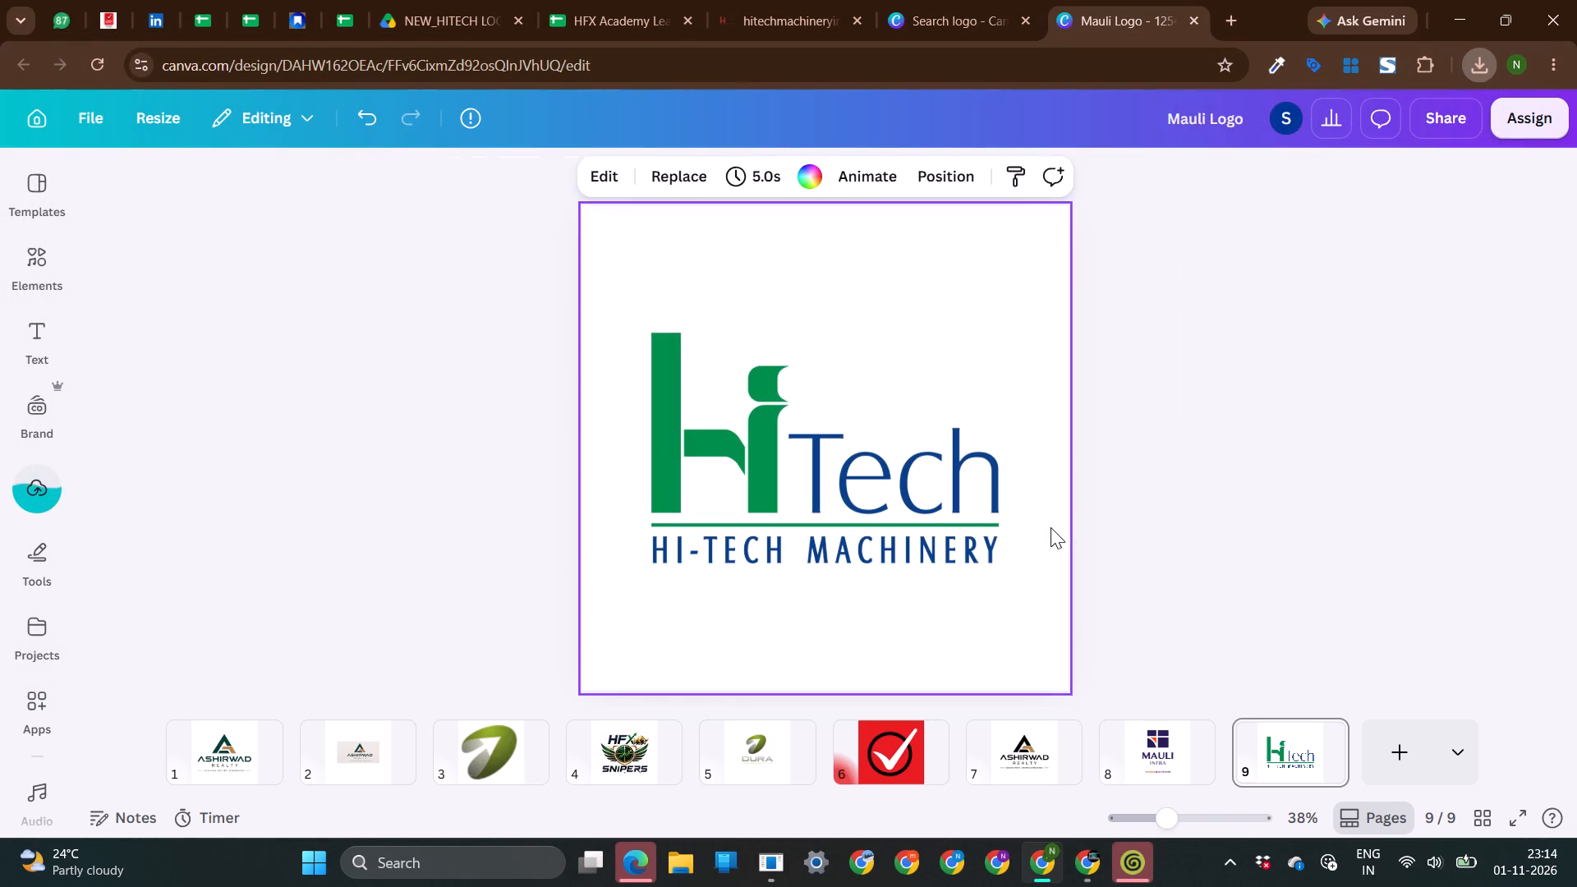
# Enlarge the Hi-Tech Machinery logo to nearly the full width of page 9 and center it on the page.
pyautogui.moveTo(745, 468); pyautogui.dragTo(709, 444)
pyautogui.moveTo(961, 540); pyautogui.dragTo(995, 577)
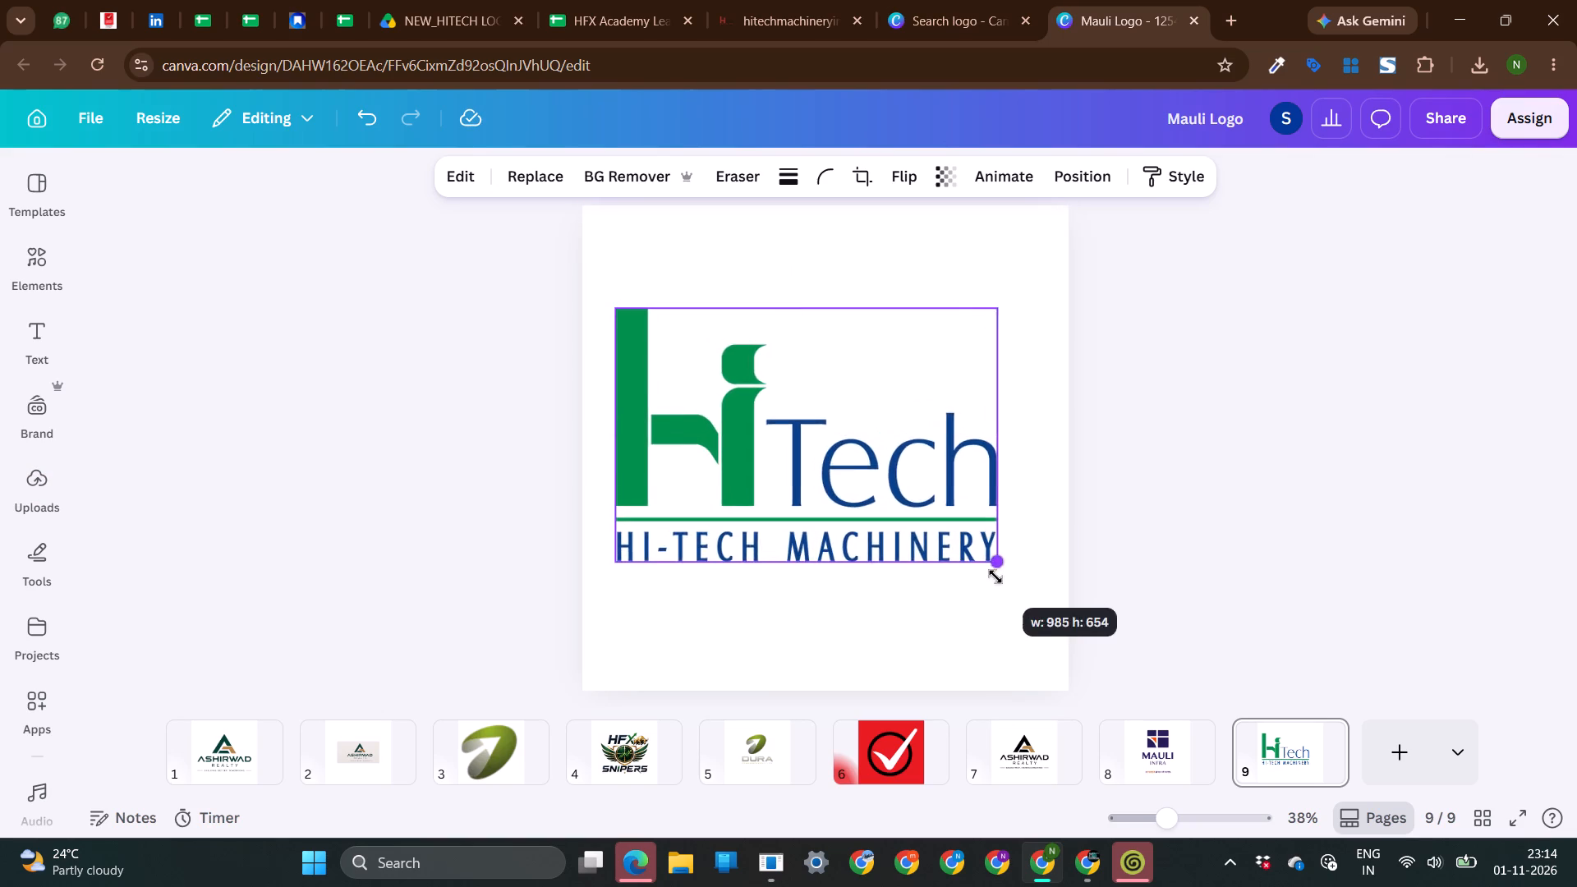
pyautogui.moveTo(995, 577); pyautogui.dragTo(1028, 612)
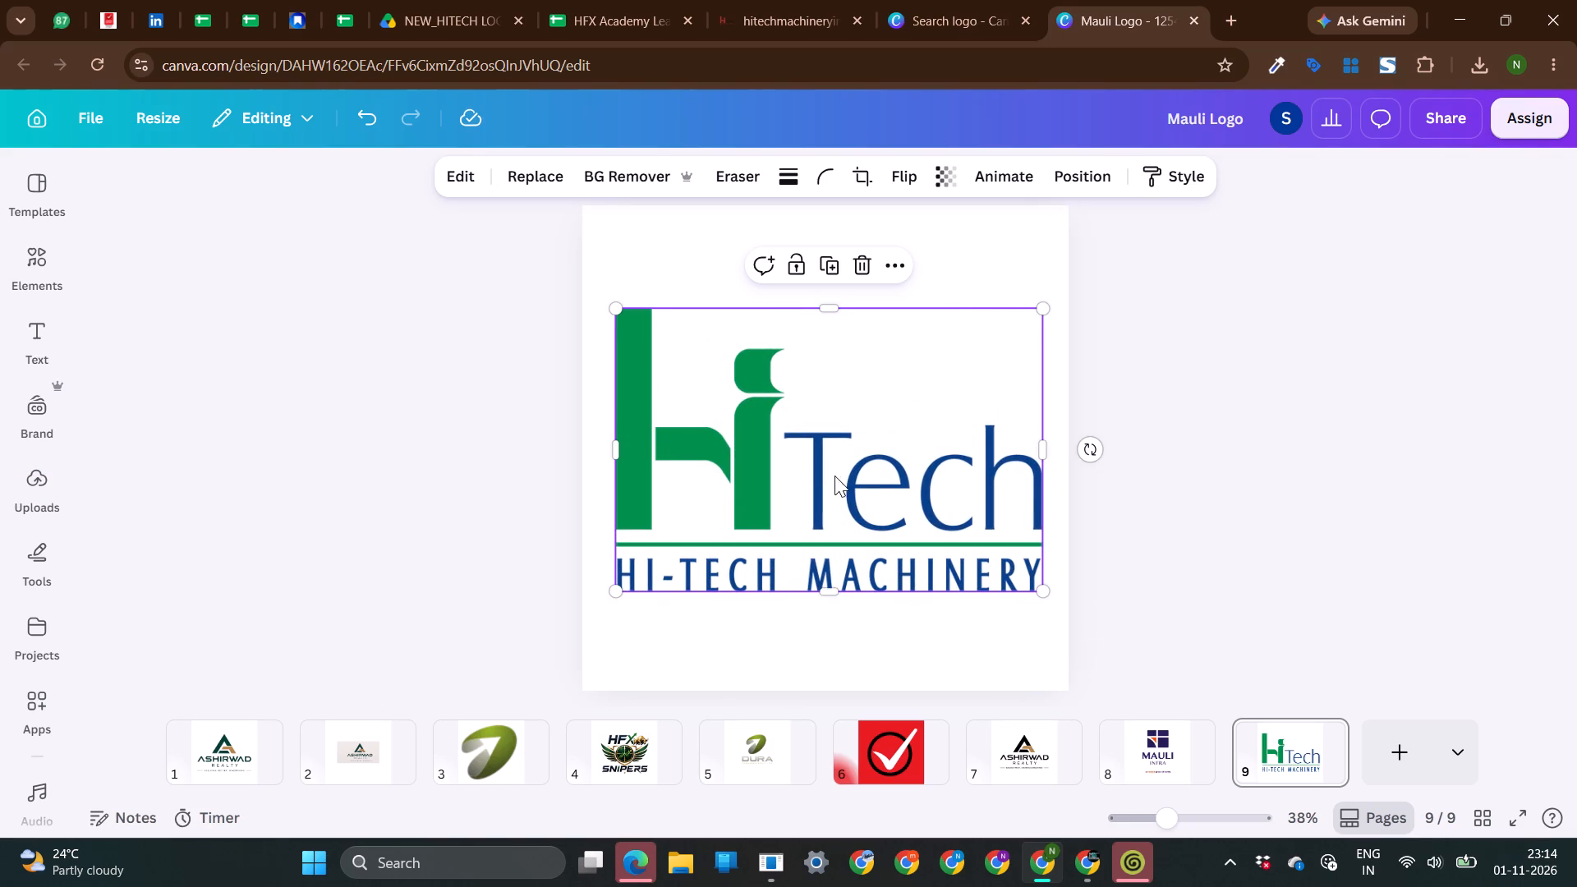
pyautogui.moveTo(813, 470); pyautogui.dragTo(802, 476)
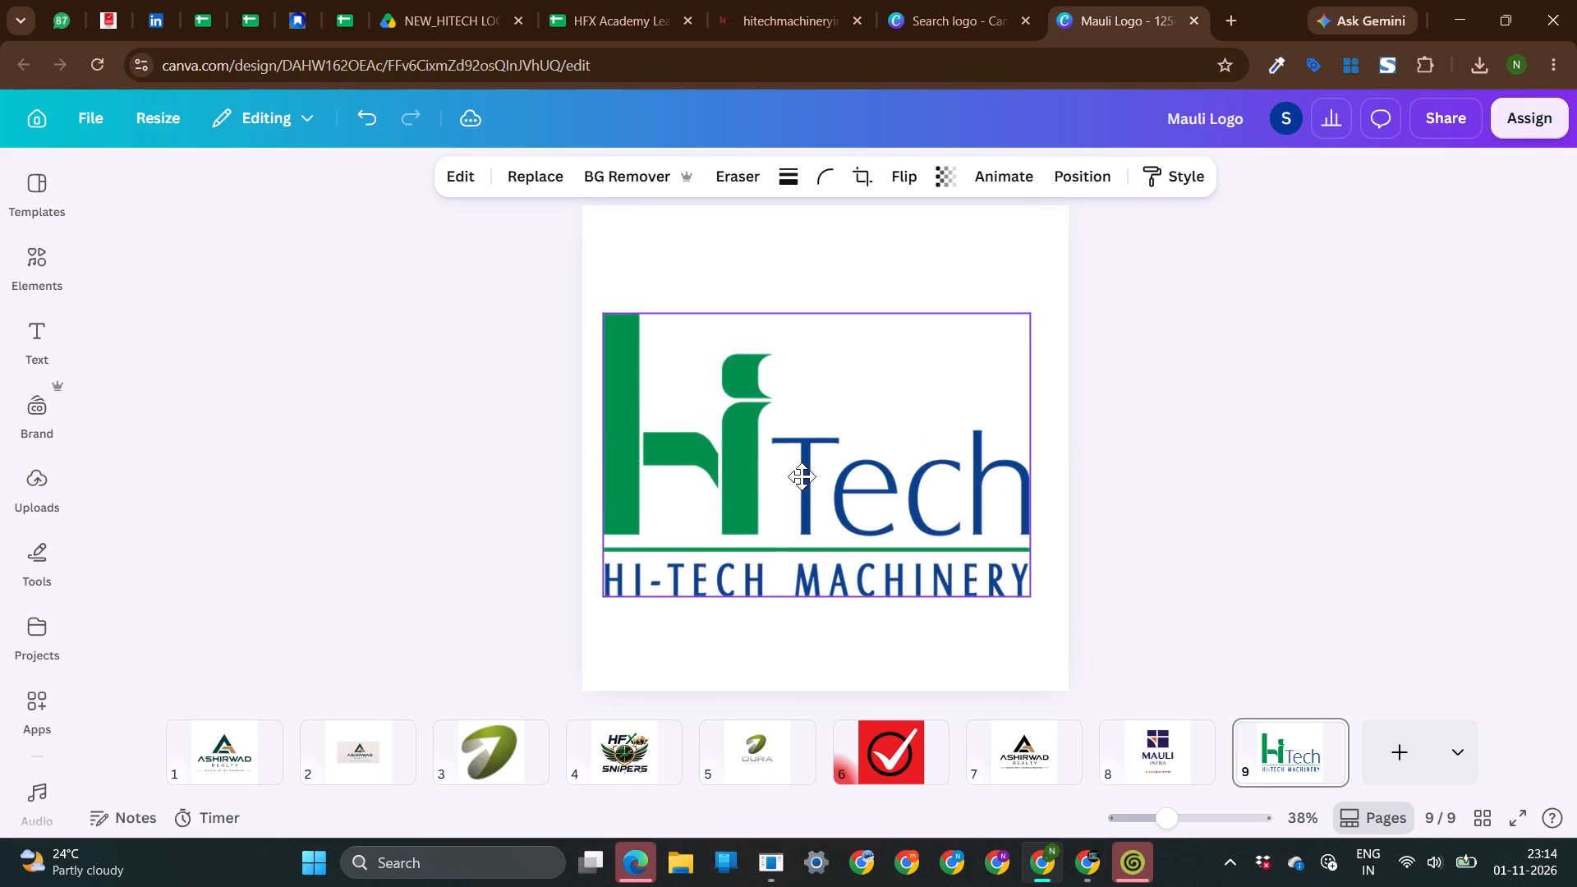
pyautogui.moveTo(802, 476); pyautogui.dragTo(799, 468)
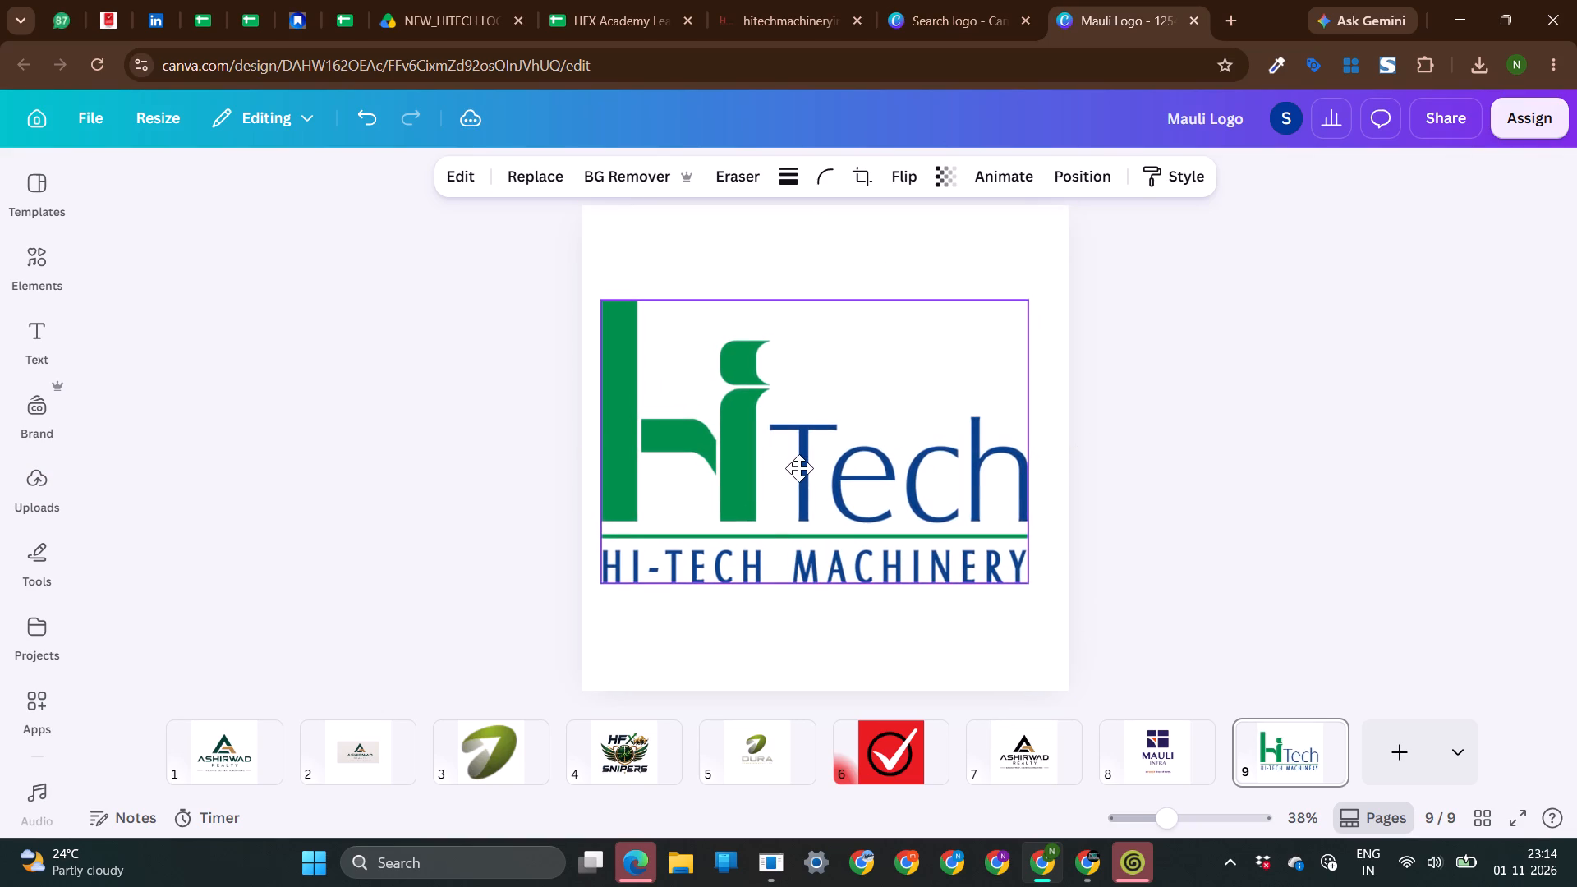
pyautogui.moveTo(799, 468); pyautogui.dragTo(795, 469)
pyautogui.moveTo(795, 469); pyautogui.dragTo(807, 471)
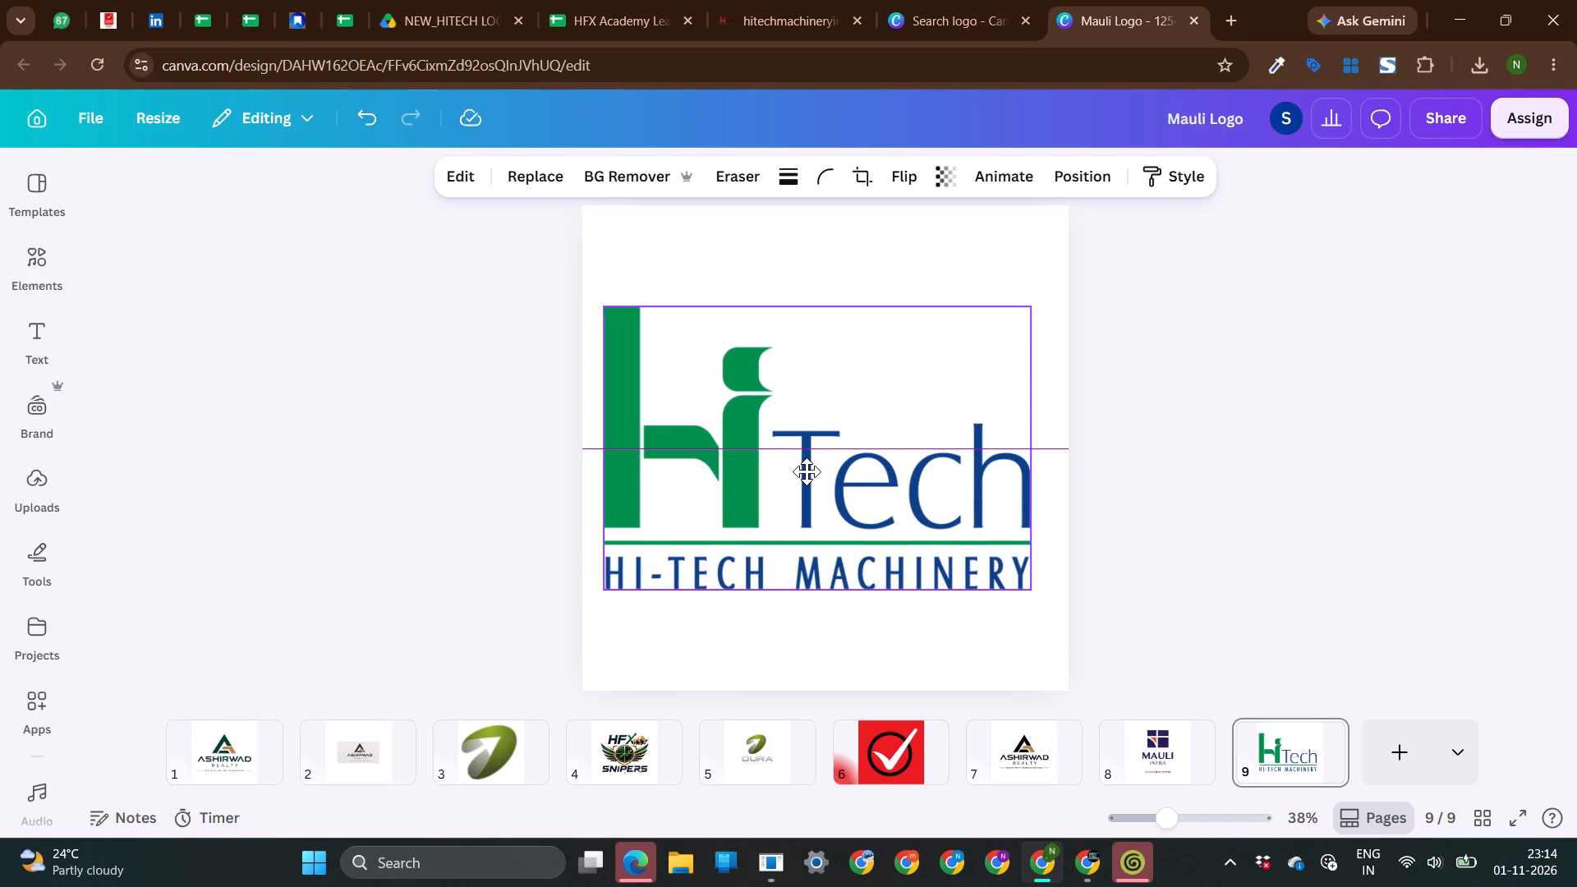
pyautogui.moveTo(807, 471); pyautogui.dragTo(806, 470)
pyautogui.moveTo(1030, 587); pyautogui.dragTo(1032, 589)
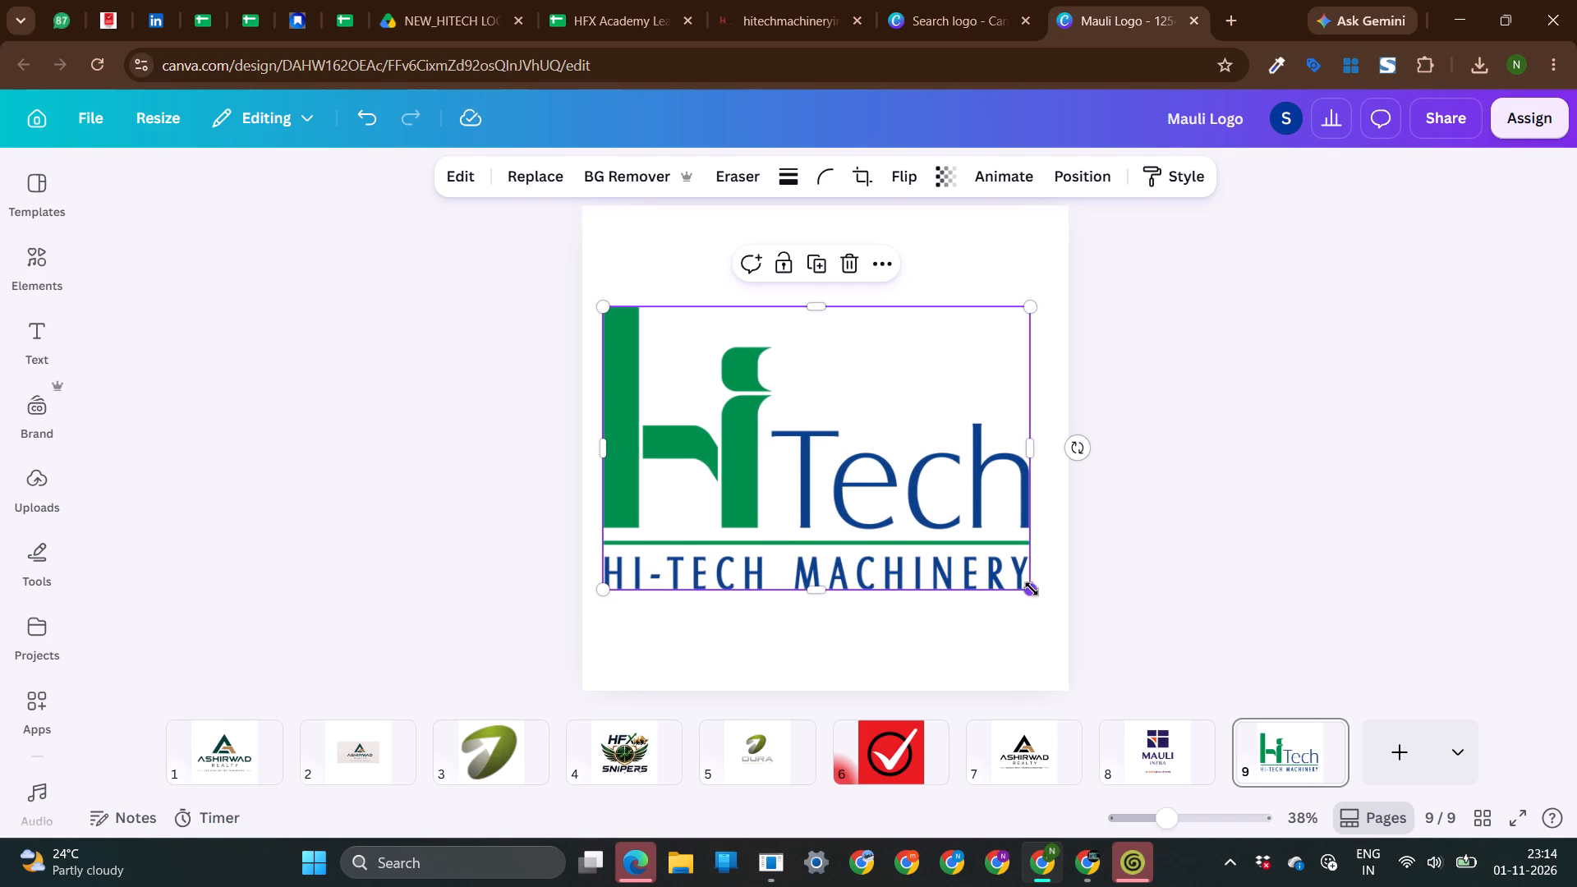
pyautogui.moveTo(1032, 589); pyautogui.dragTo(1043, 594)
pyautogui.click(901, 660)
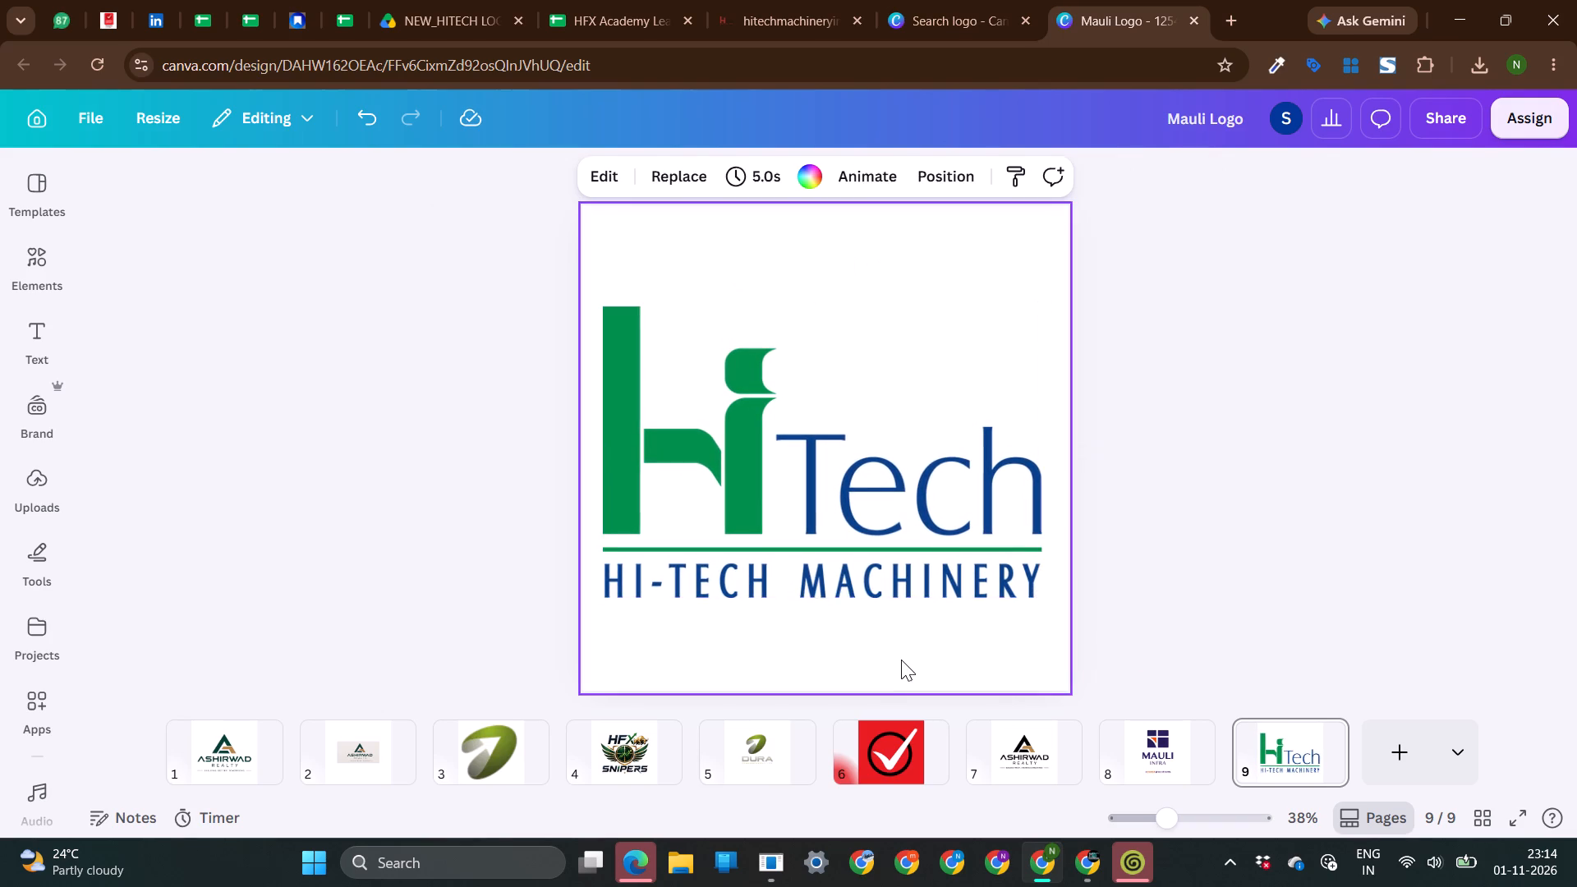
pyautogui.moveTo(842, 448); pyautogui.dragTo(844, 454)
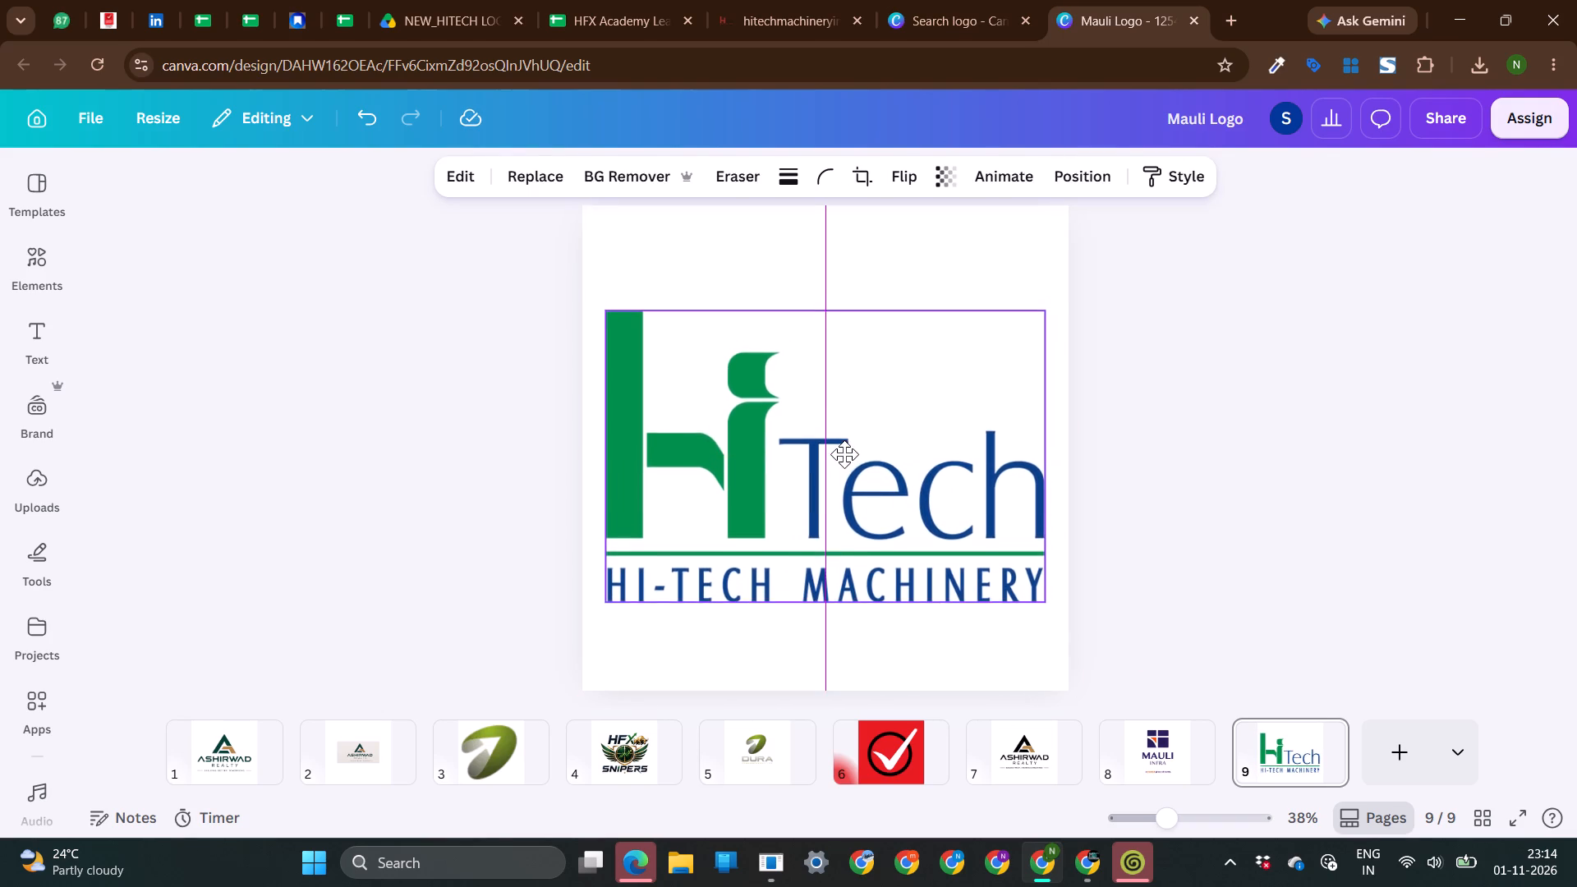
pyautogui.moveTo(844, 454); pyautogui.dragTo(844, 441)
pyautogui.click(908, 620)
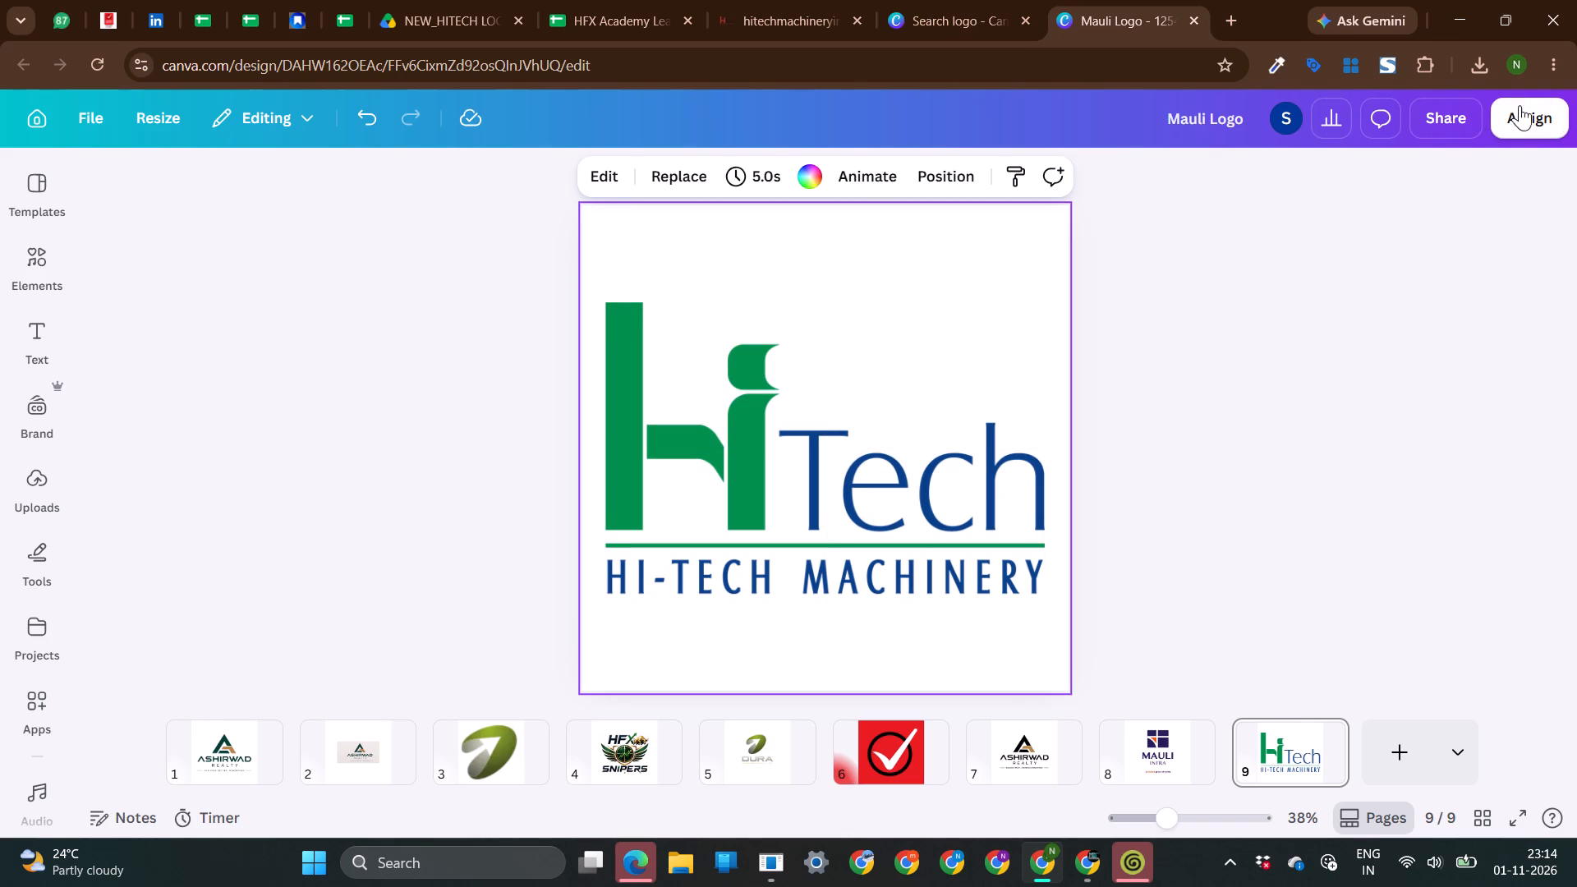
# Download only page 9 with the full Hi-Tech Machinery logo as a PNG with a transparent background.
pyautogui.click(1429, 117)
pyautogui.click(1202, 600)
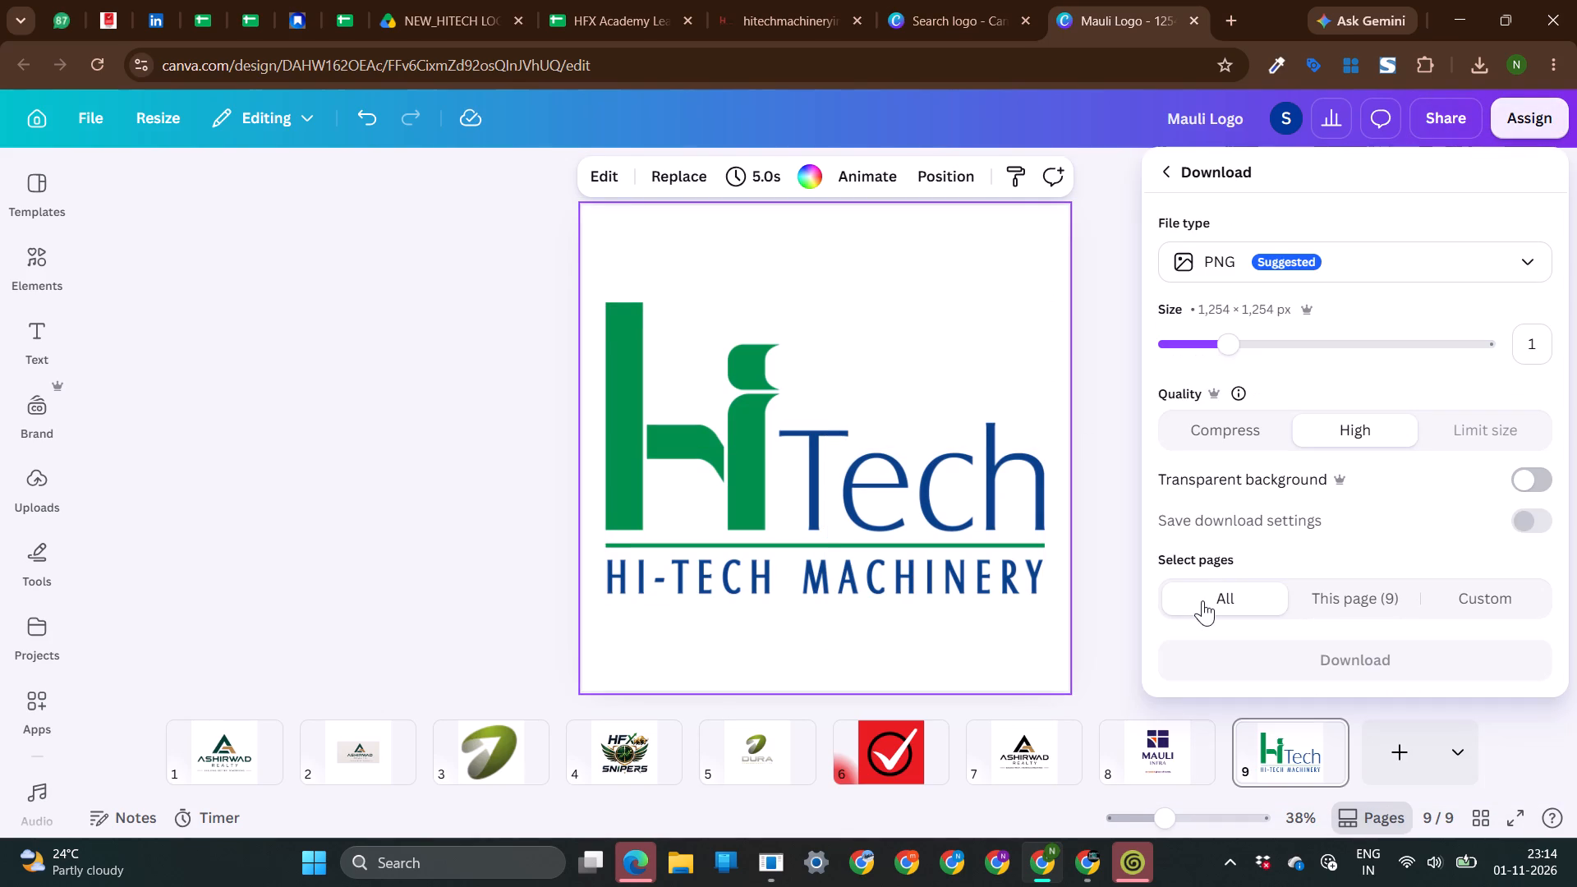
pyautogui.click(1344, 595)
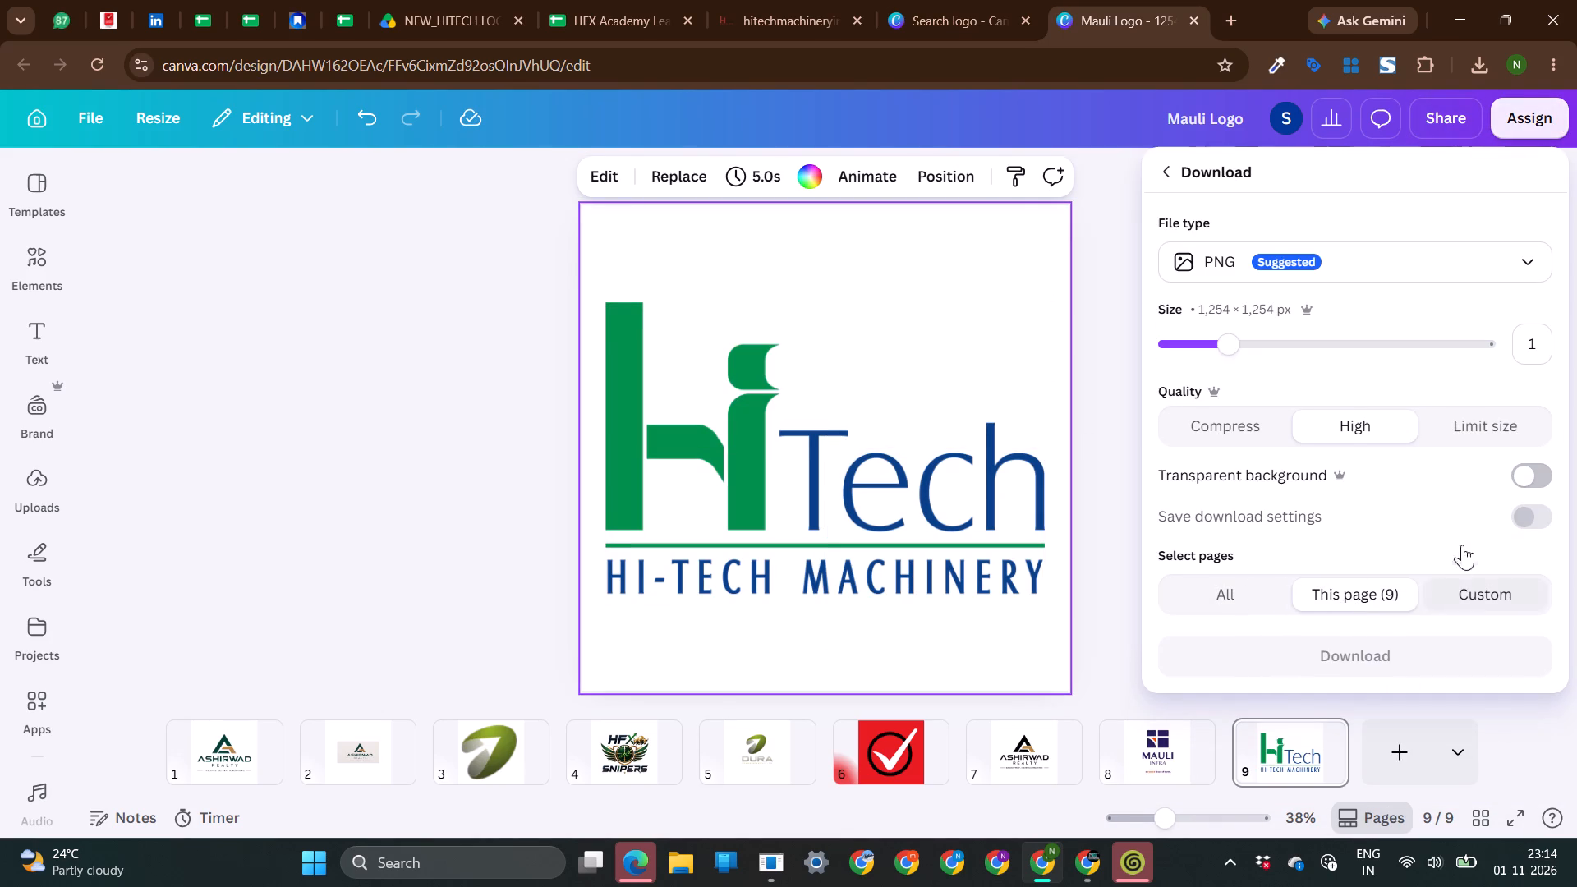
pyautogui.click(1532, 471)
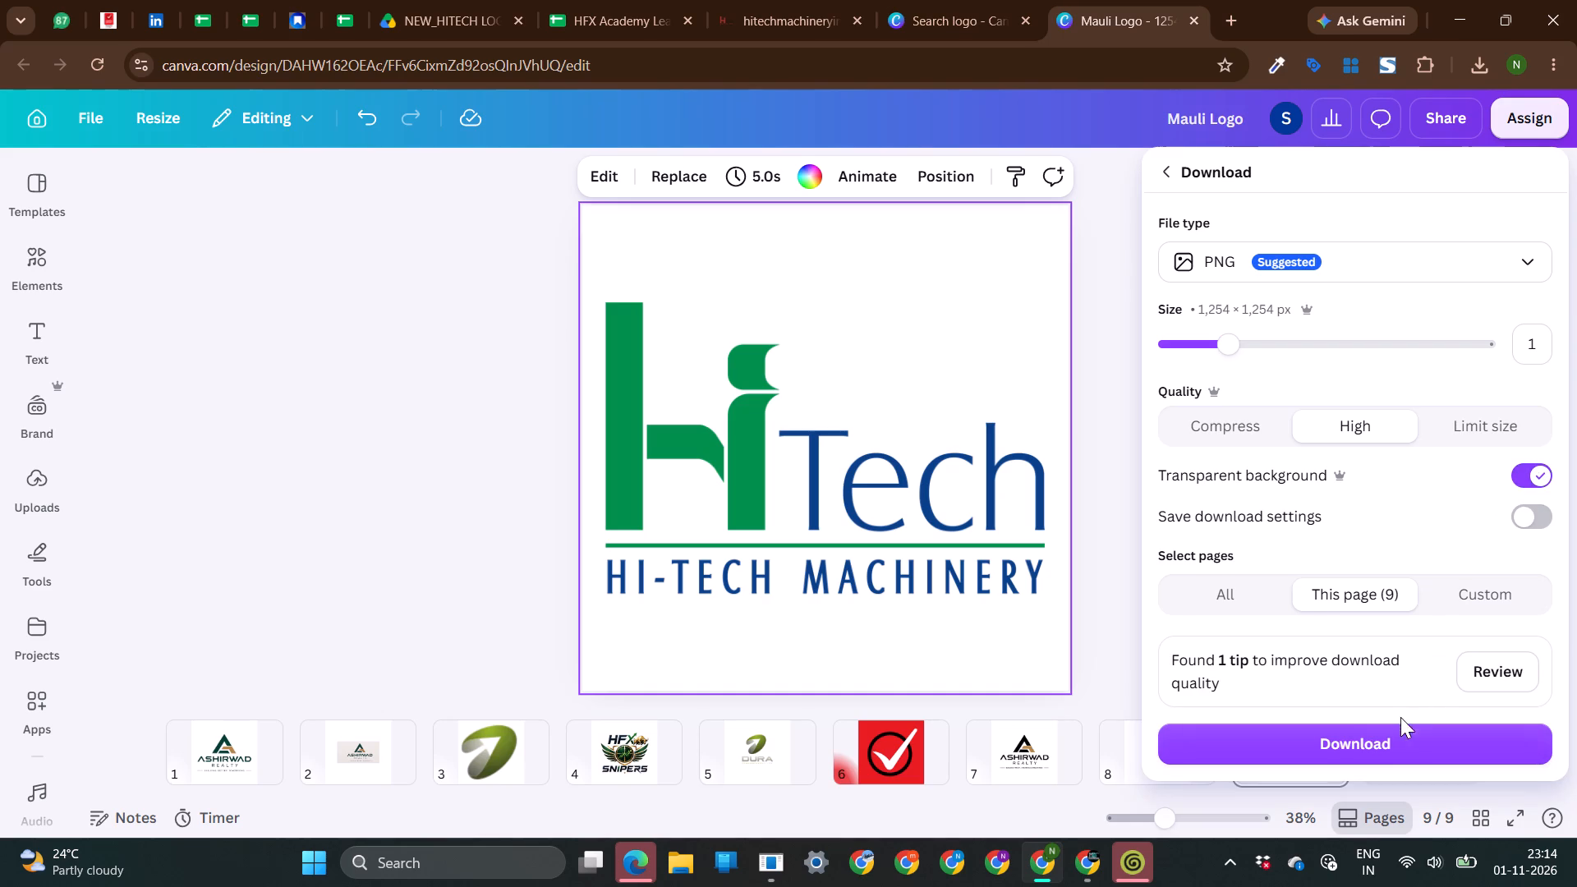
pyautogui.click(1351, 737)
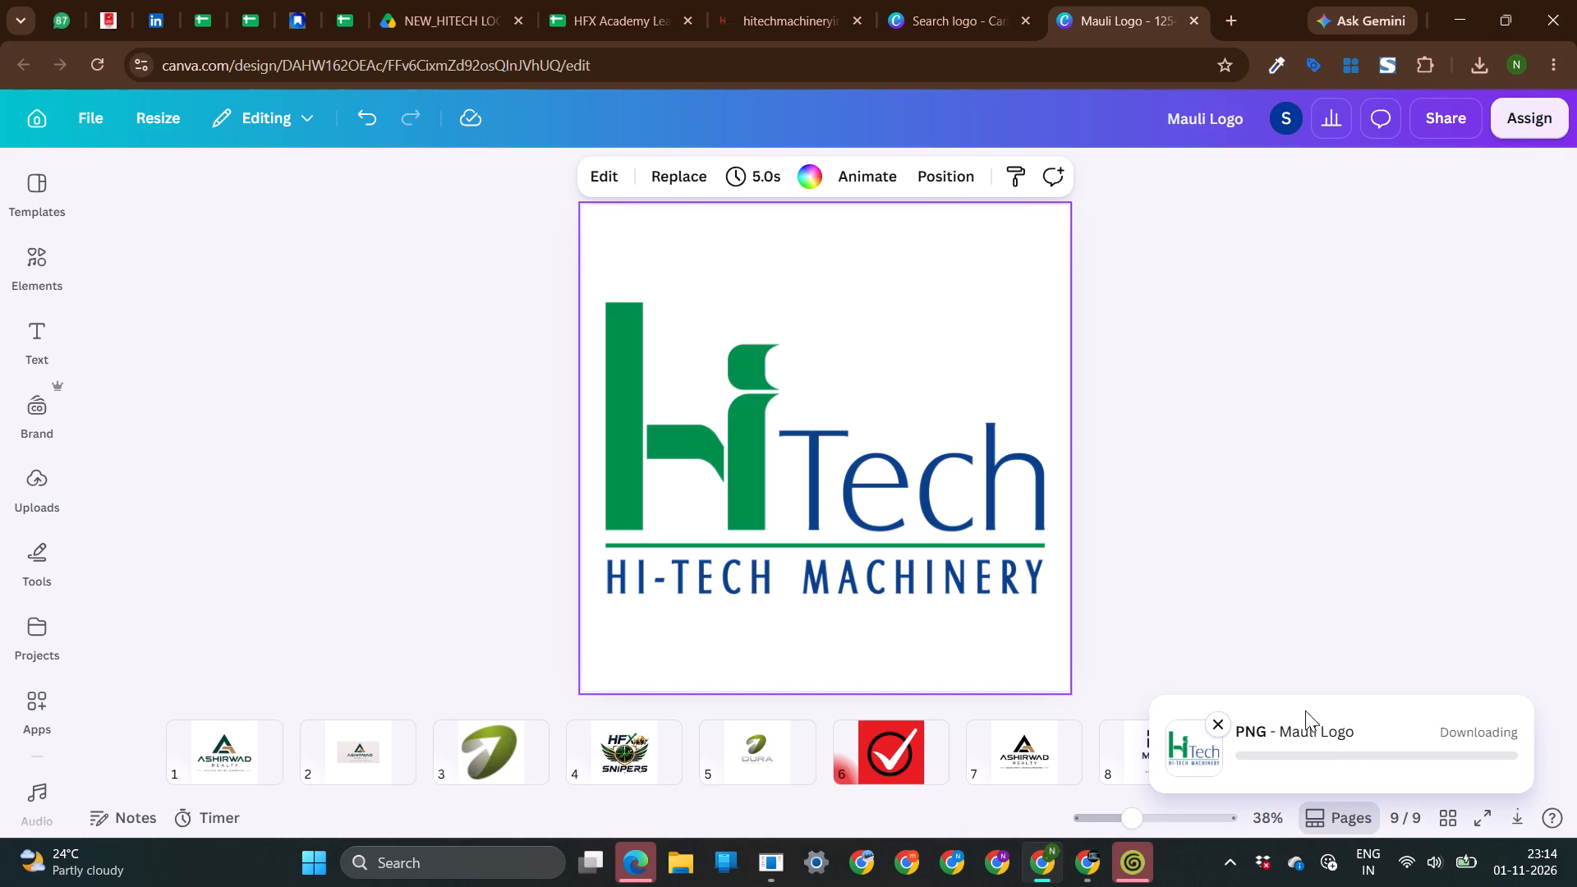
pyautogui.click(1243, 624)
pyautogui.click(1368, 751)
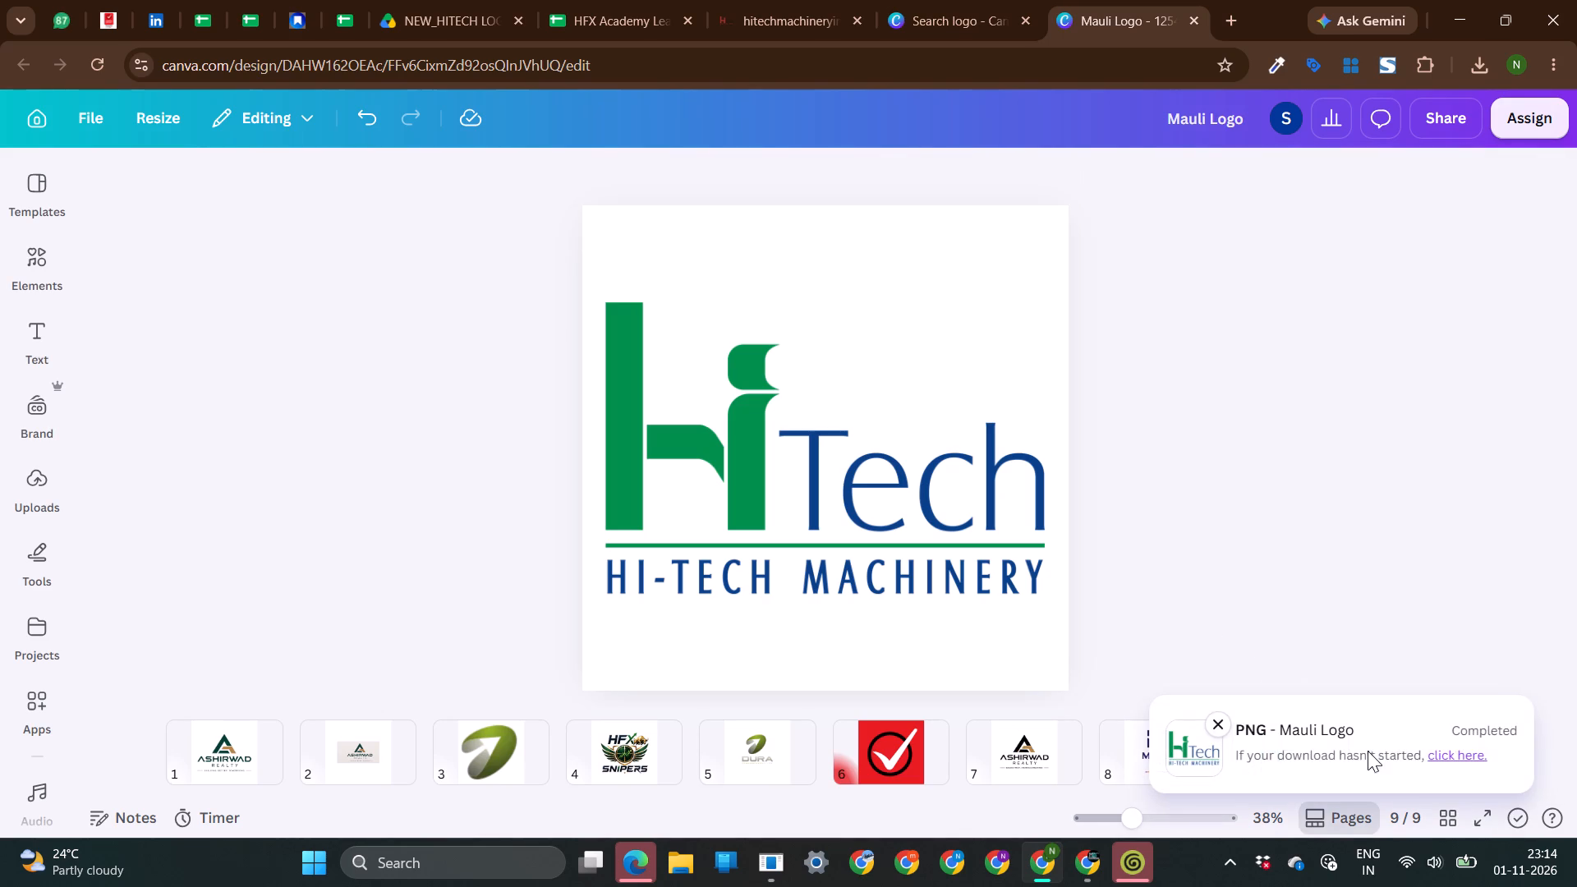
pyautogui.click(1252, 609)
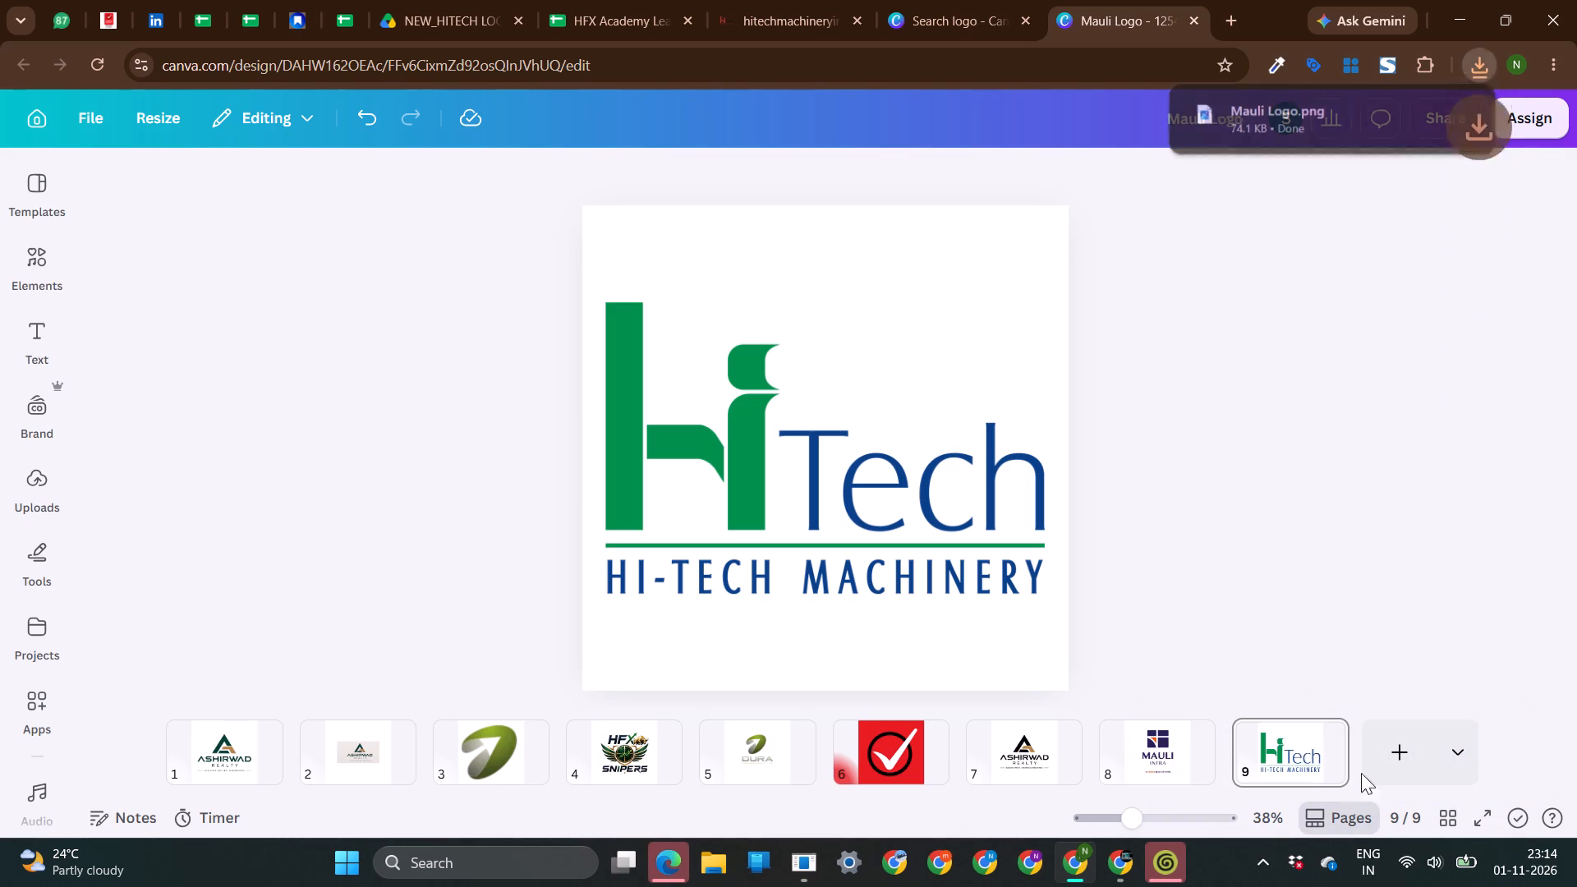
# Add a blank page 10 and place a duplicate of the page 9 Hi-Tech Machinery logo on it.
pyautogui.click(1381, 768)
pyautogui.click(1262, 778)
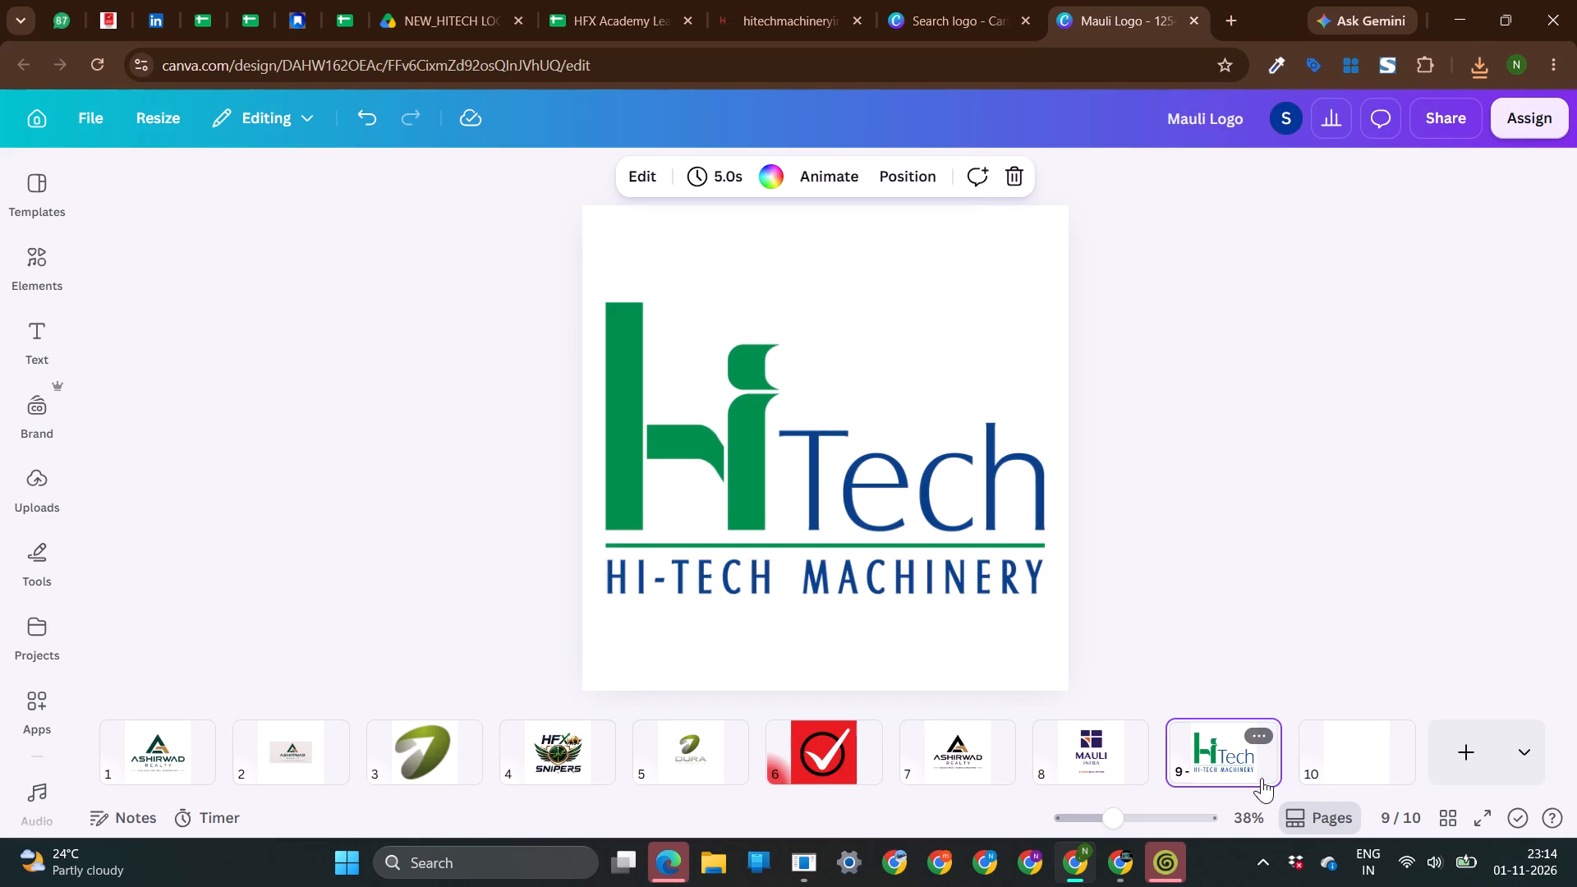
pyautogui.click(821, 455)
pyautogui.click(821, 455)
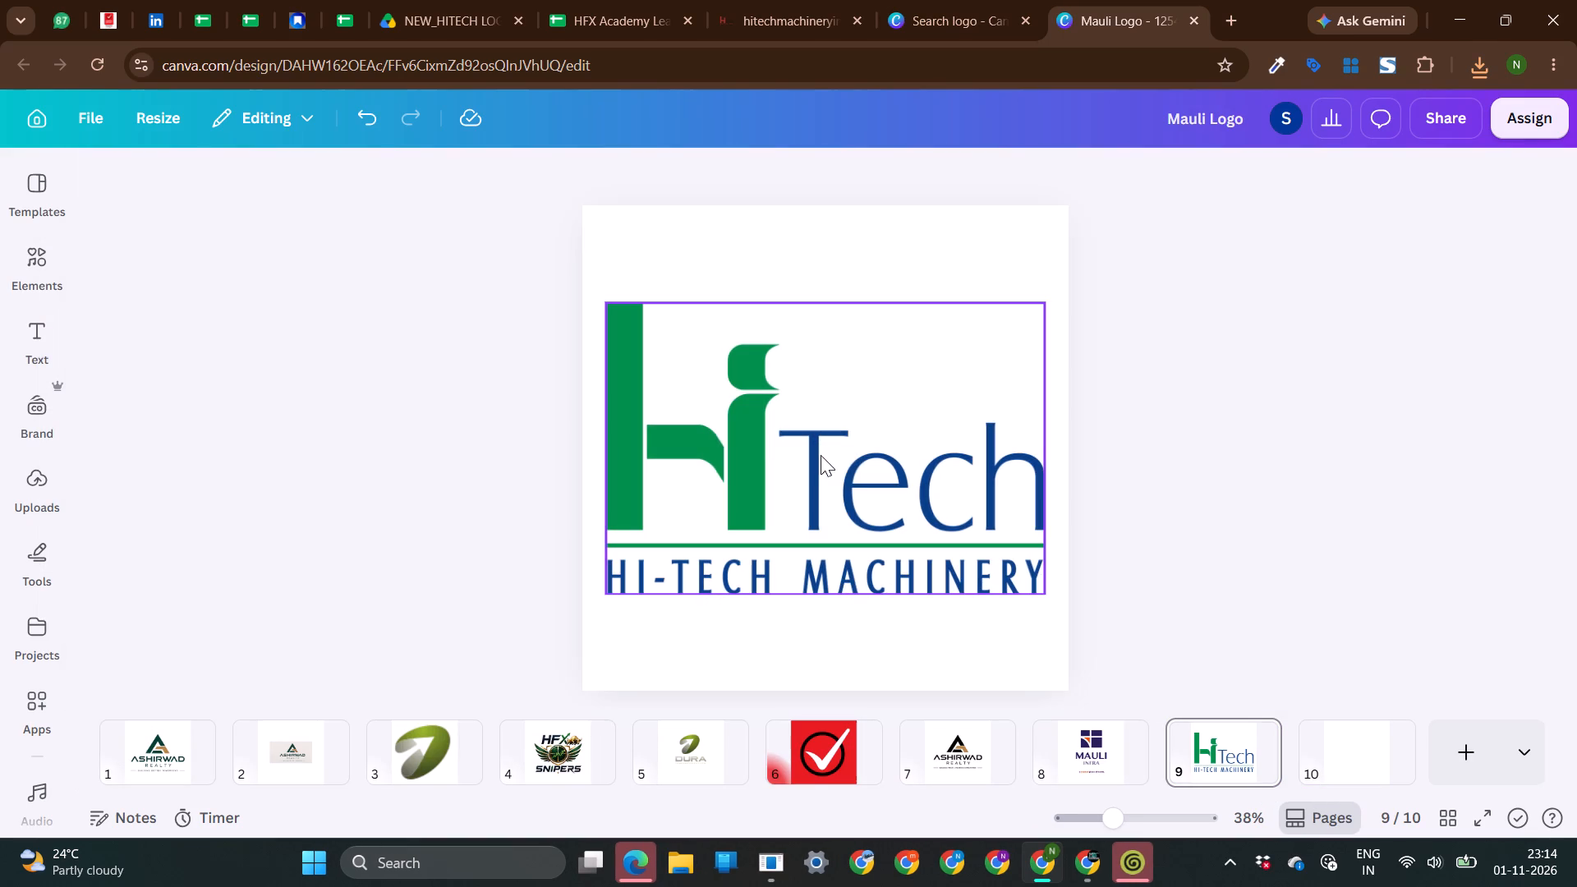
pyautogui.rightClick(699, 416)
pyautogui.click(761, 293)
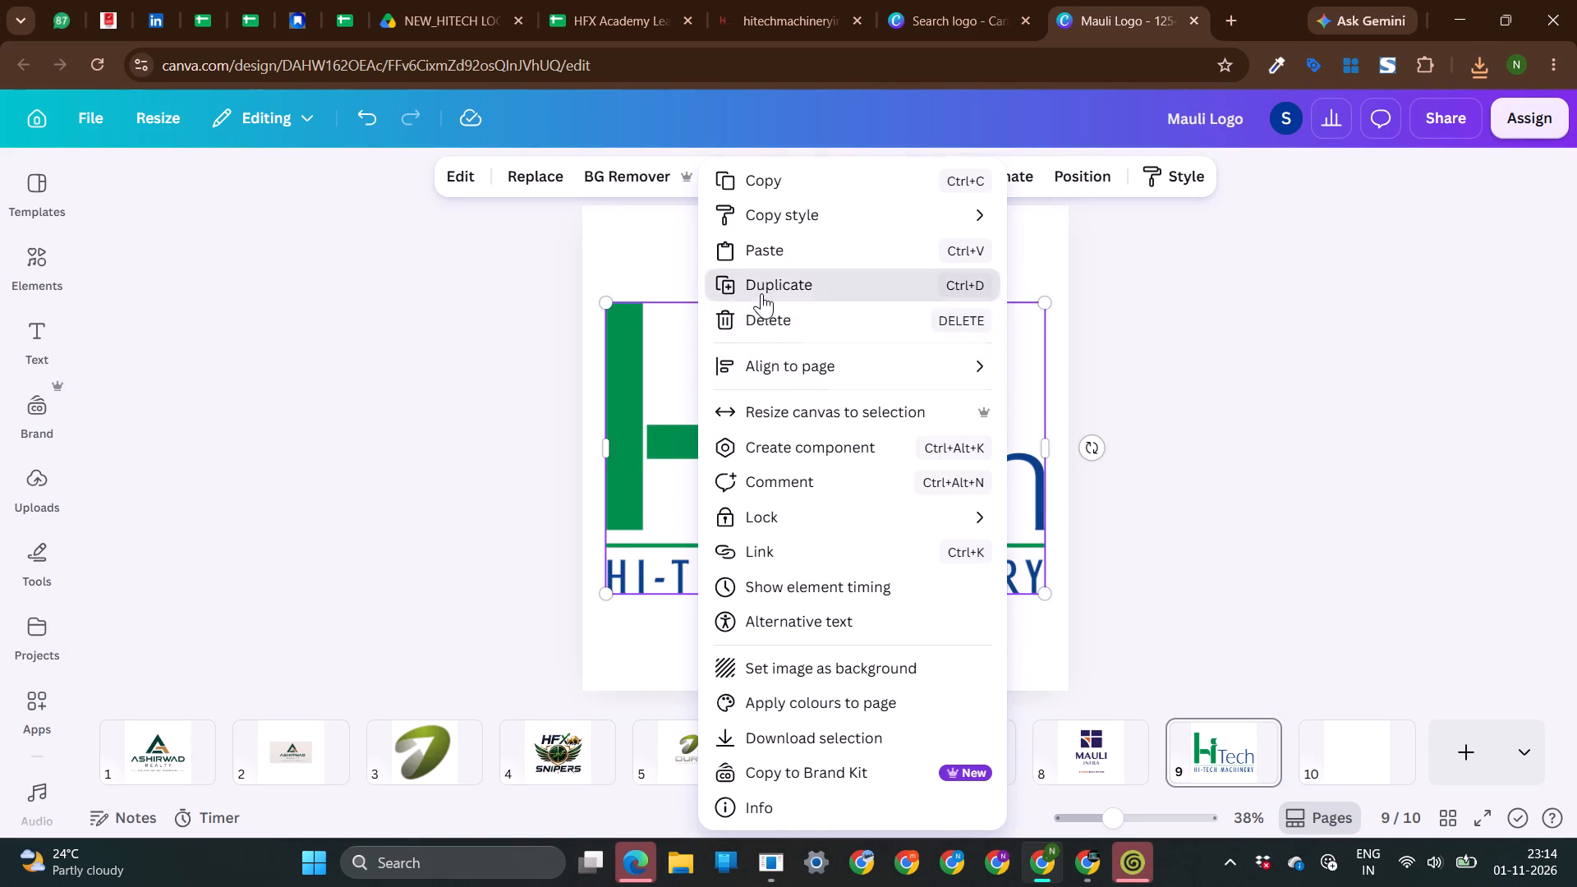
pyautogui.moveTo(754, 437); pyautogui.dragTo(1379, 765)
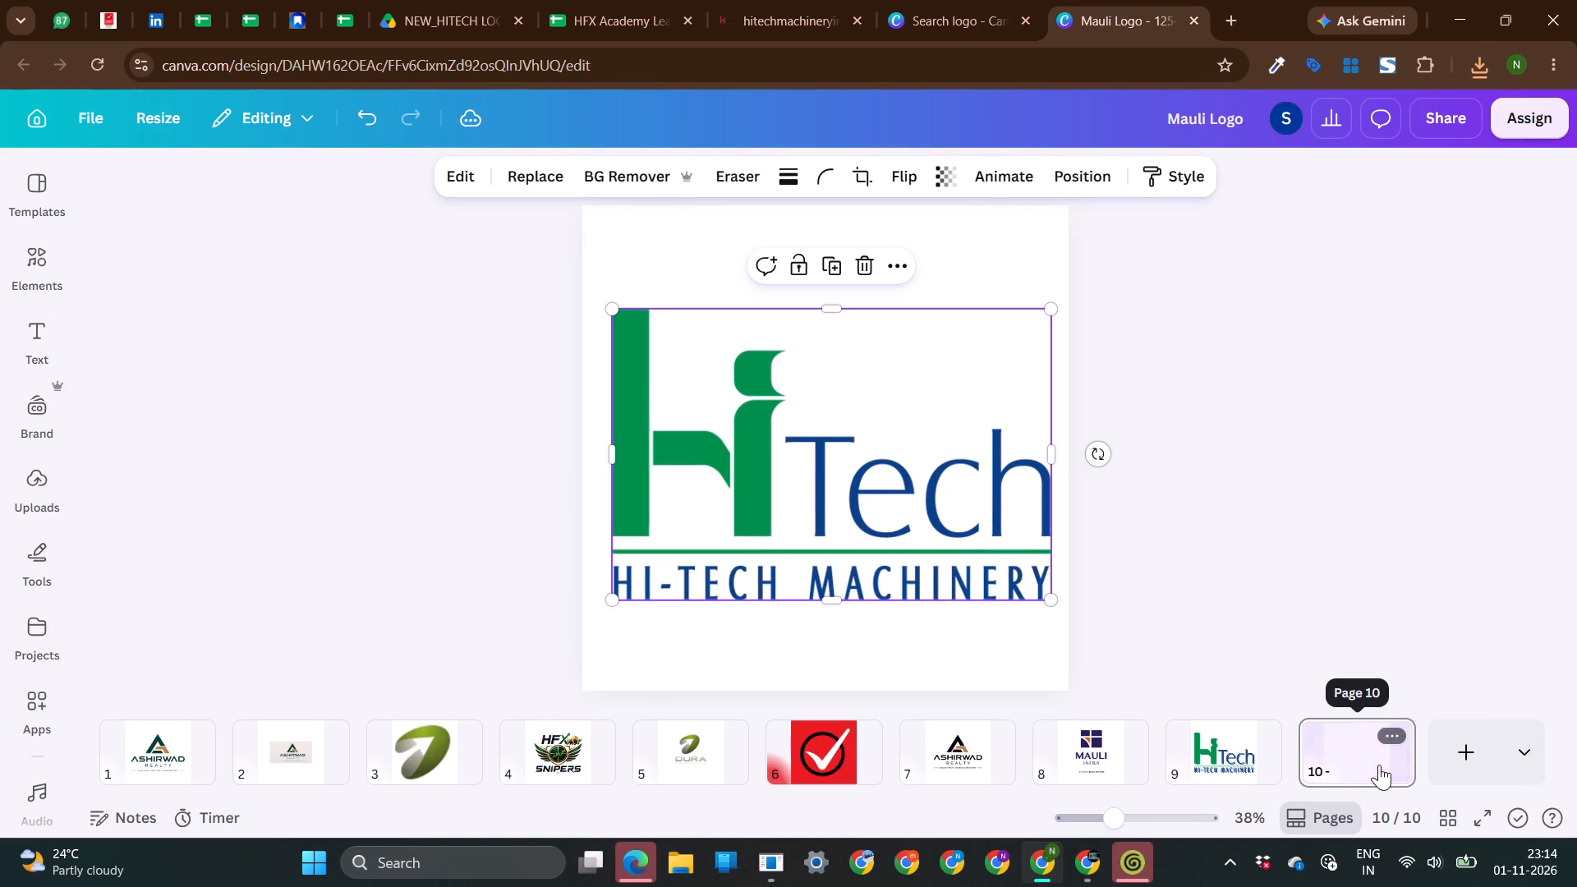
# Crop the logo on page 10 to the green Hi mark, cutting off the Tech lettering, underline and HI-TECH MACHINERY text.
pyautogui.moveTo(1048, 457); pyautogui.dragTo(843, 455)
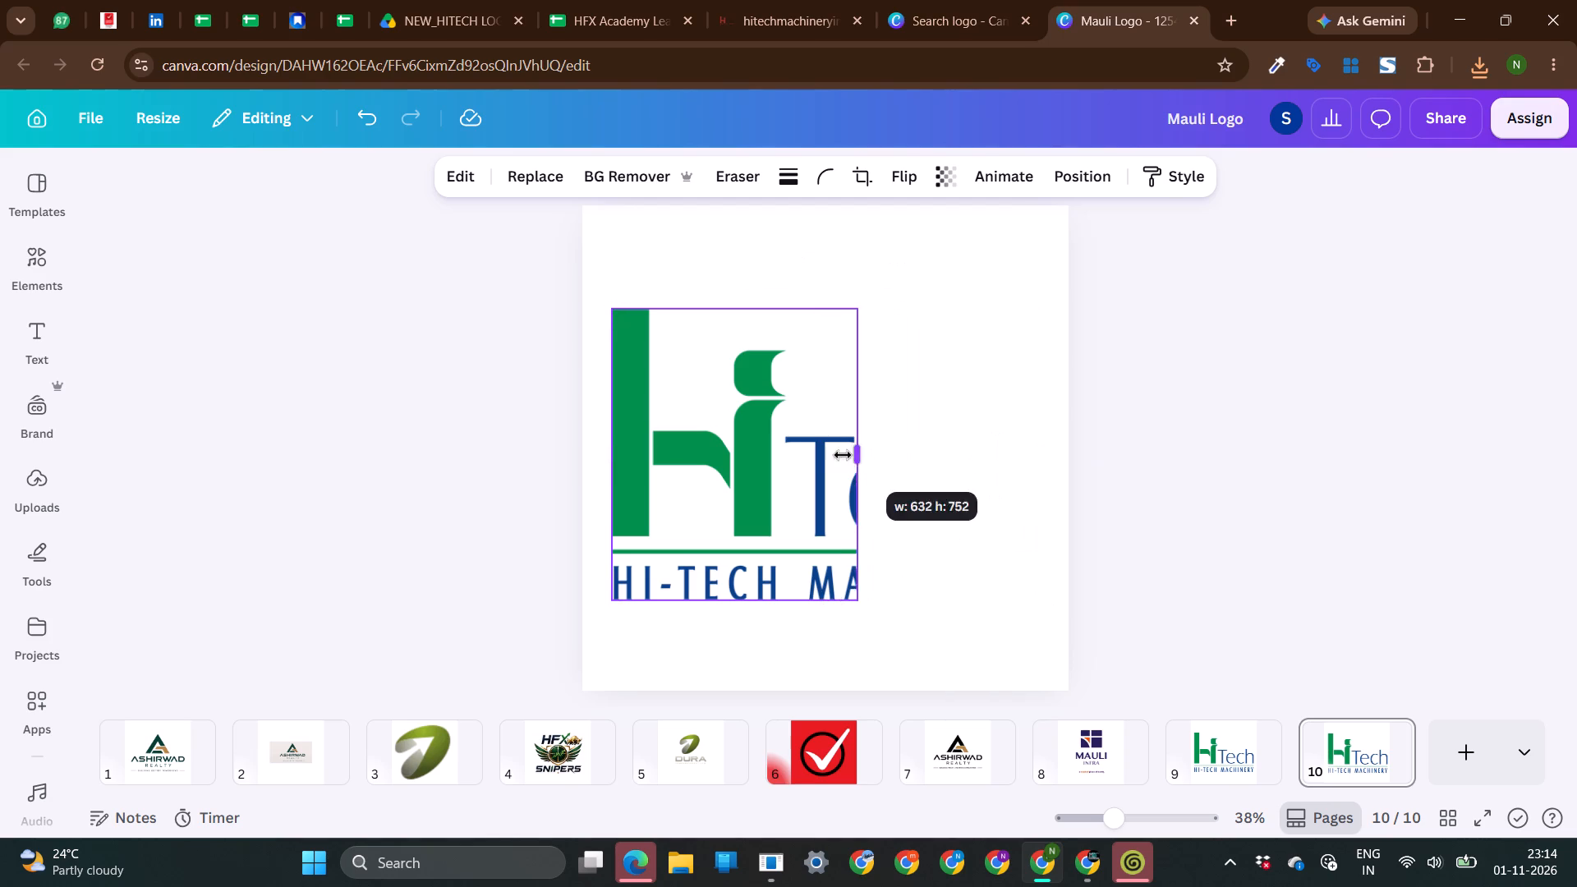
pyautogui.moveTo(843, 455); pyautogui.dragTo(782, 457)
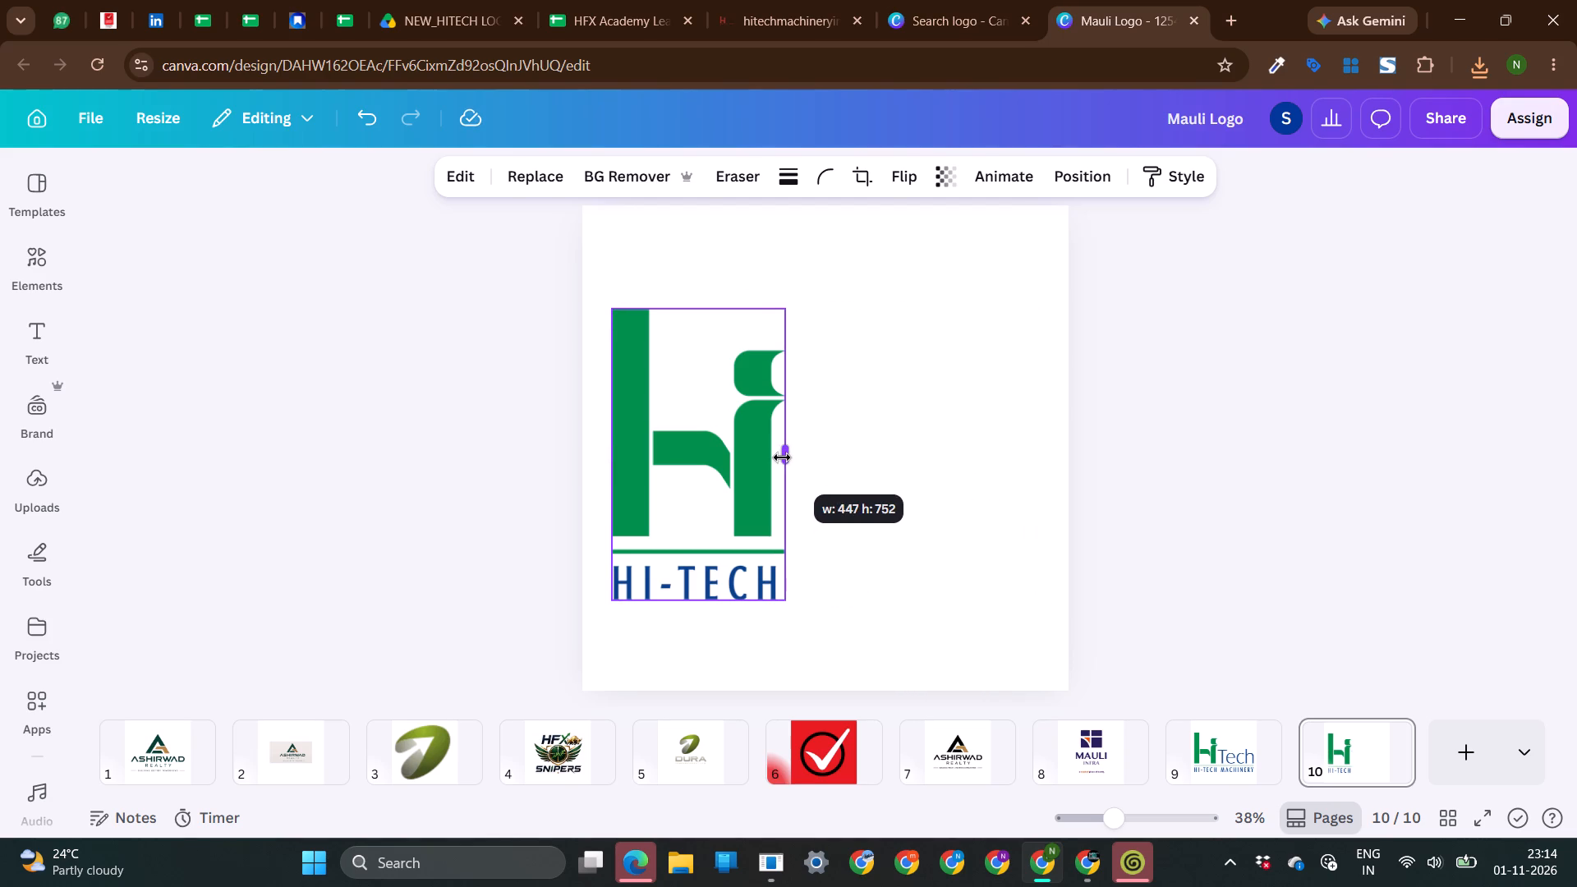
pyautogui.moveTo(782, 457); pyautogui.dragTo(786, 457)
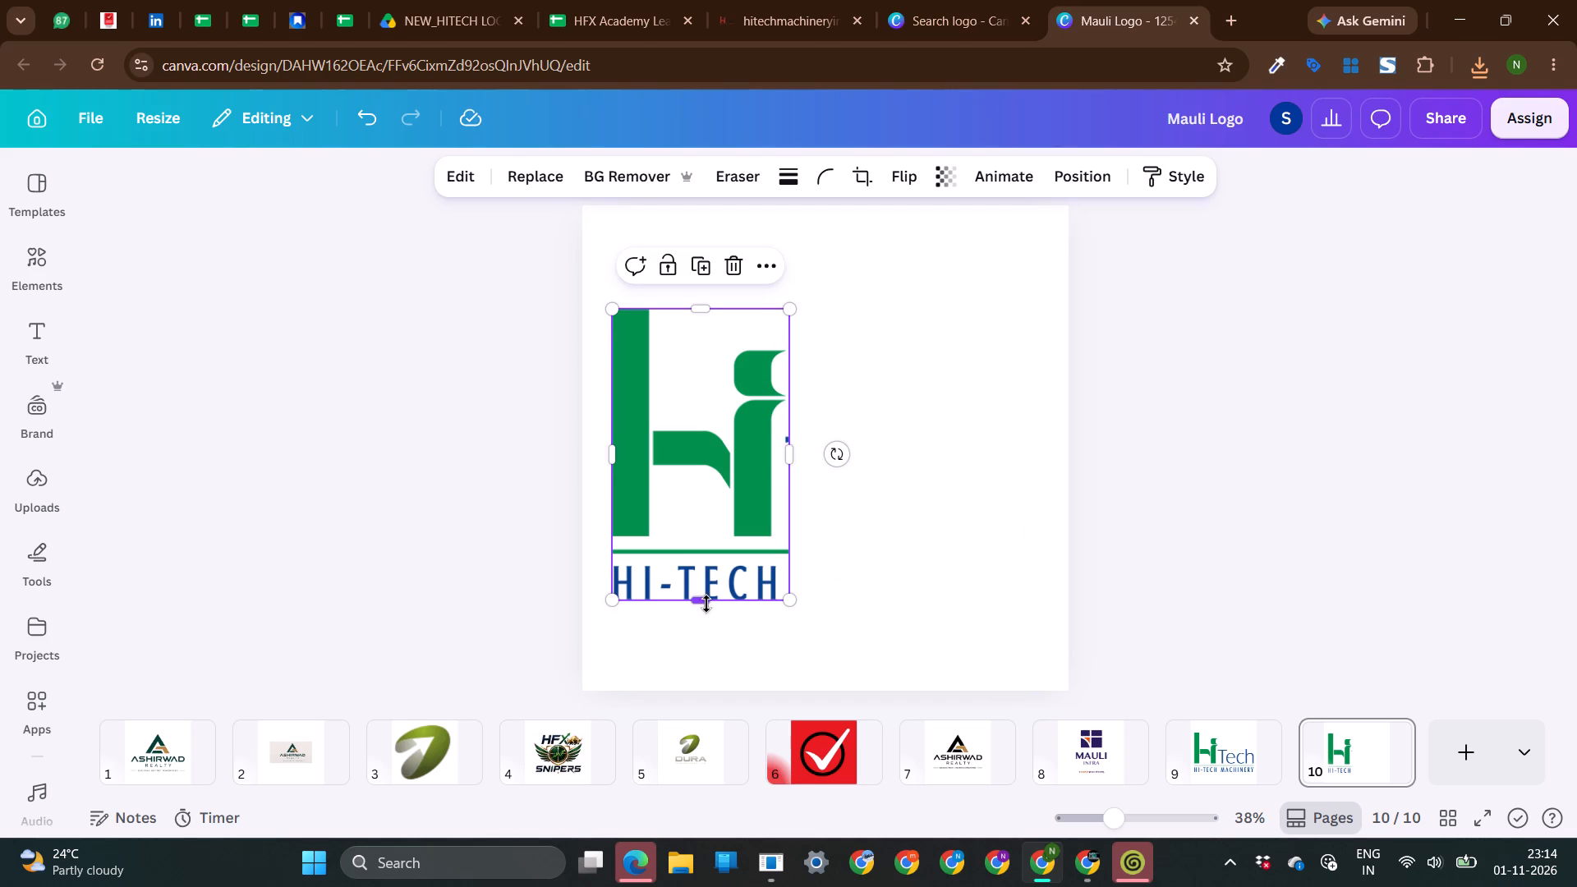
pyautogui.moveTo(706, 602); pyautogui.dragTo(713, 544)
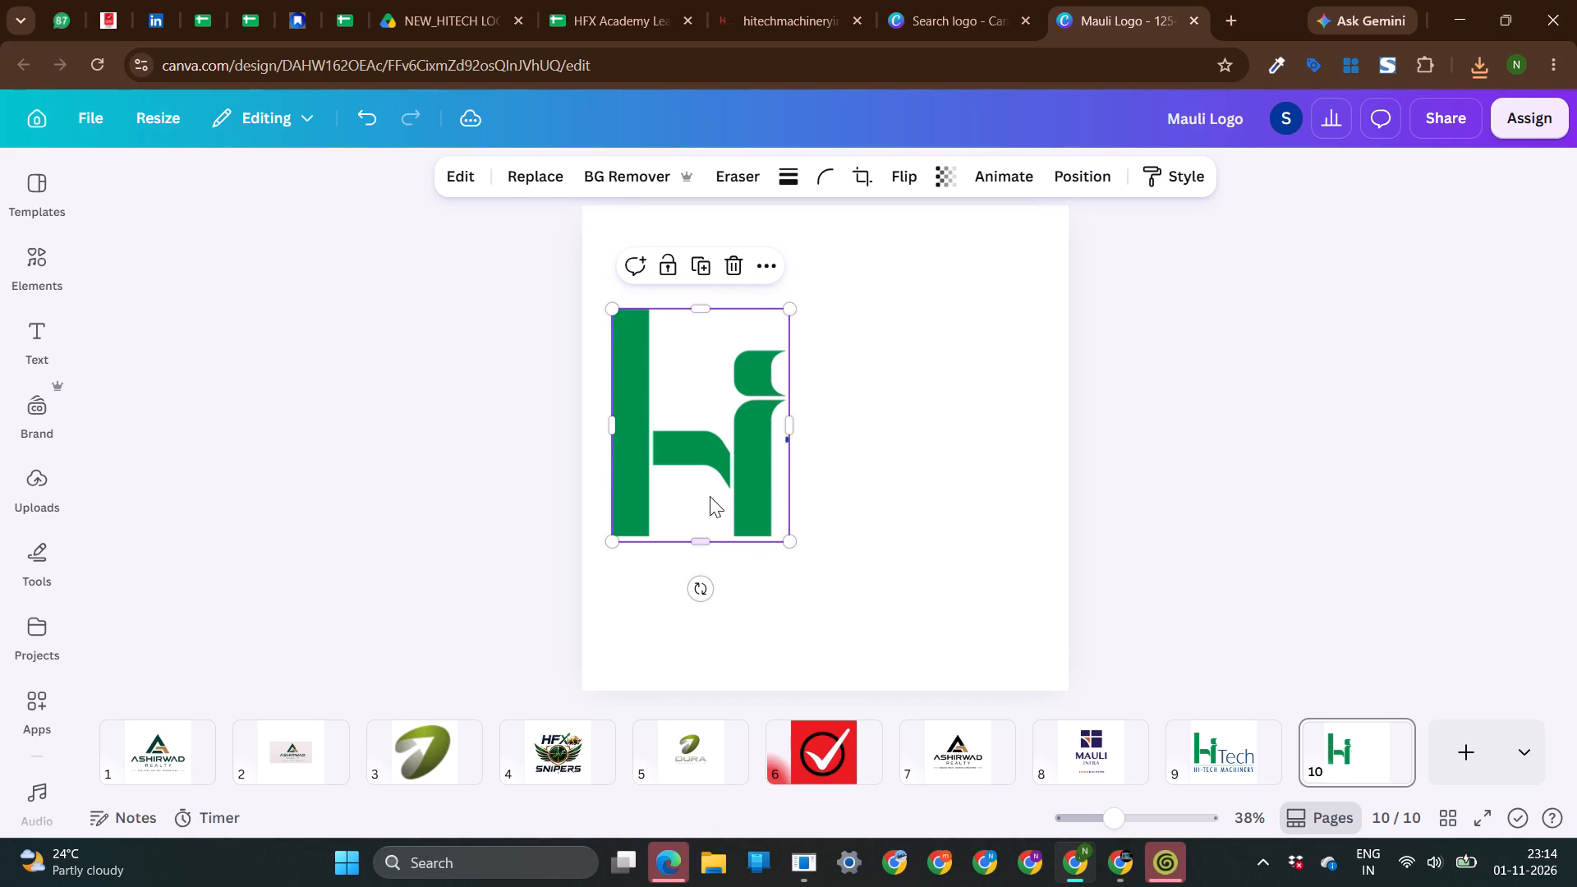
# Enlarge the cropped Hi mark to nearly the full height of page 10 and center it on the page.
pyautogui.moveTo(708, 465); pyautogui.dragTo(715, 401)
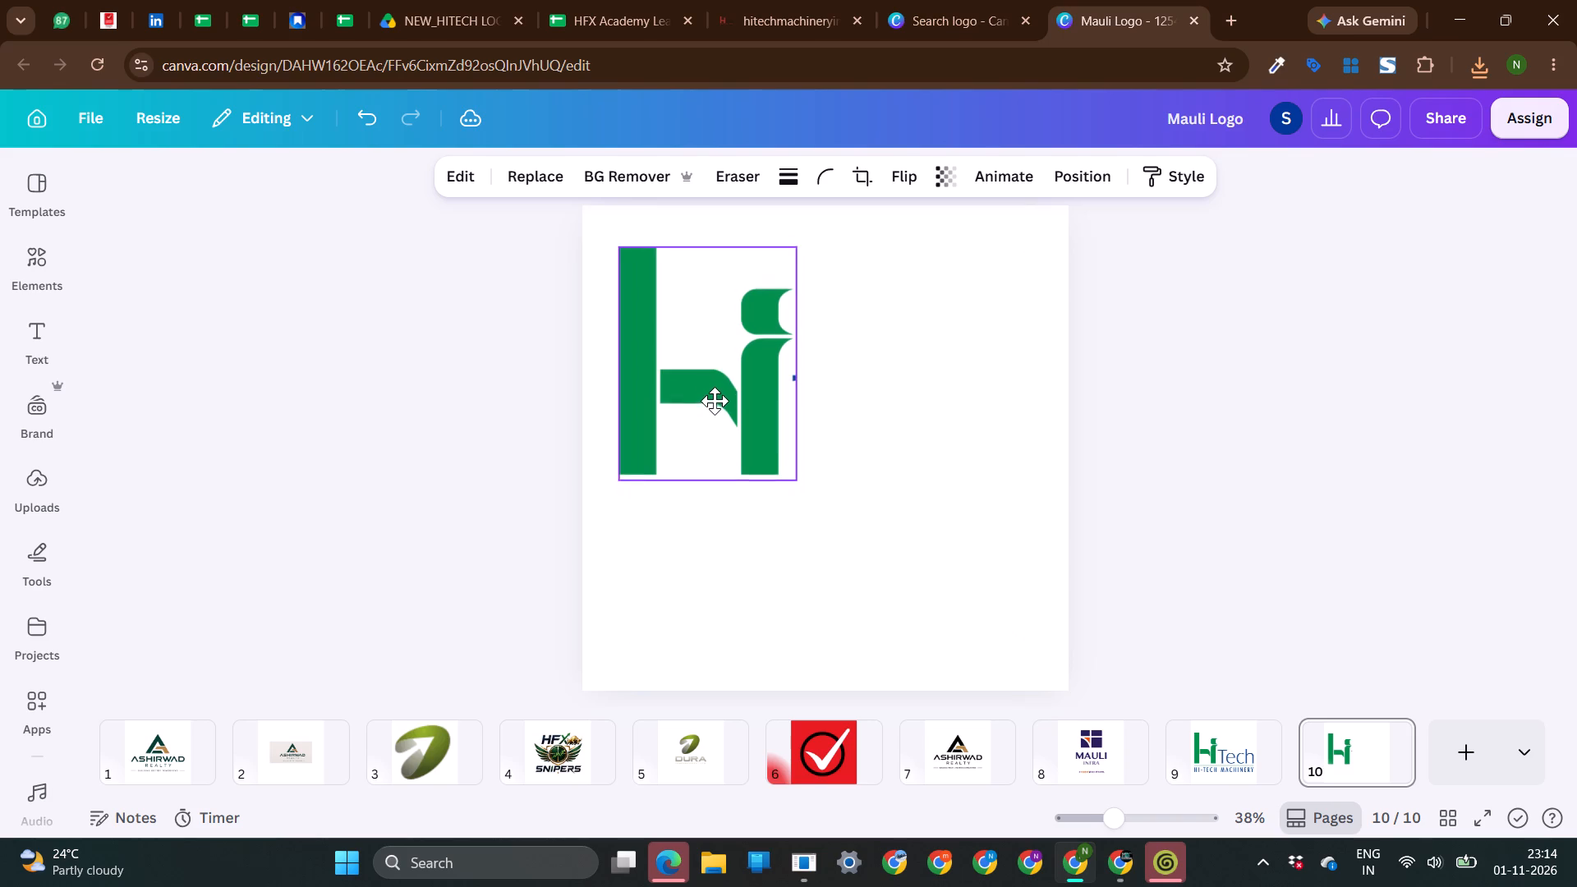
pyautogui.moveTo(715, 401); pyautogui.dragTo(710, 387)
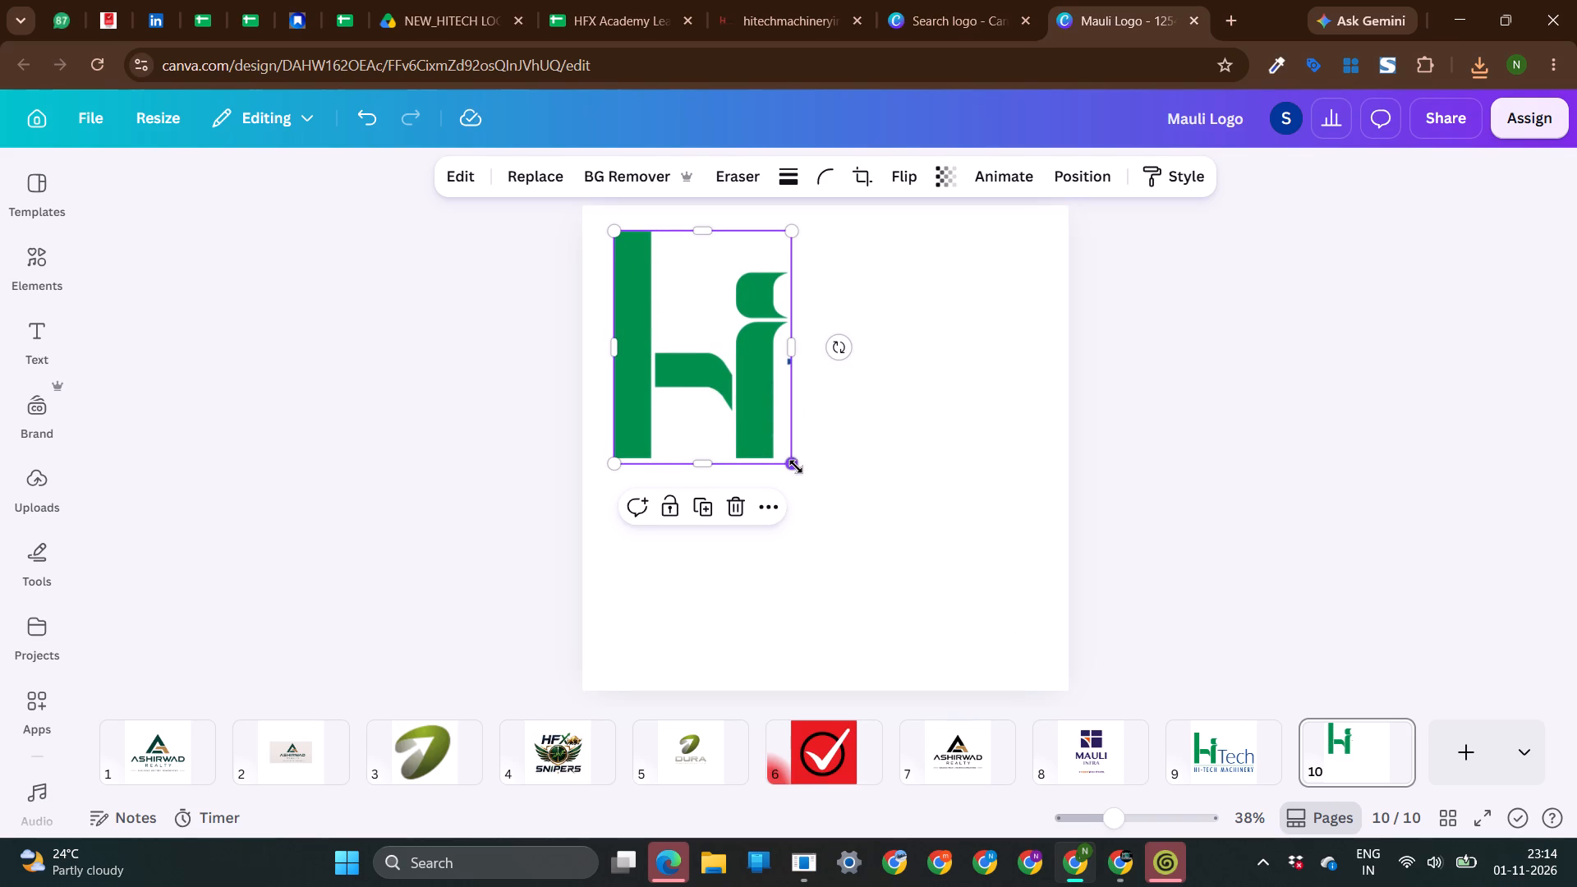
pyautogui.moveTo(796, 466); pyautogui.dragTo(1028, 609)
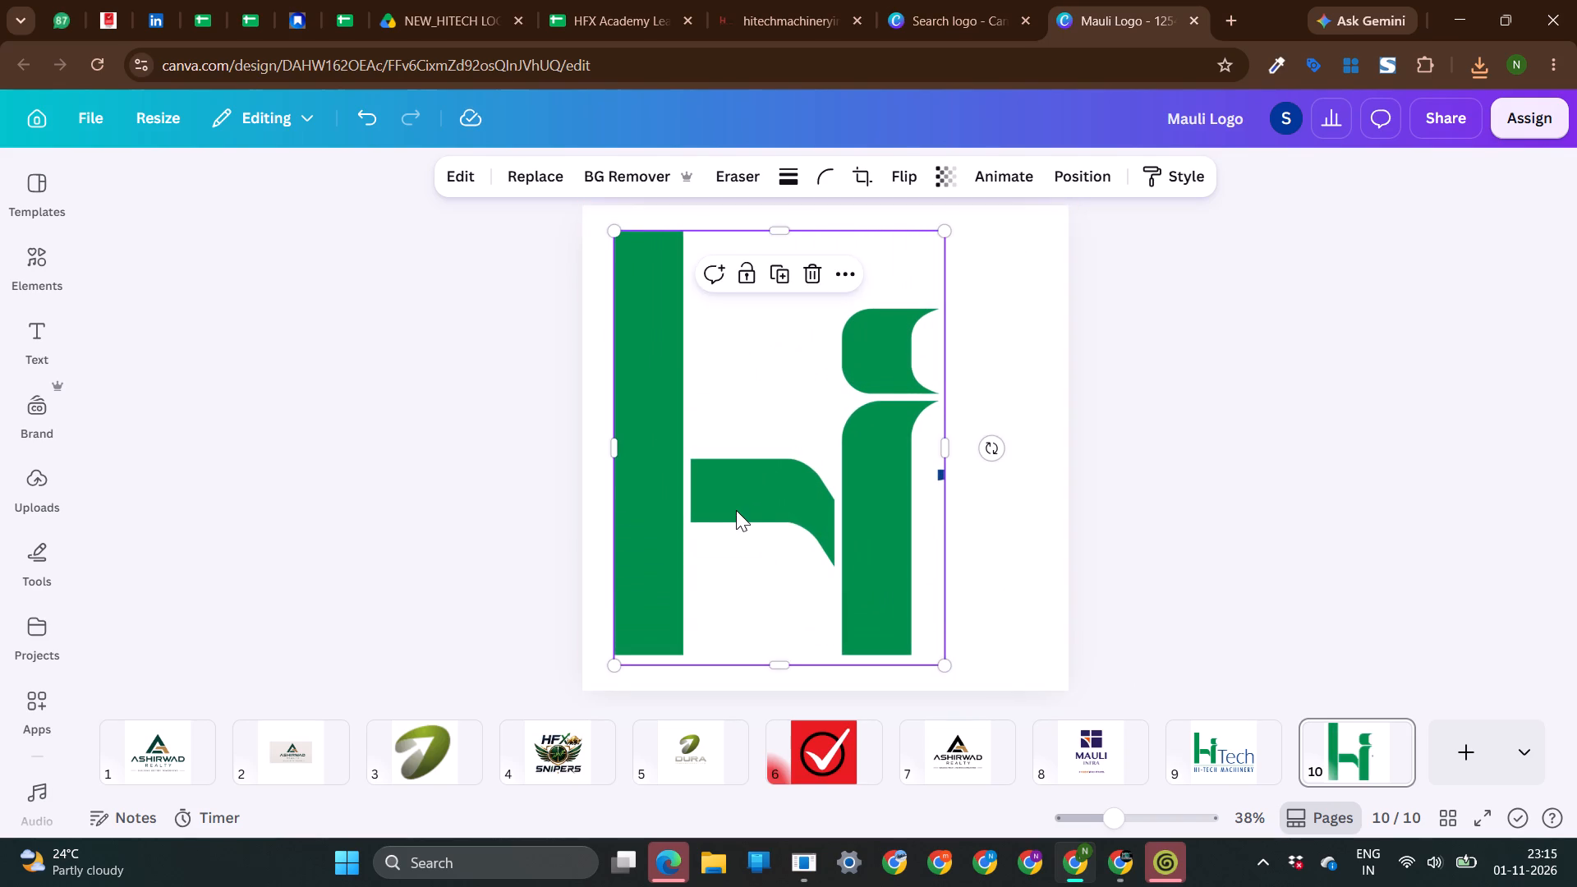
pyautogui.moveTo(736, 510); pyautogui.dragTo(771, 522)
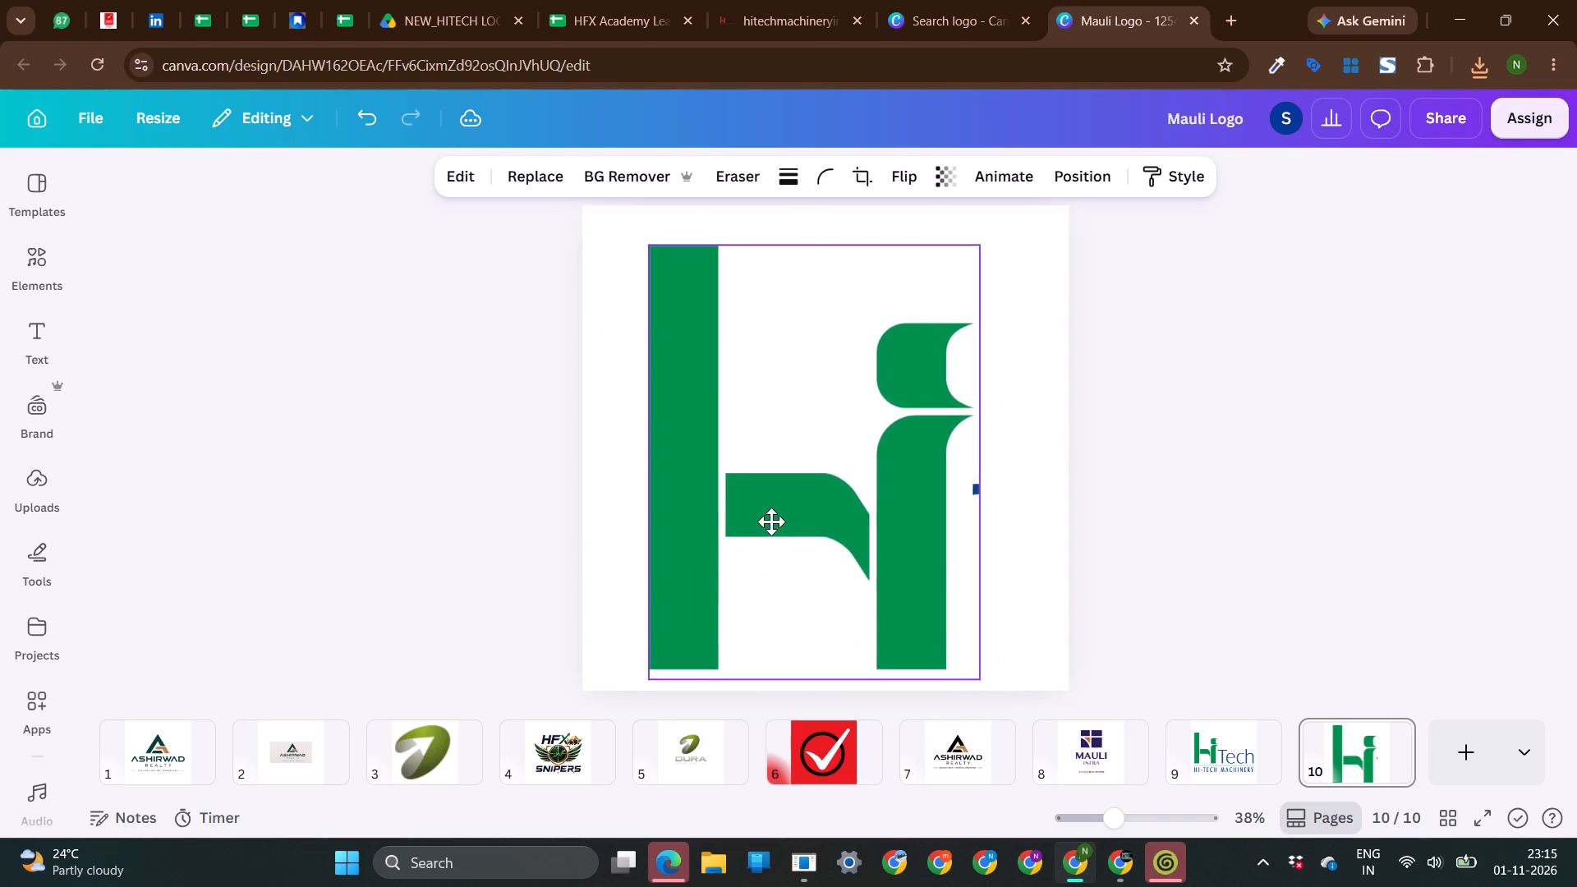
pyautogui.moveTo(771, 522); pyautogui.dragTo(782, 512)
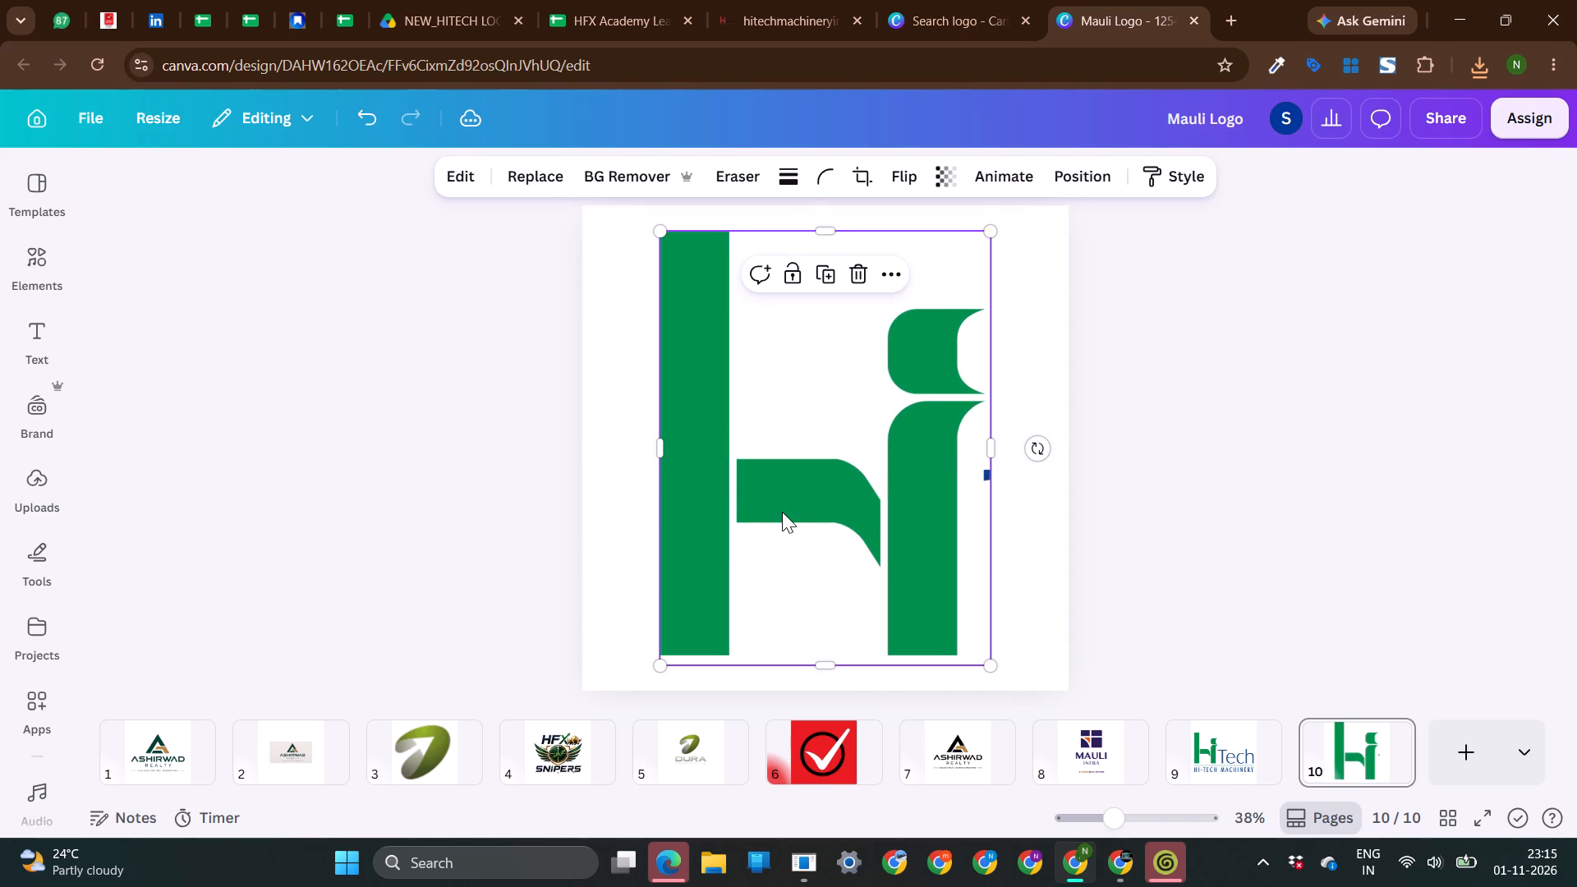
# Crop the leftover blue sliver from the Hi mark's right edge and recenter the mark on page 10.
pyautogui.click(1047, 356)
pyautogui.click(907, 409)
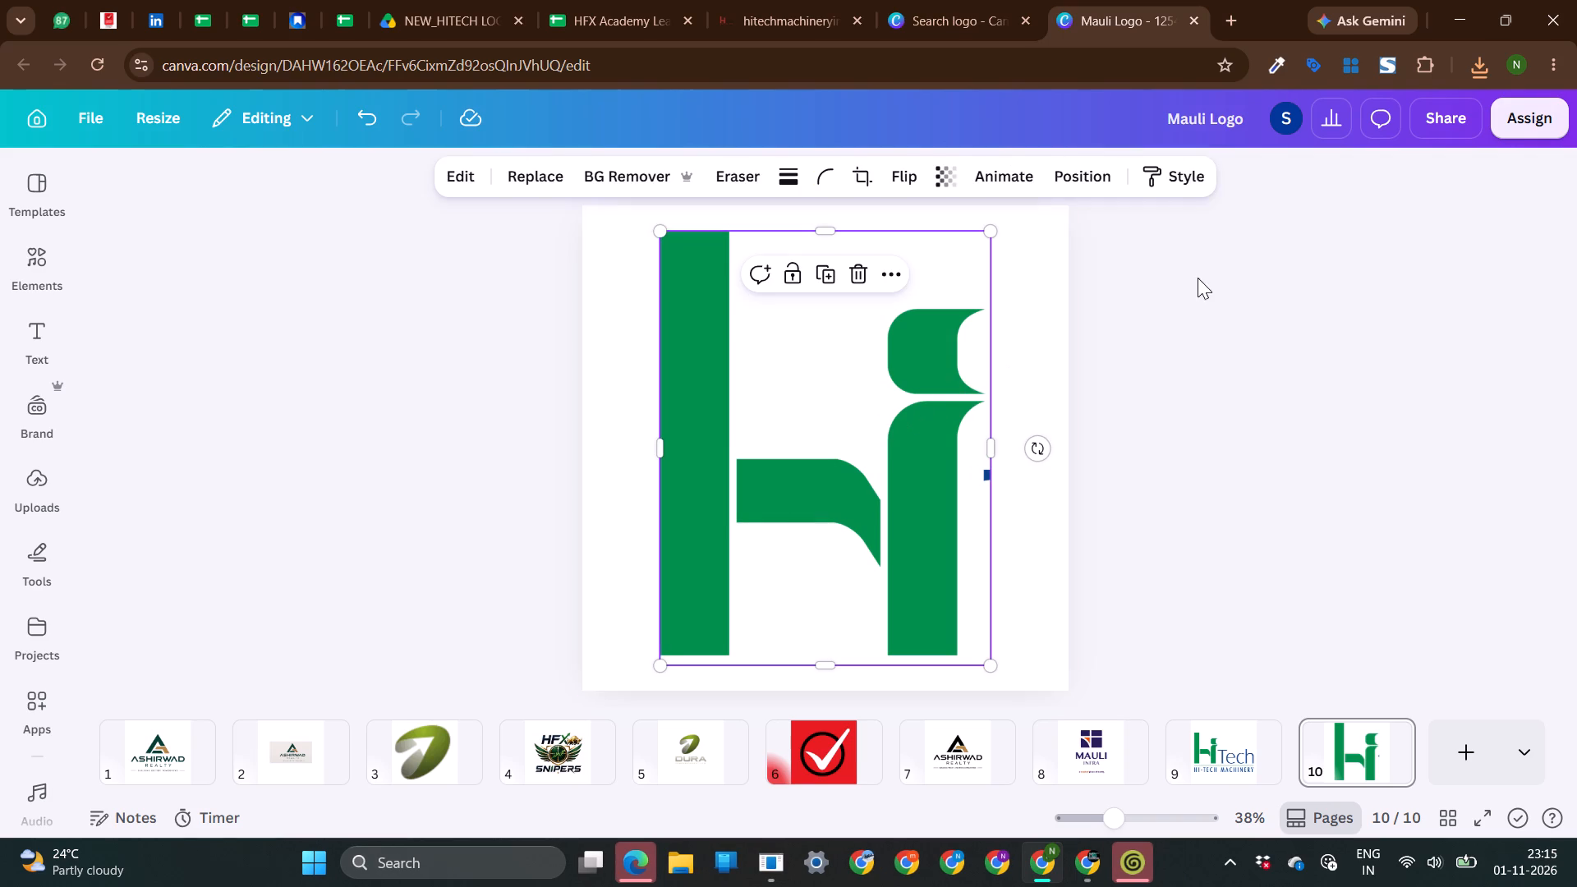
pyautogui.moveTo(995, 443); pyautogui.dragTo(987, 446)
pyautogui.click(1005, 555)
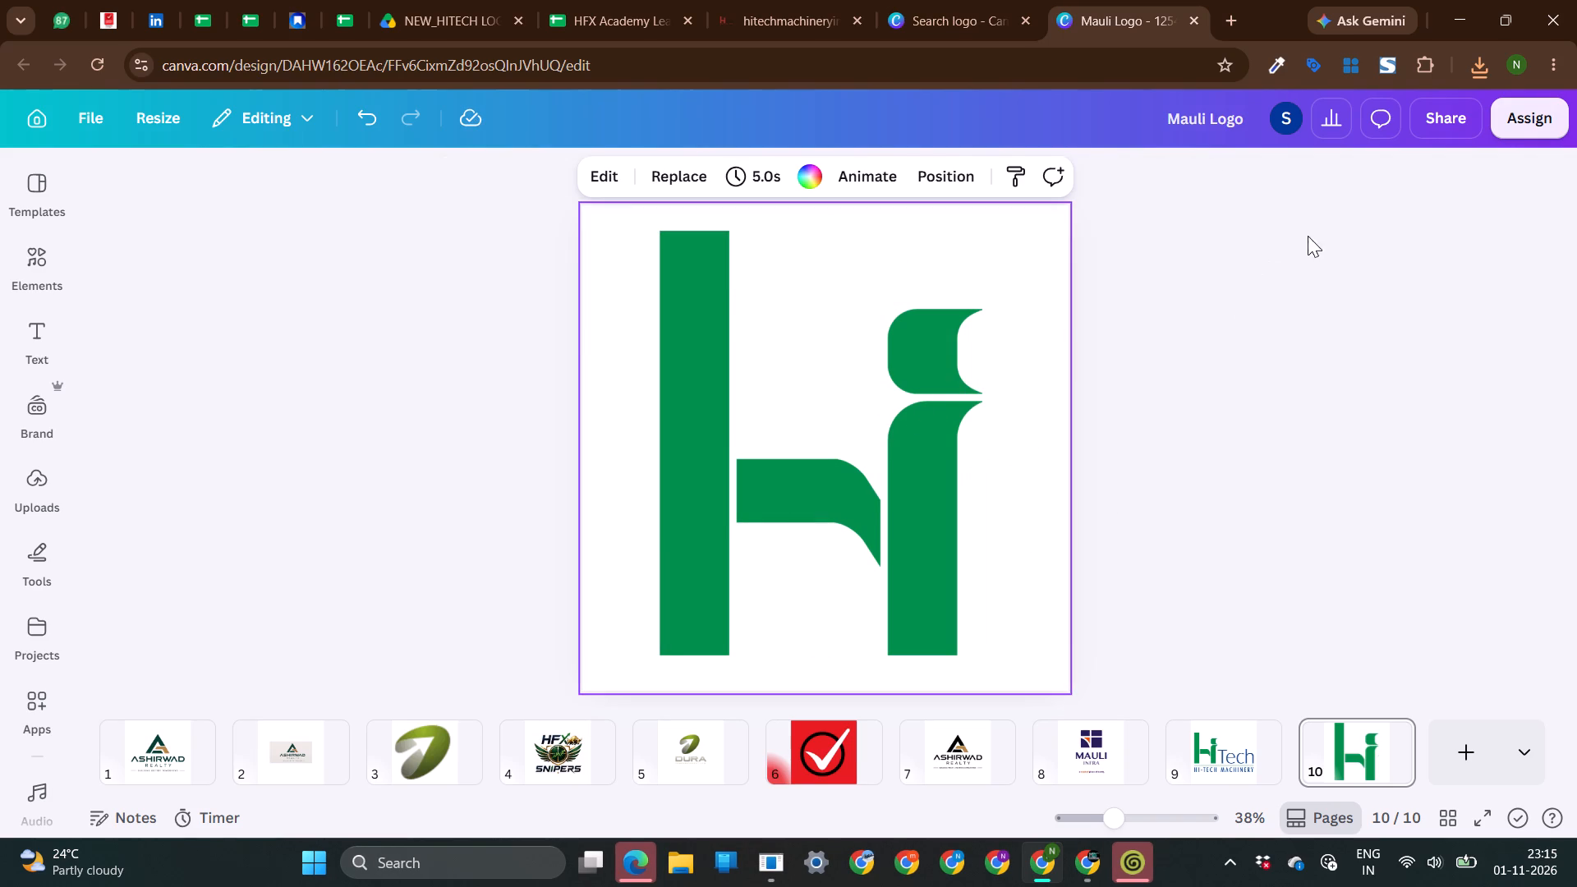
pyautogui.click(834, 463)
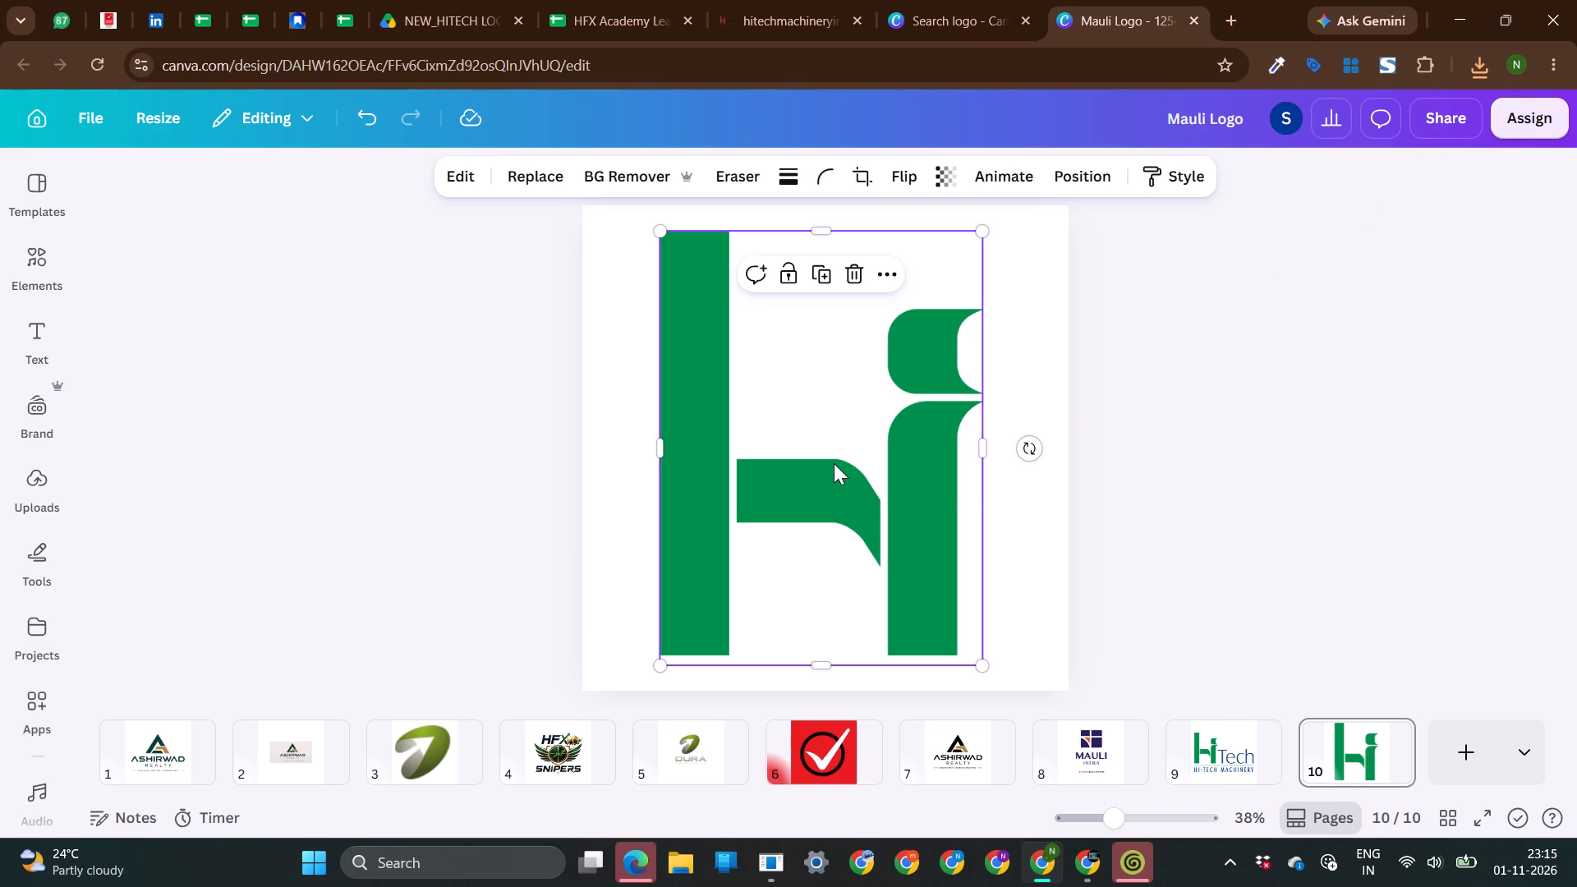
pyautogui.click(1006, 495)
pyautogui.click(880, 482)
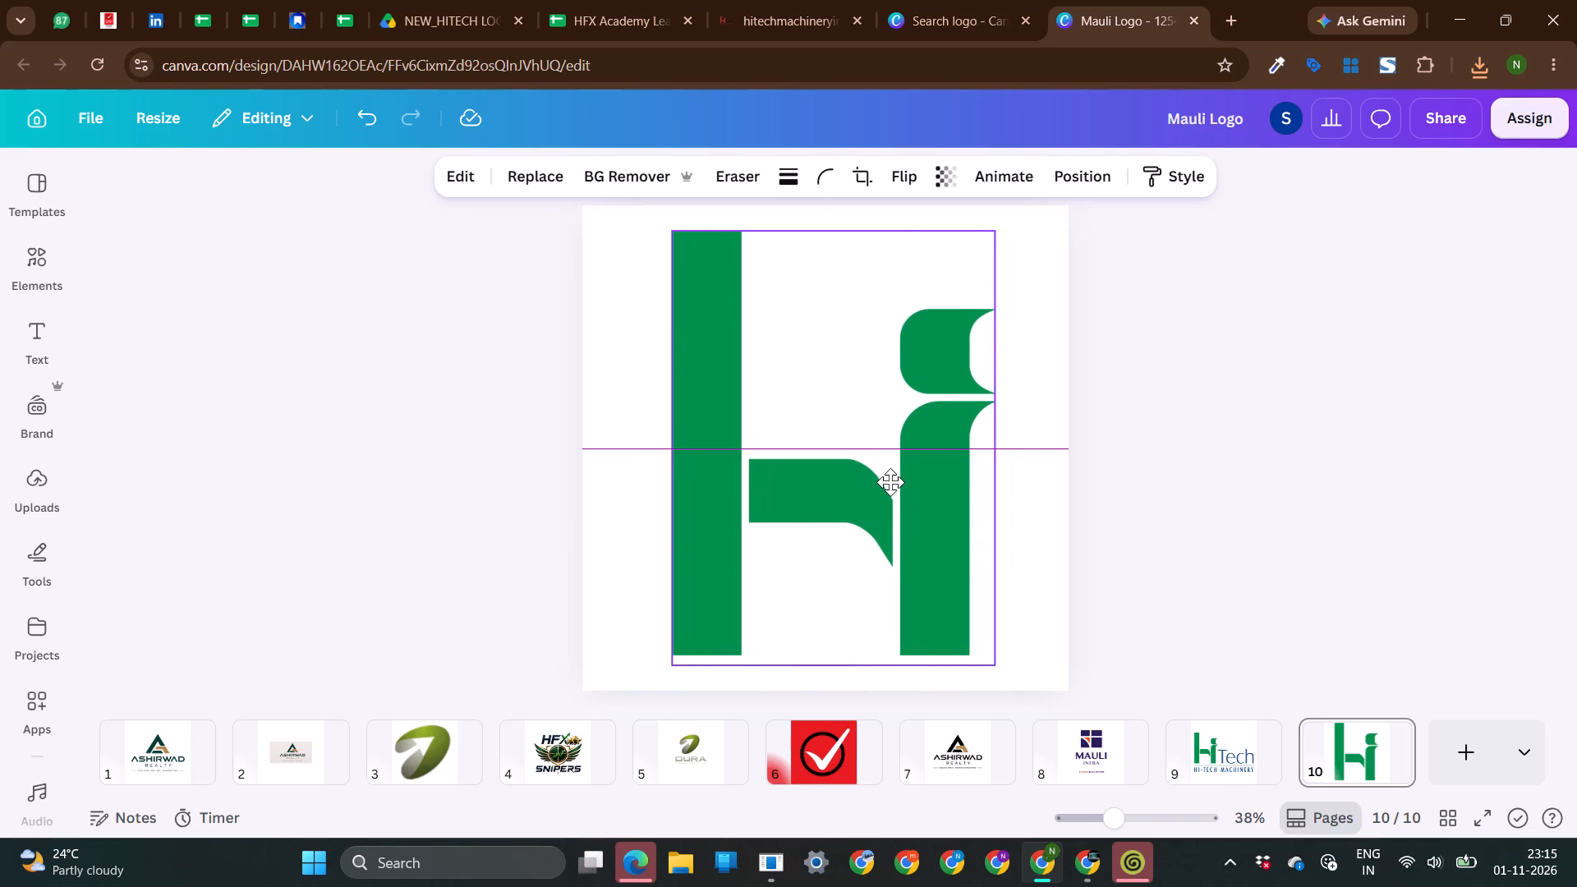
pyautogui.click(1021, 517)
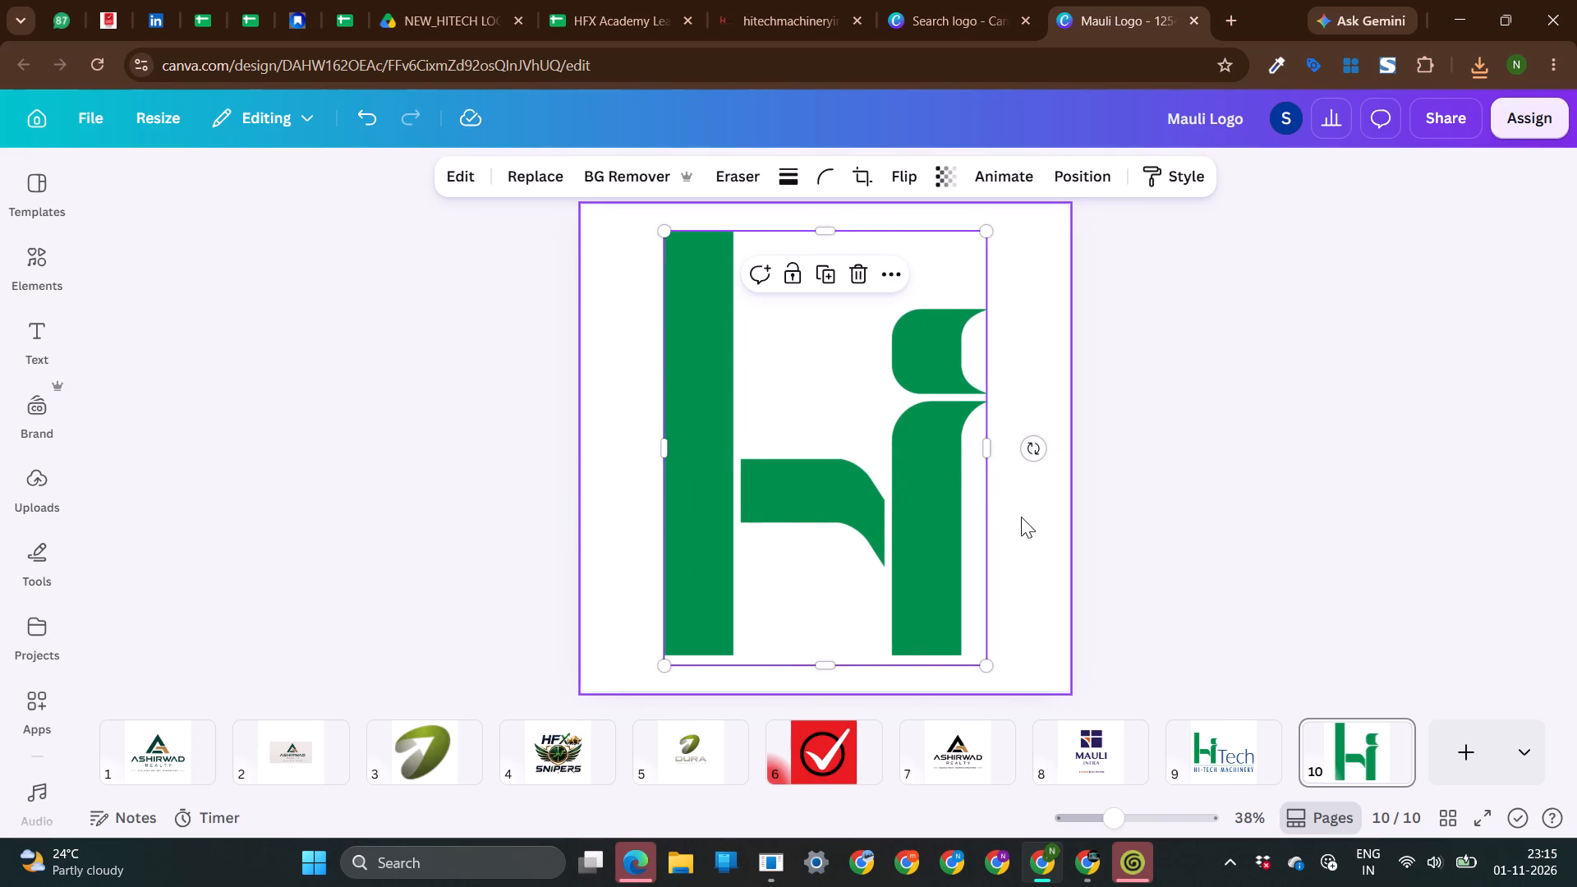
# Download only page 10 with the green Hi mark as a PNG with a transparent background.
pyautogui.click(1449, 115)
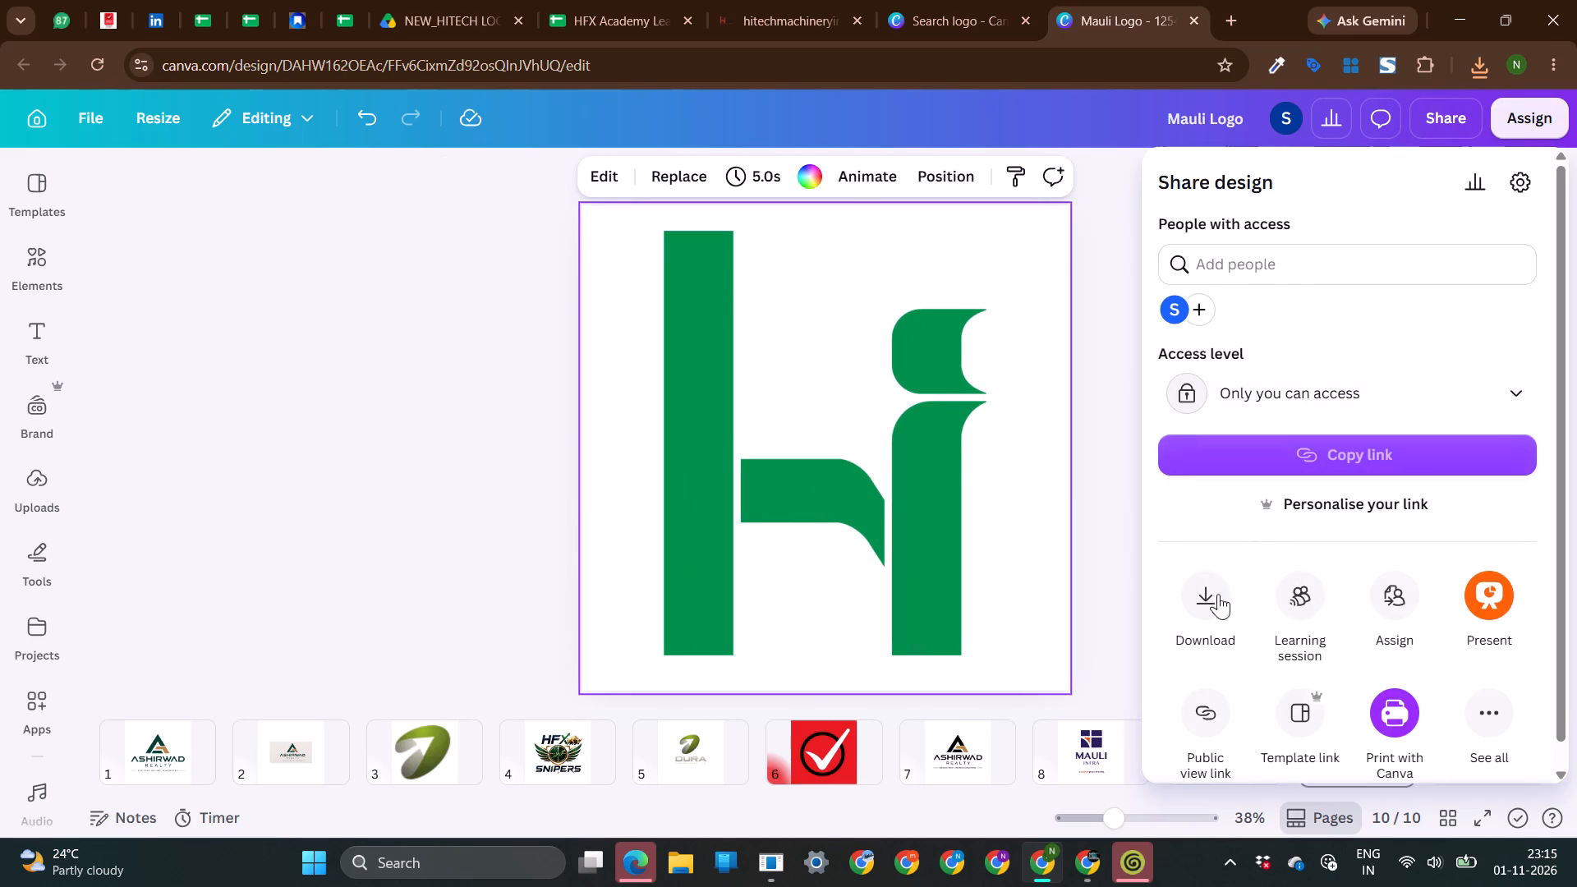
pyautogui.click(1192, 629)
pyautogui.click(1394, 603)
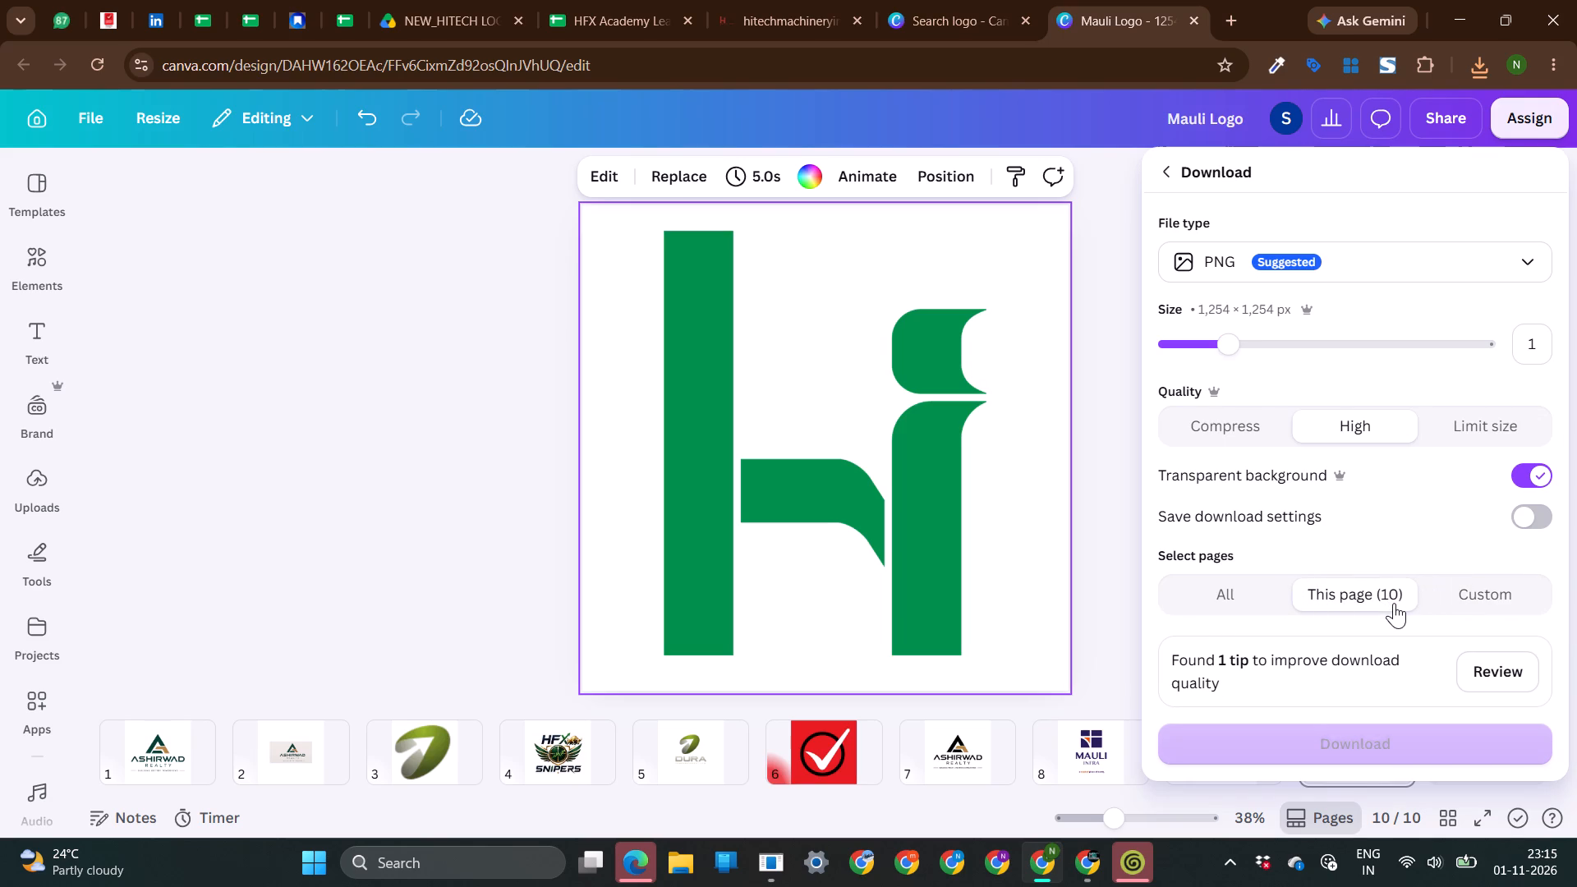
pyautogui.click(1350, 752)
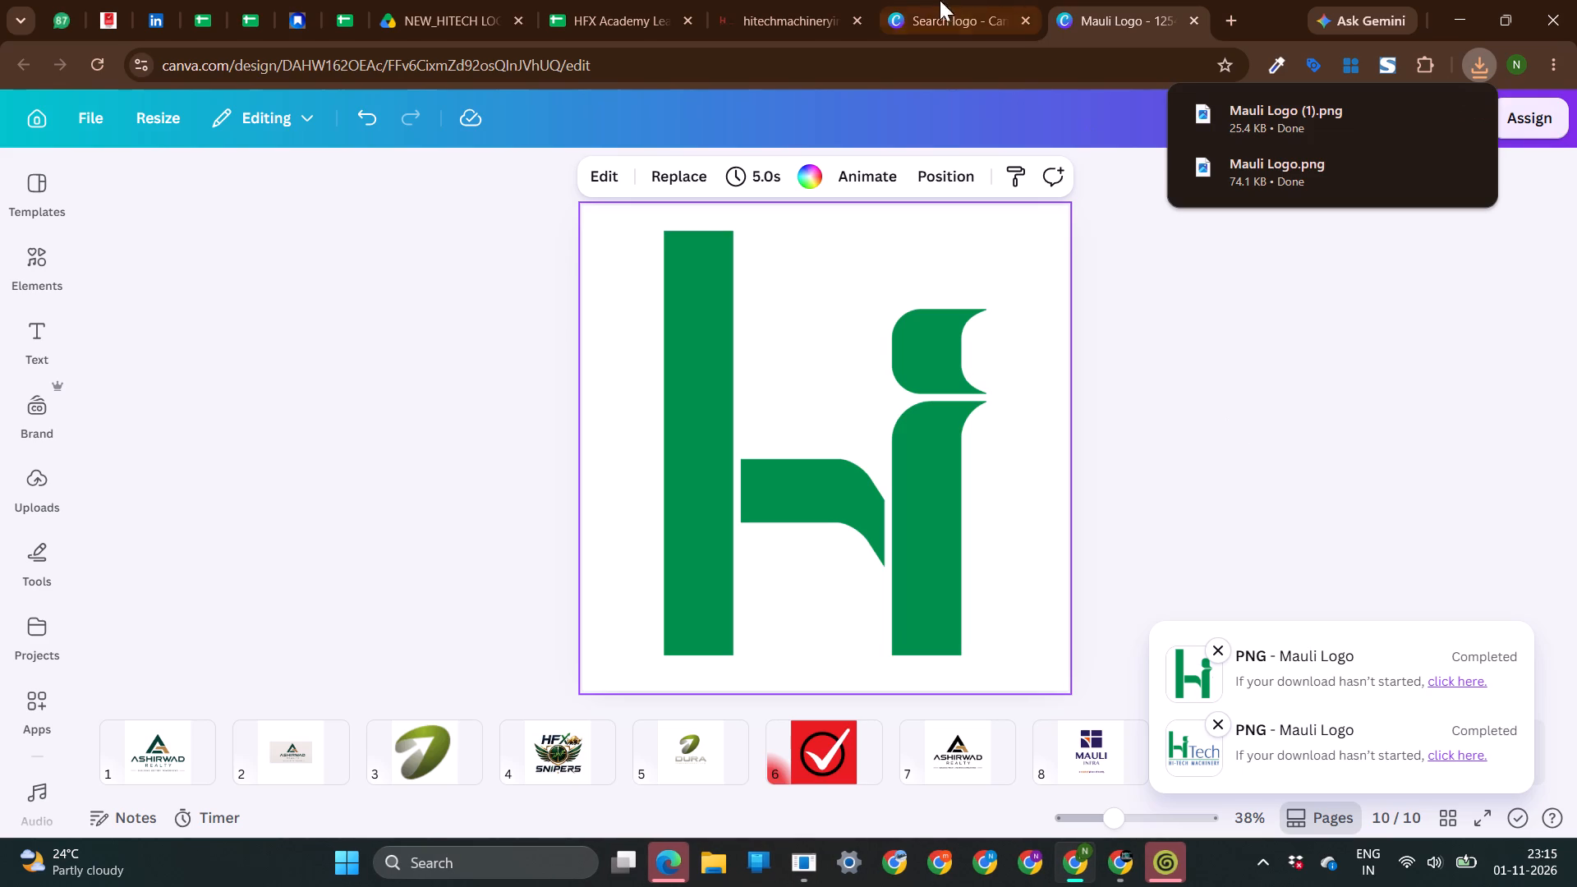
# Switch to the hitechmachineryind.com website and extend its address with /wp-ad to reach the WordPress admin.
pyautogui.click(747, 0)
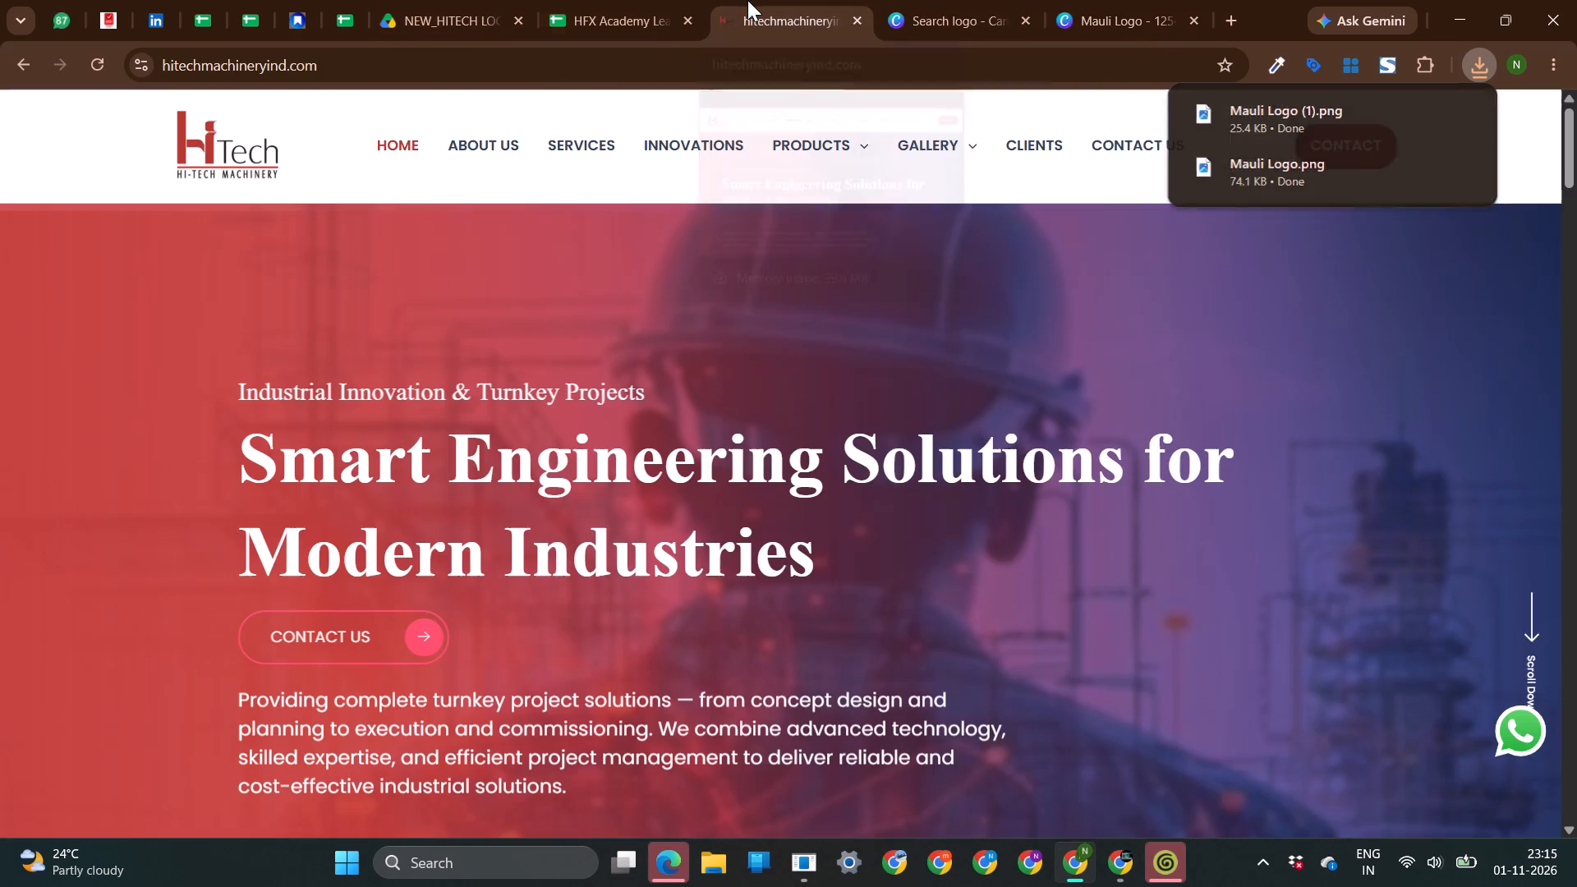
pyautogui.click(357, 67)
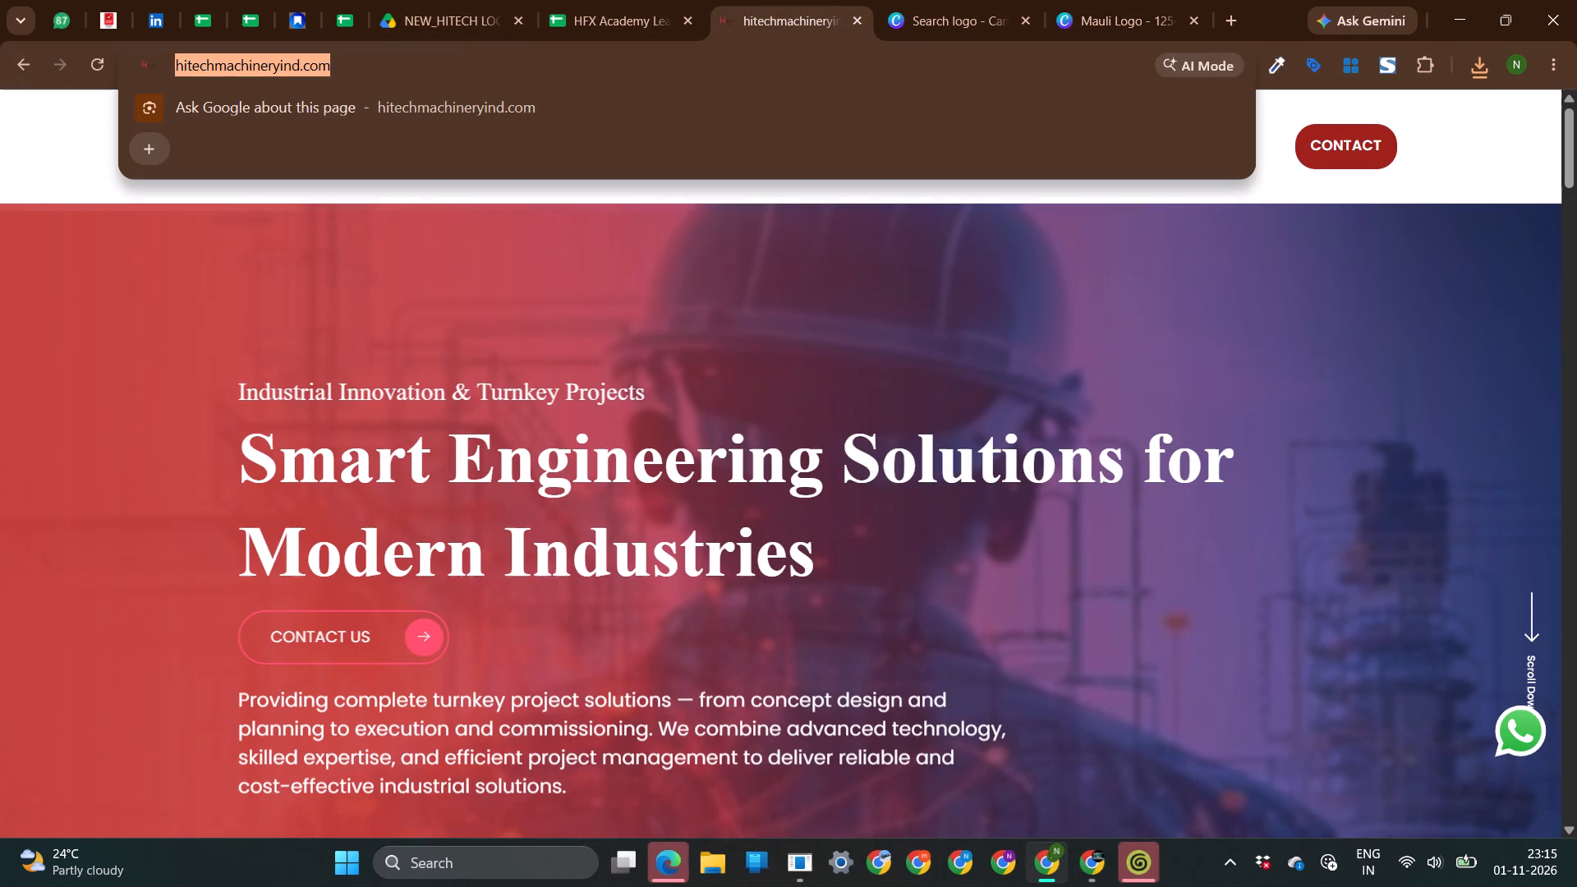
pyautogui.click(378, 58)
pyautogui.write('/w')
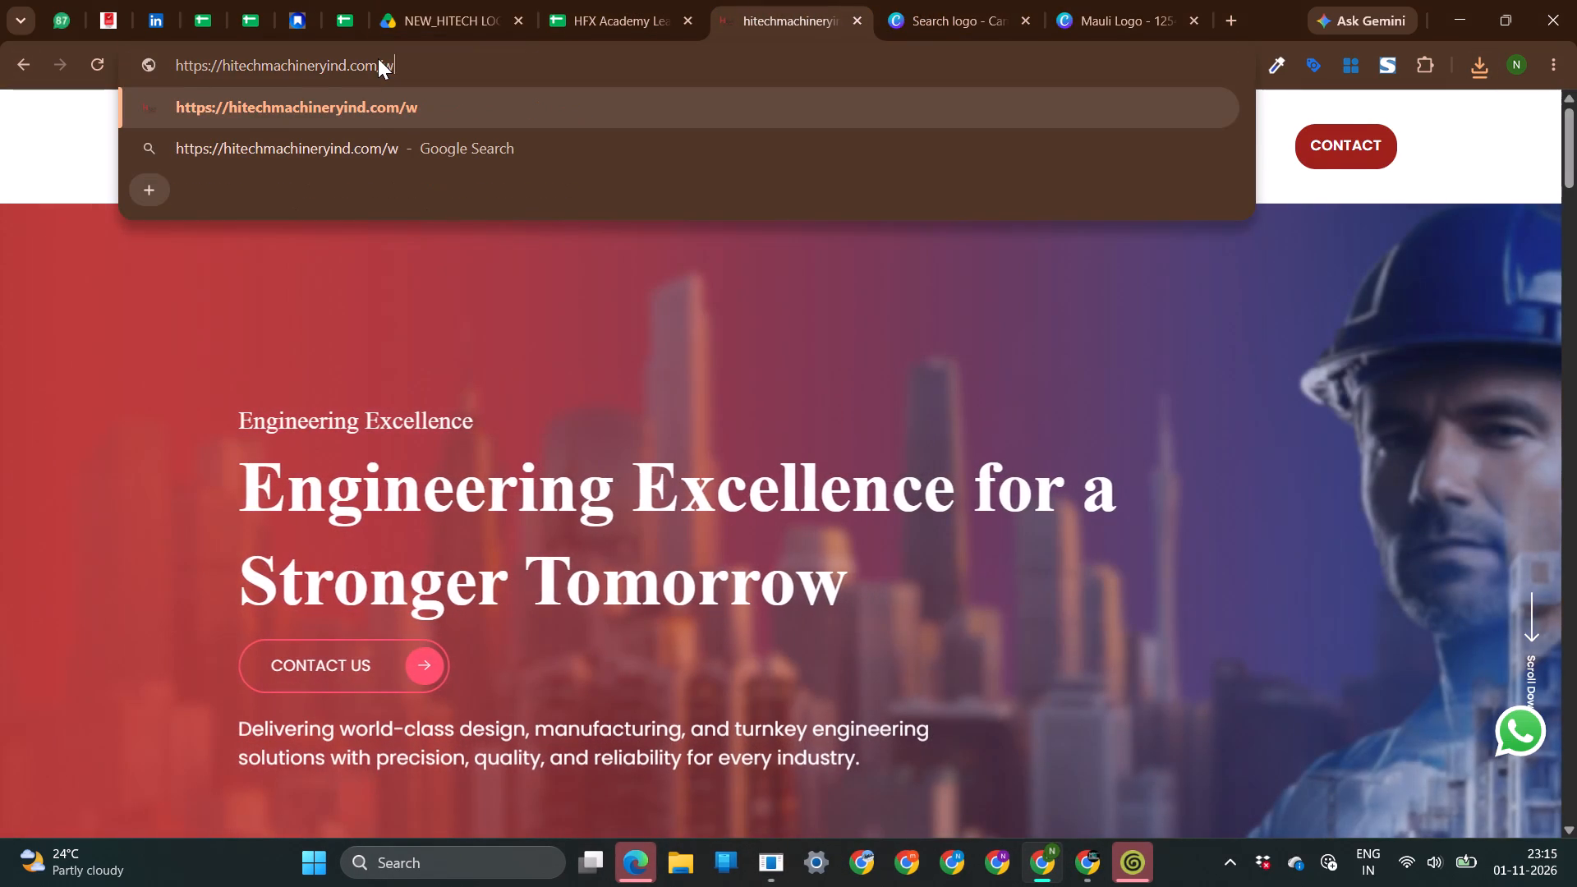
pyautogui.write('p-ad')
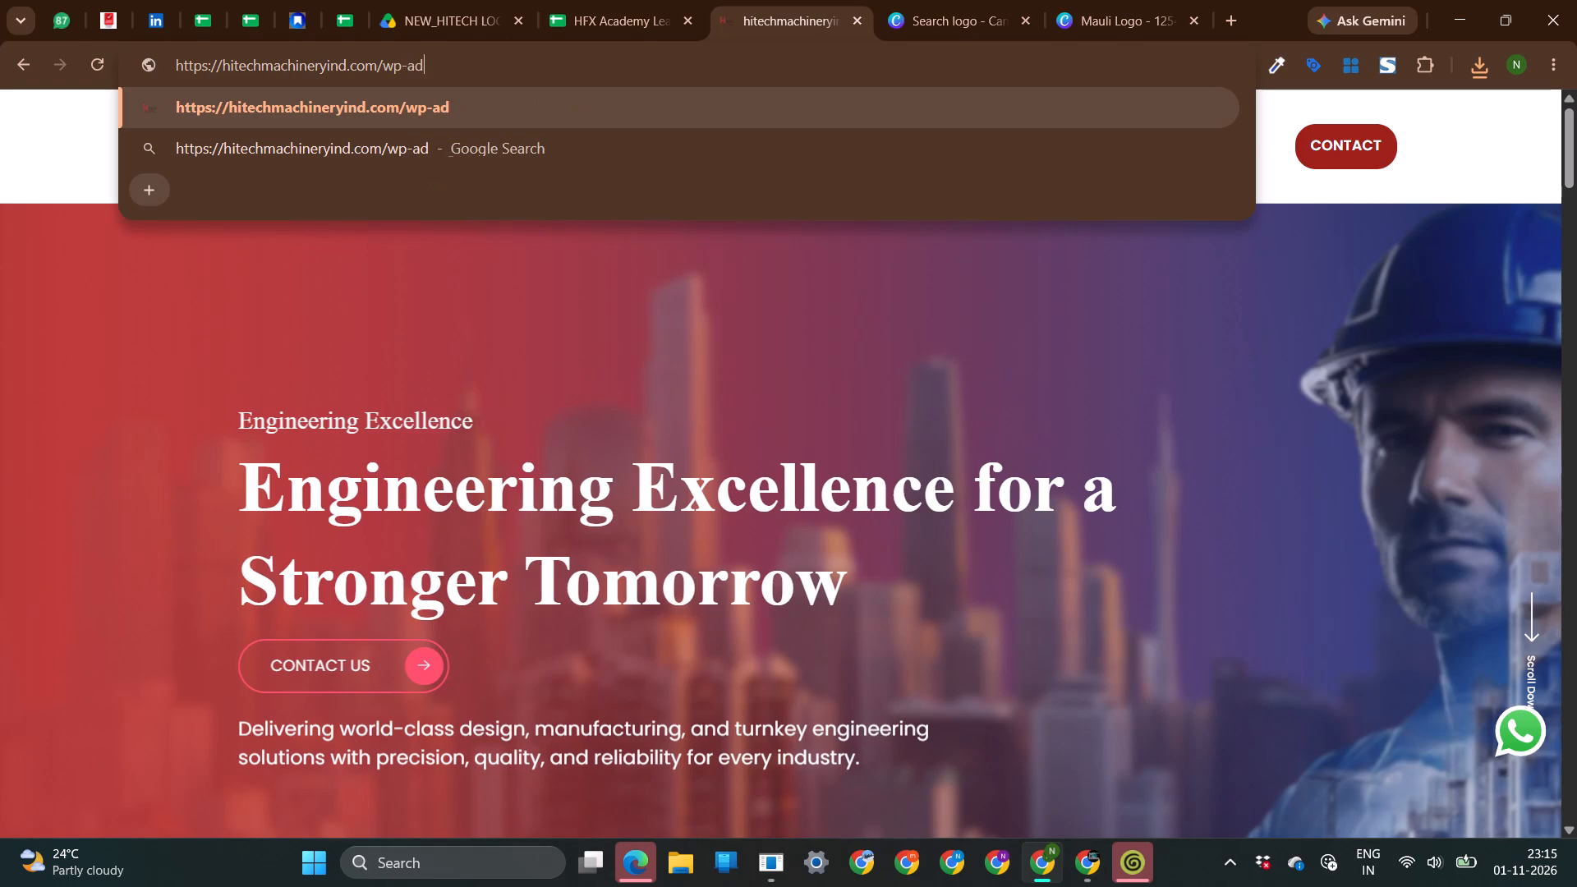
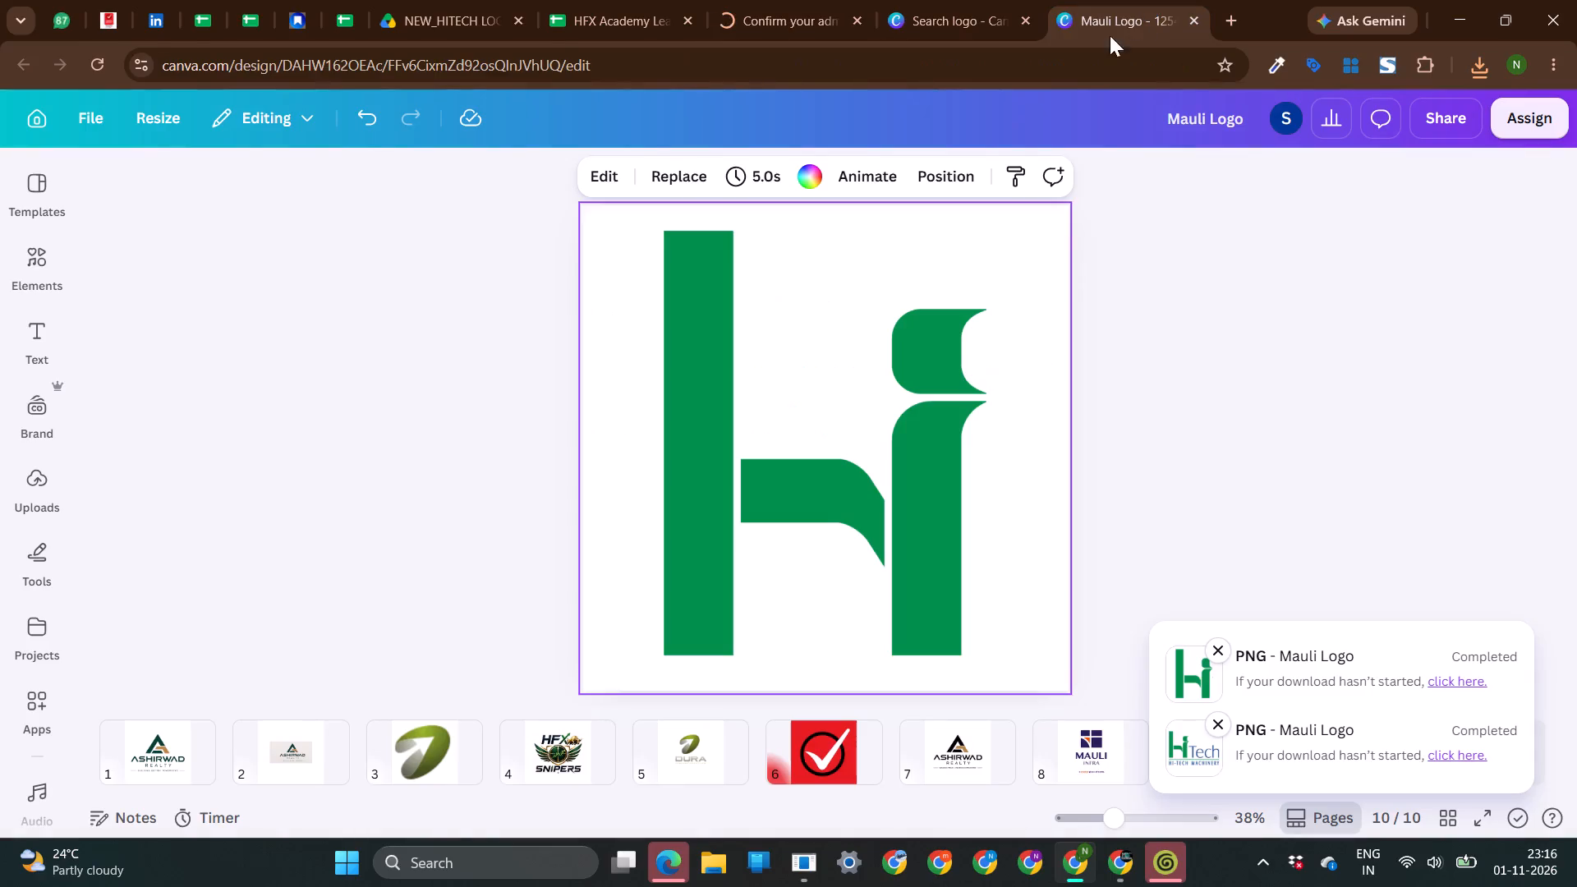
# In the Downloads folder, rename the full Hi-Tech Machinery logo PNG as hi tech loho and copy that name.
pyautogui.click(699, 869)
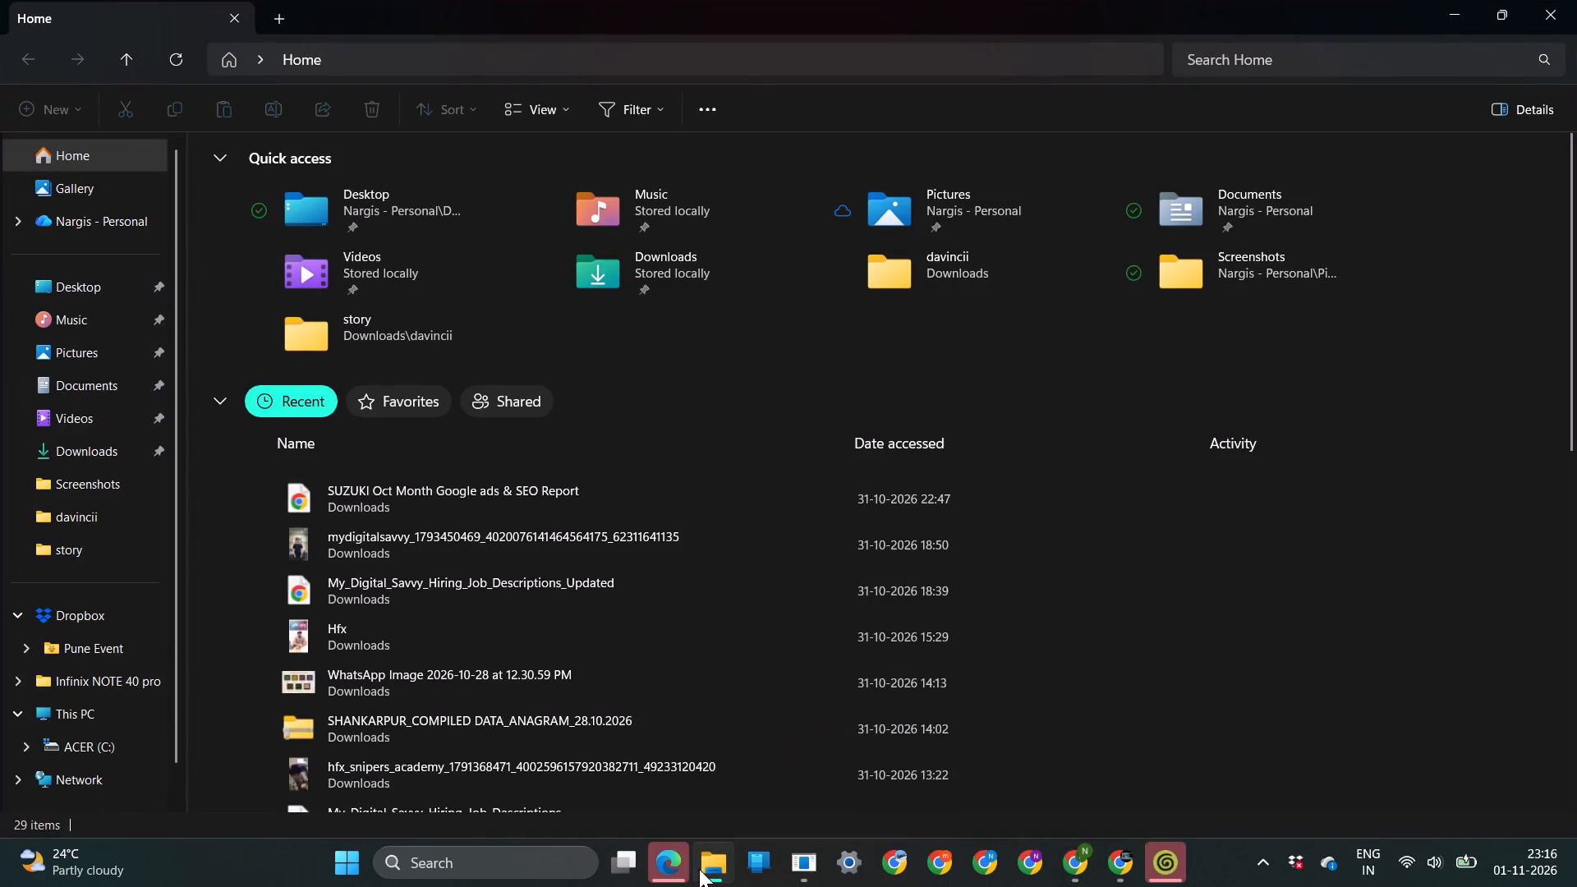
pyautogui.click(80, 440)
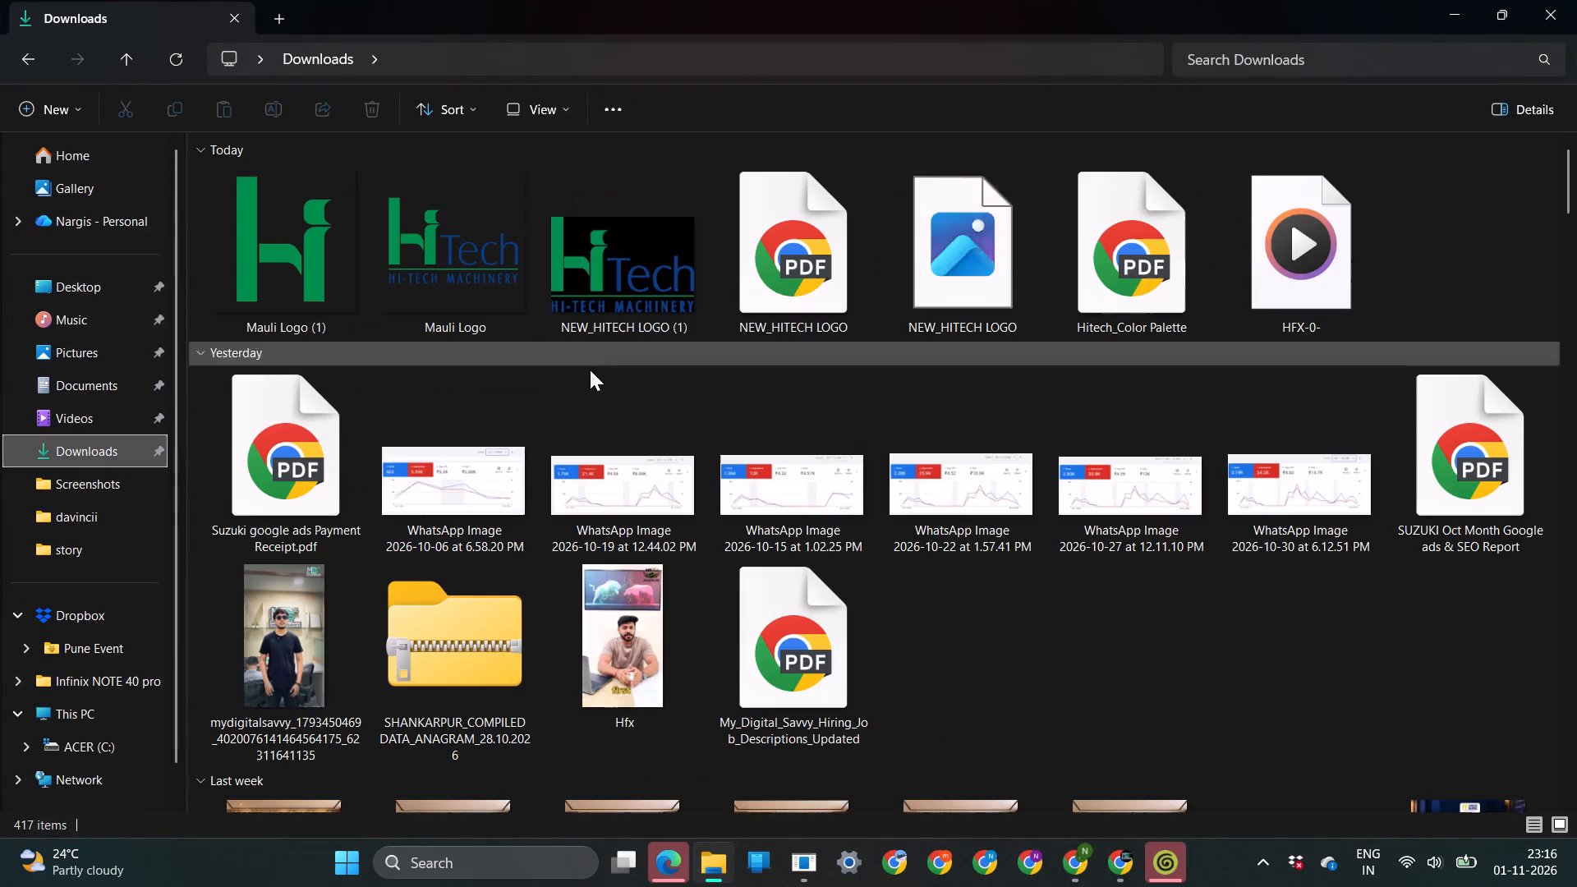
pyautogui.scroll(2, 499, 444)
pyautogui.scroll(4, 351, 301)
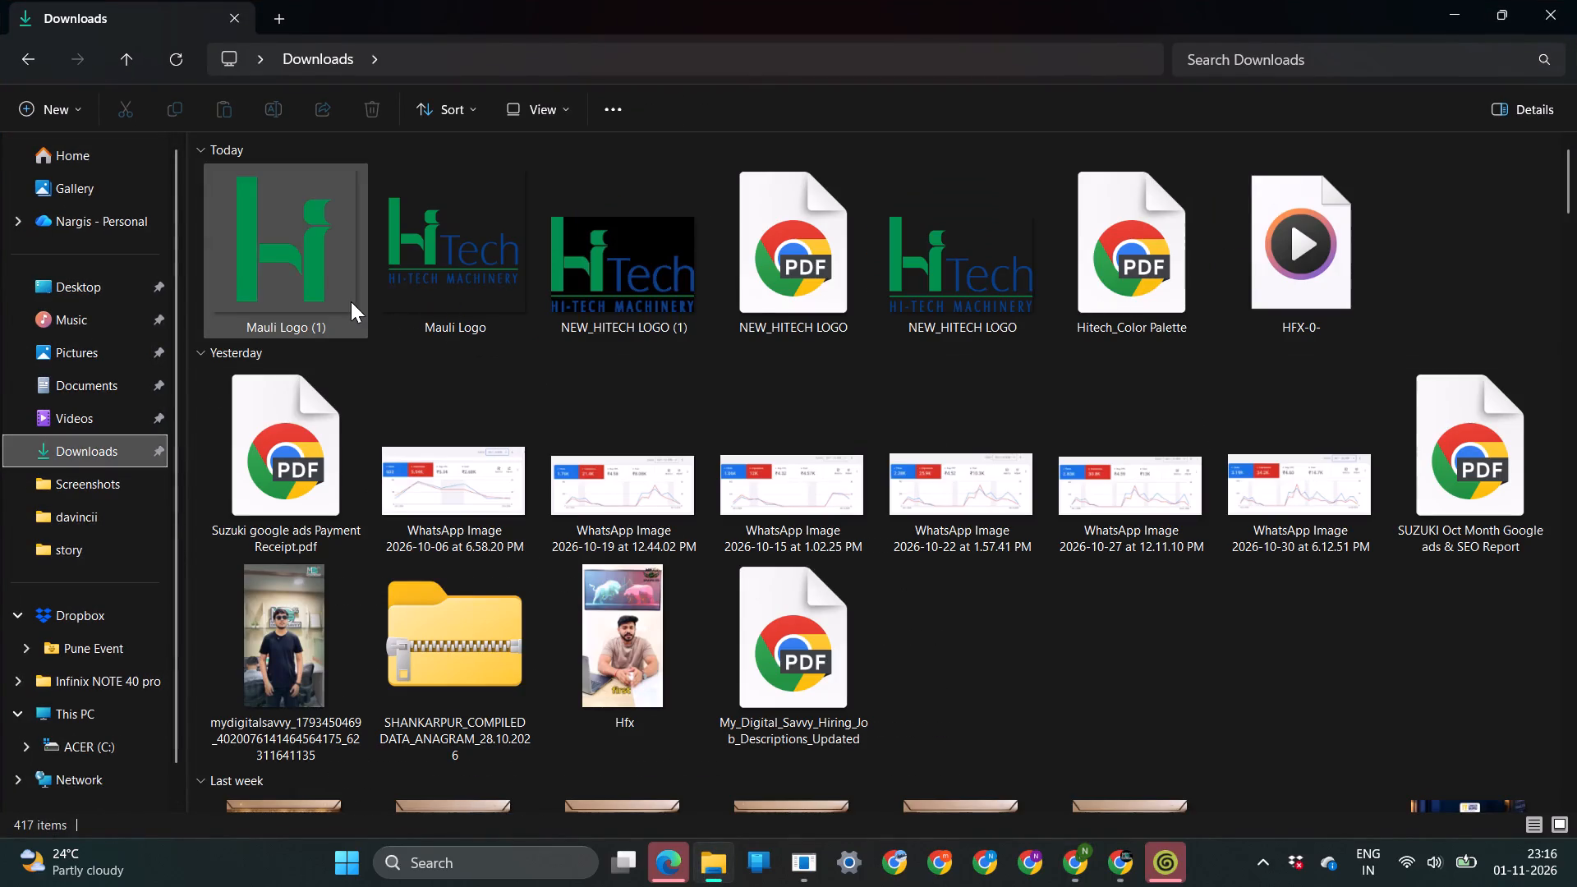
pyautogui.click(464, 324)
pyautogui.click(433, 329)
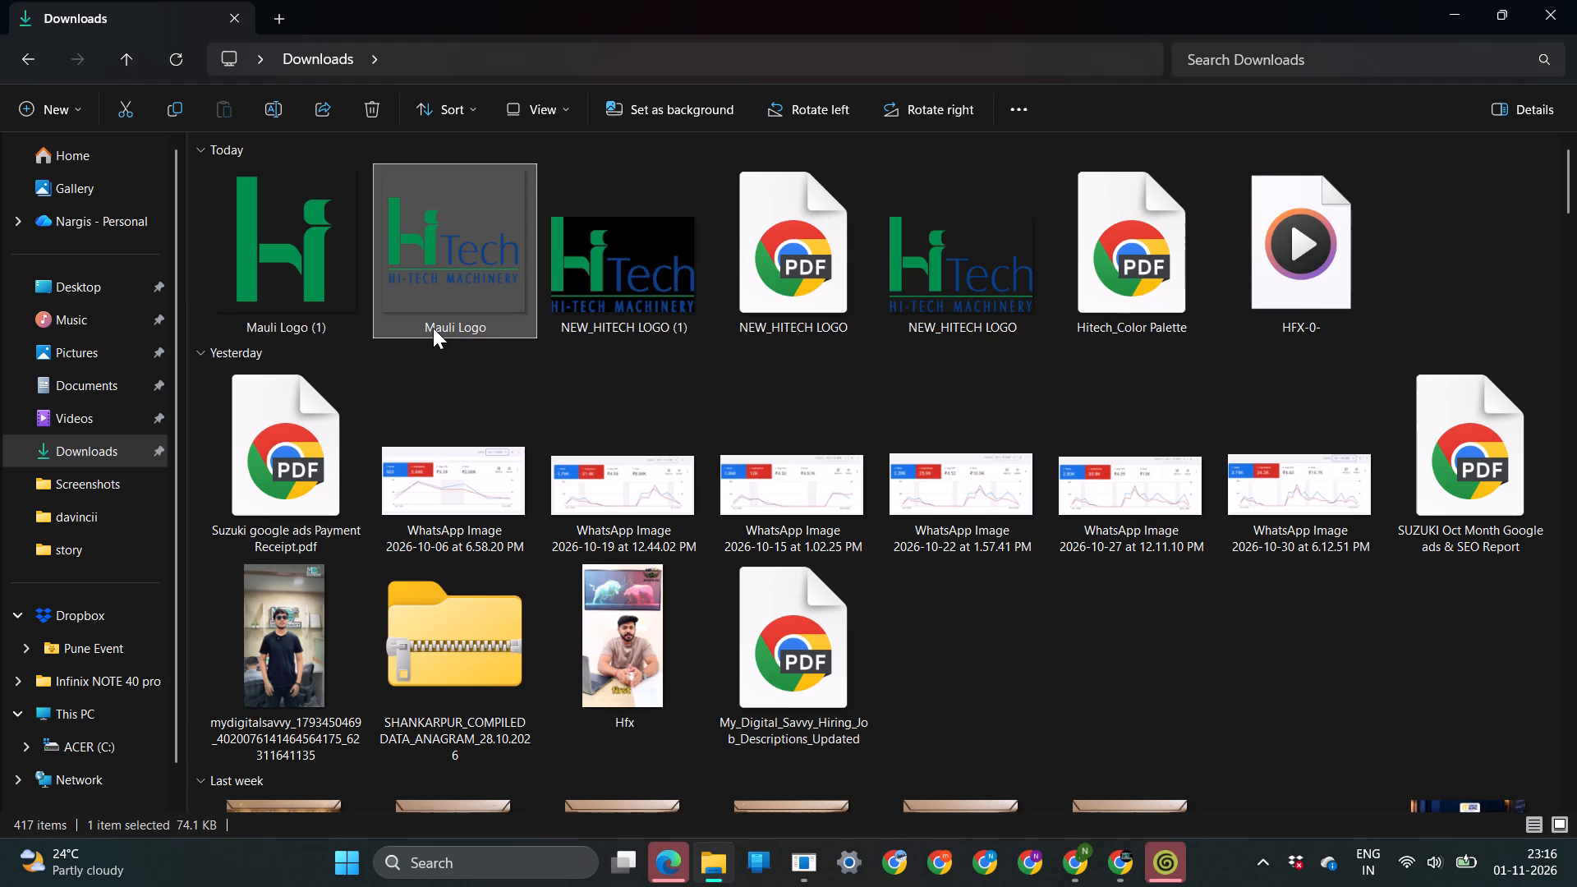
pyautogui.write('hi tech loho')
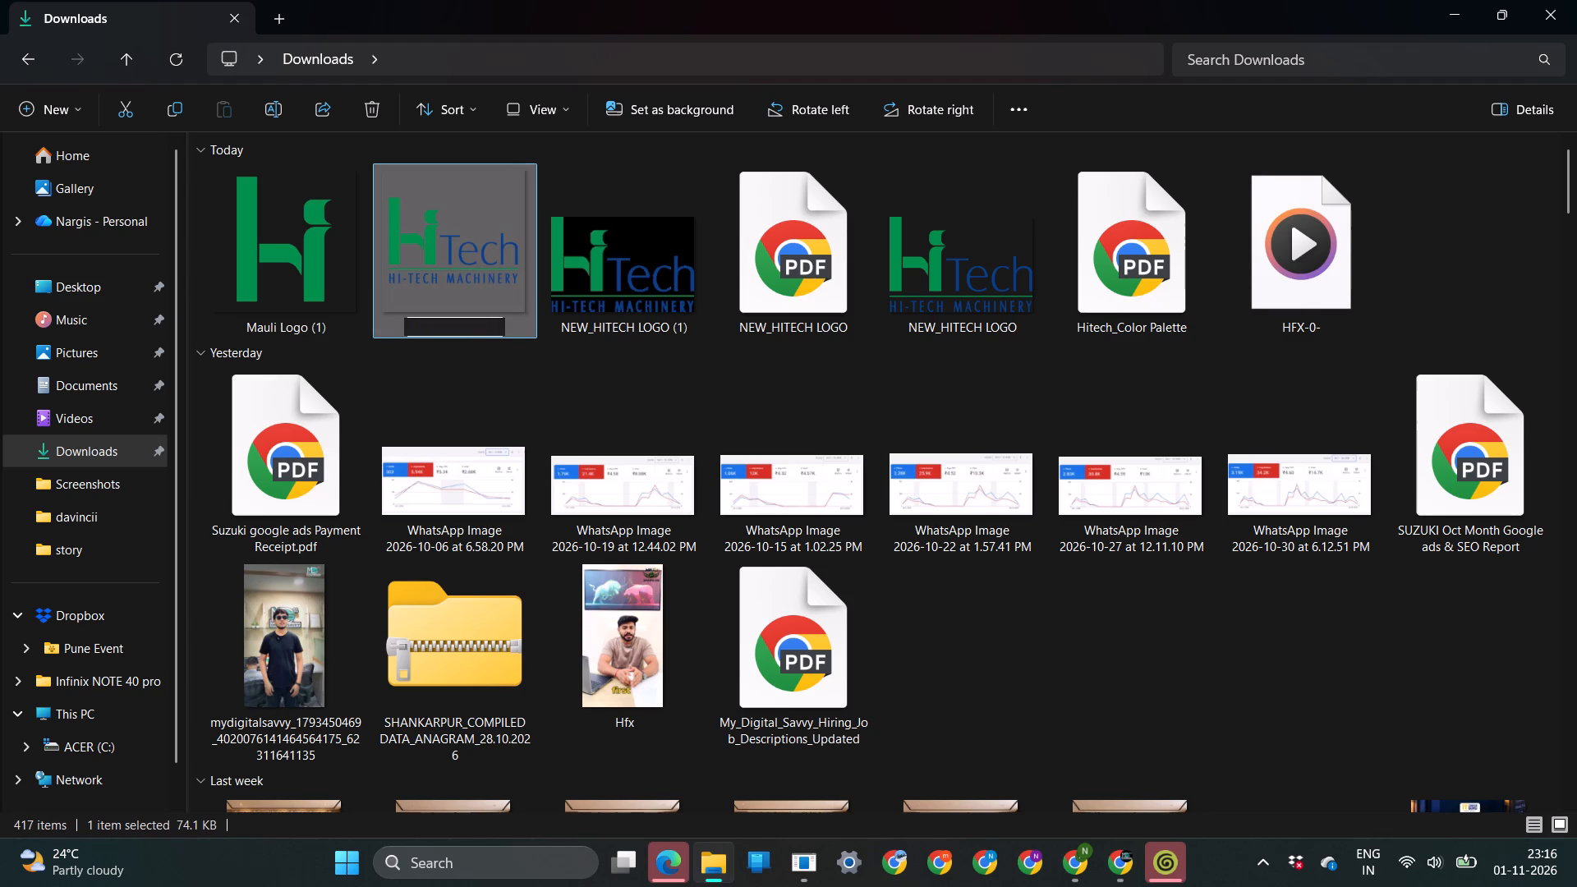
pyautogui.hotkey('ctrl', 'a')
pyautogui.hotkey('ctrl', 'c')
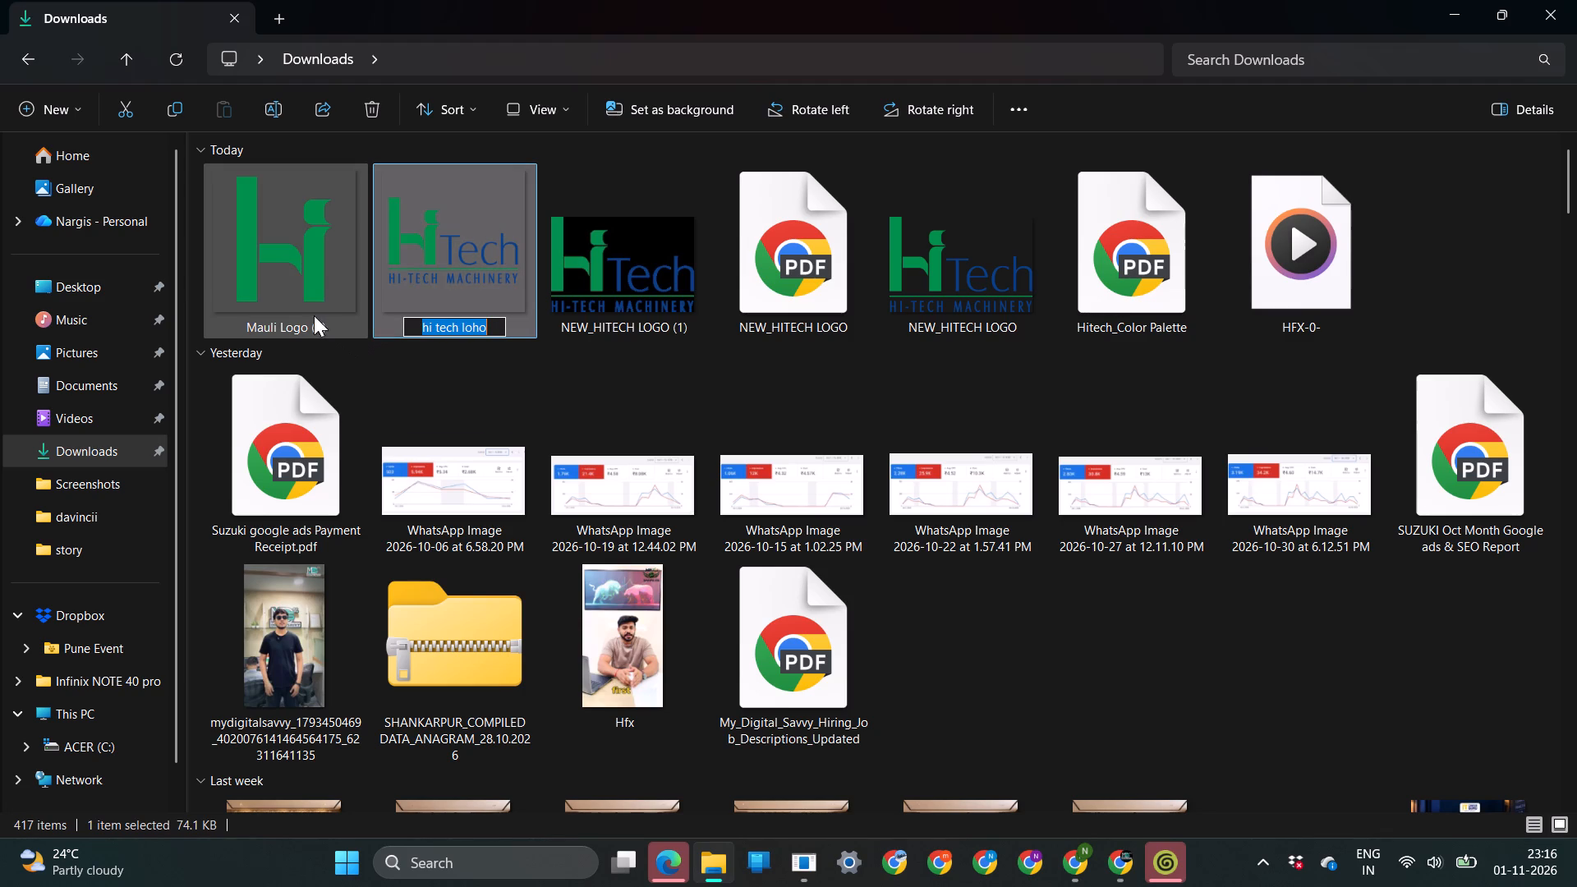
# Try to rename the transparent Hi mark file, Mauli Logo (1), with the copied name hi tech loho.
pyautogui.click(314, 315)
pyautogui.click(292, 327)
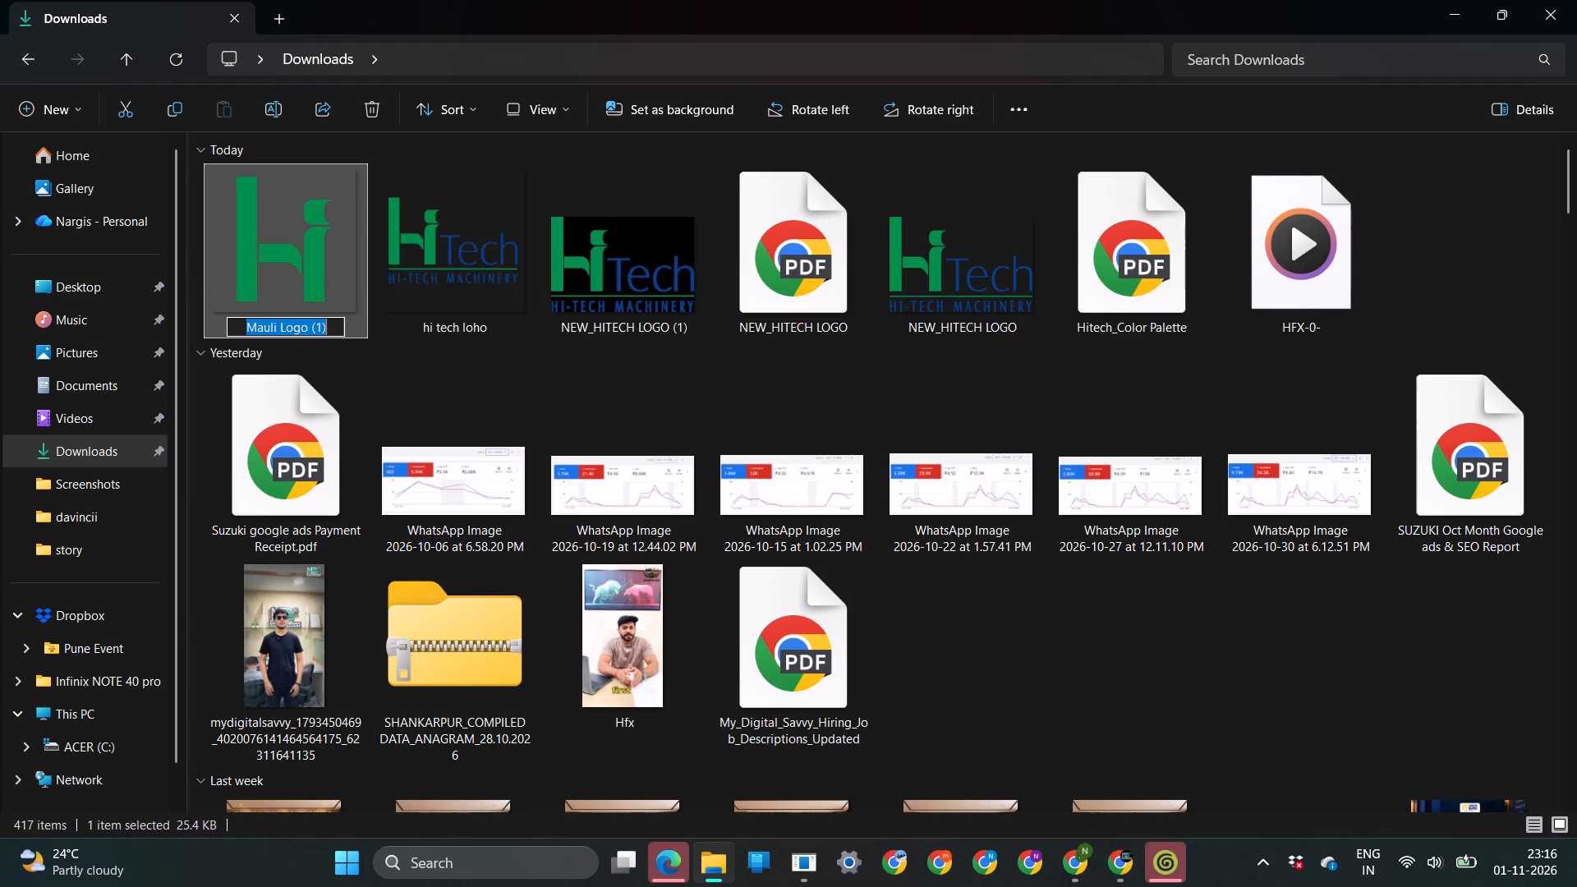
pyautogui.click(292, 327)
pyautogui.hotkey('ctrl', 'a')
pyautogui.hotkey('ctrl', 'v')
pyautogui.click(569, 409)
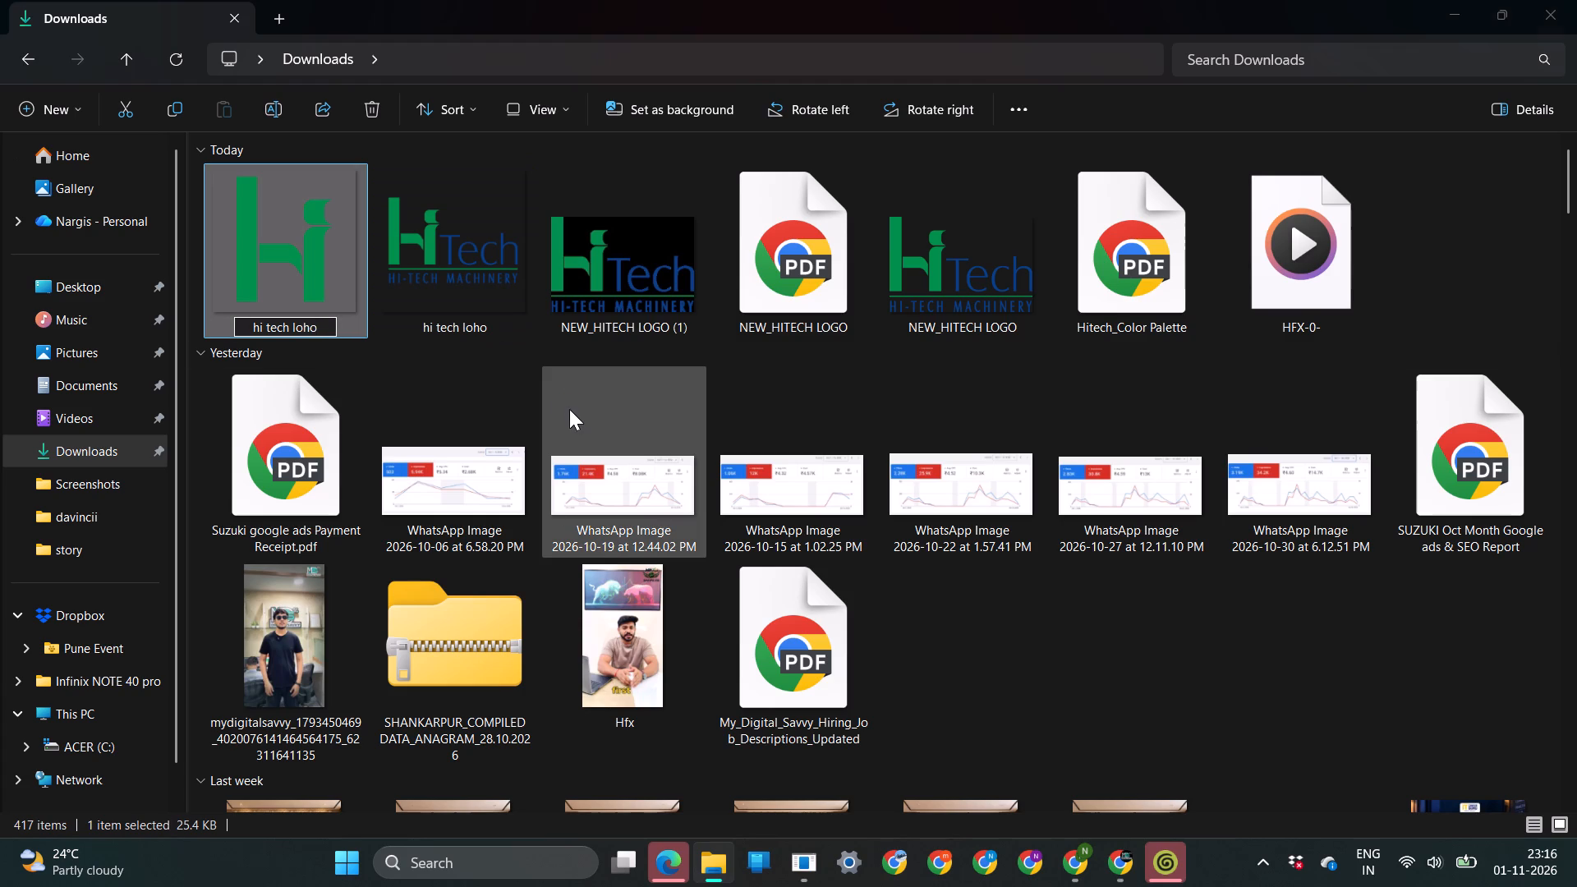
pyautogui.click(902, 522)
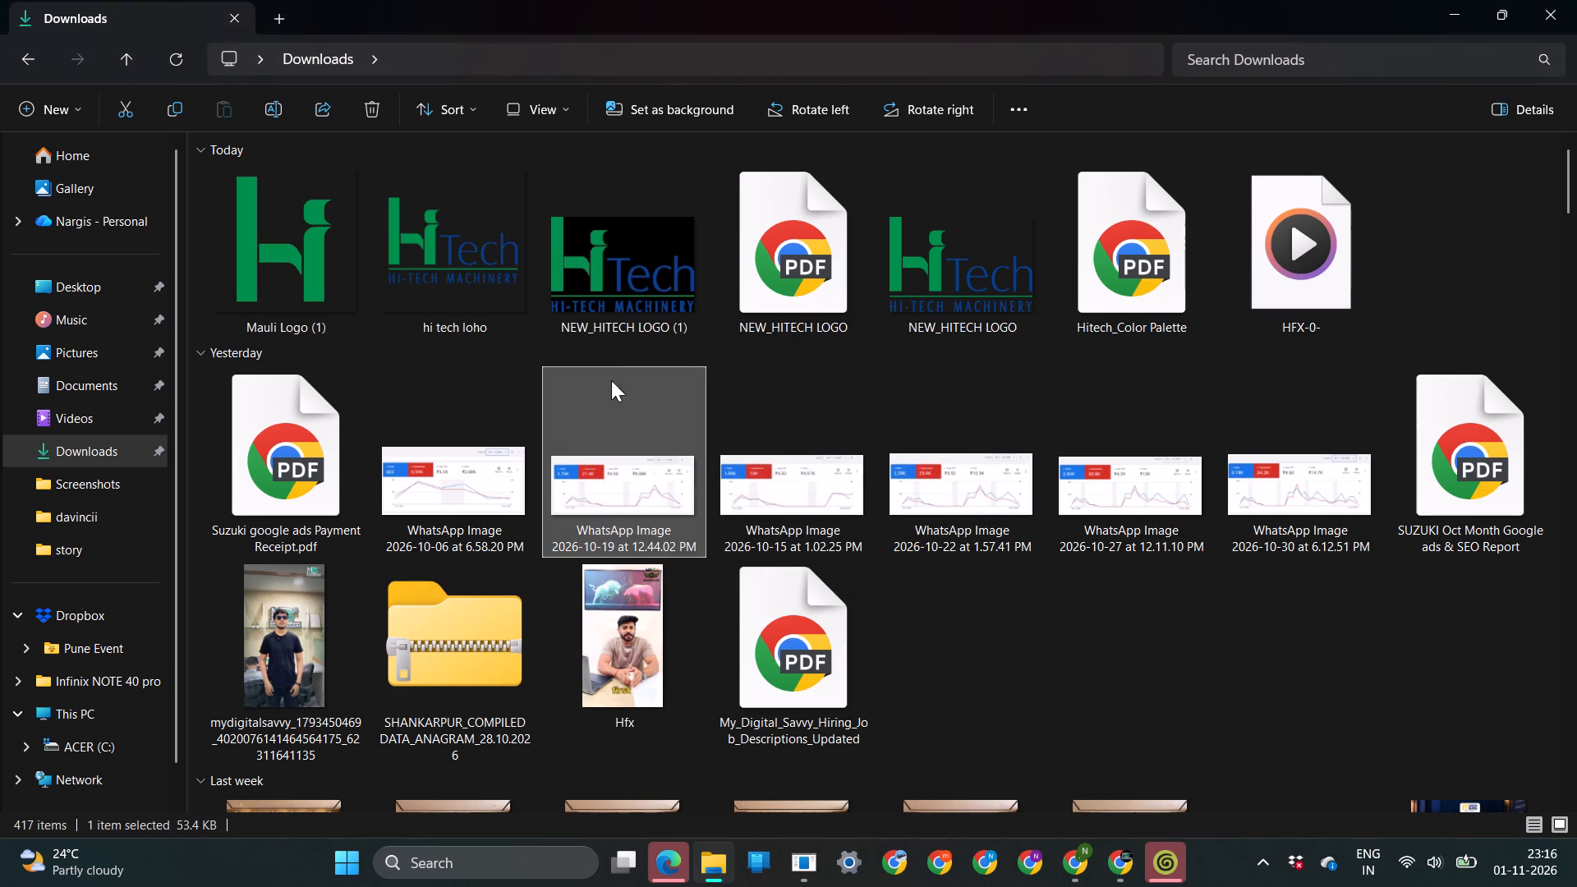
# Correct the full logo's file name to hi tech logo.
pyautogui.click(476, 327)
pyautogui.click(453, 326)
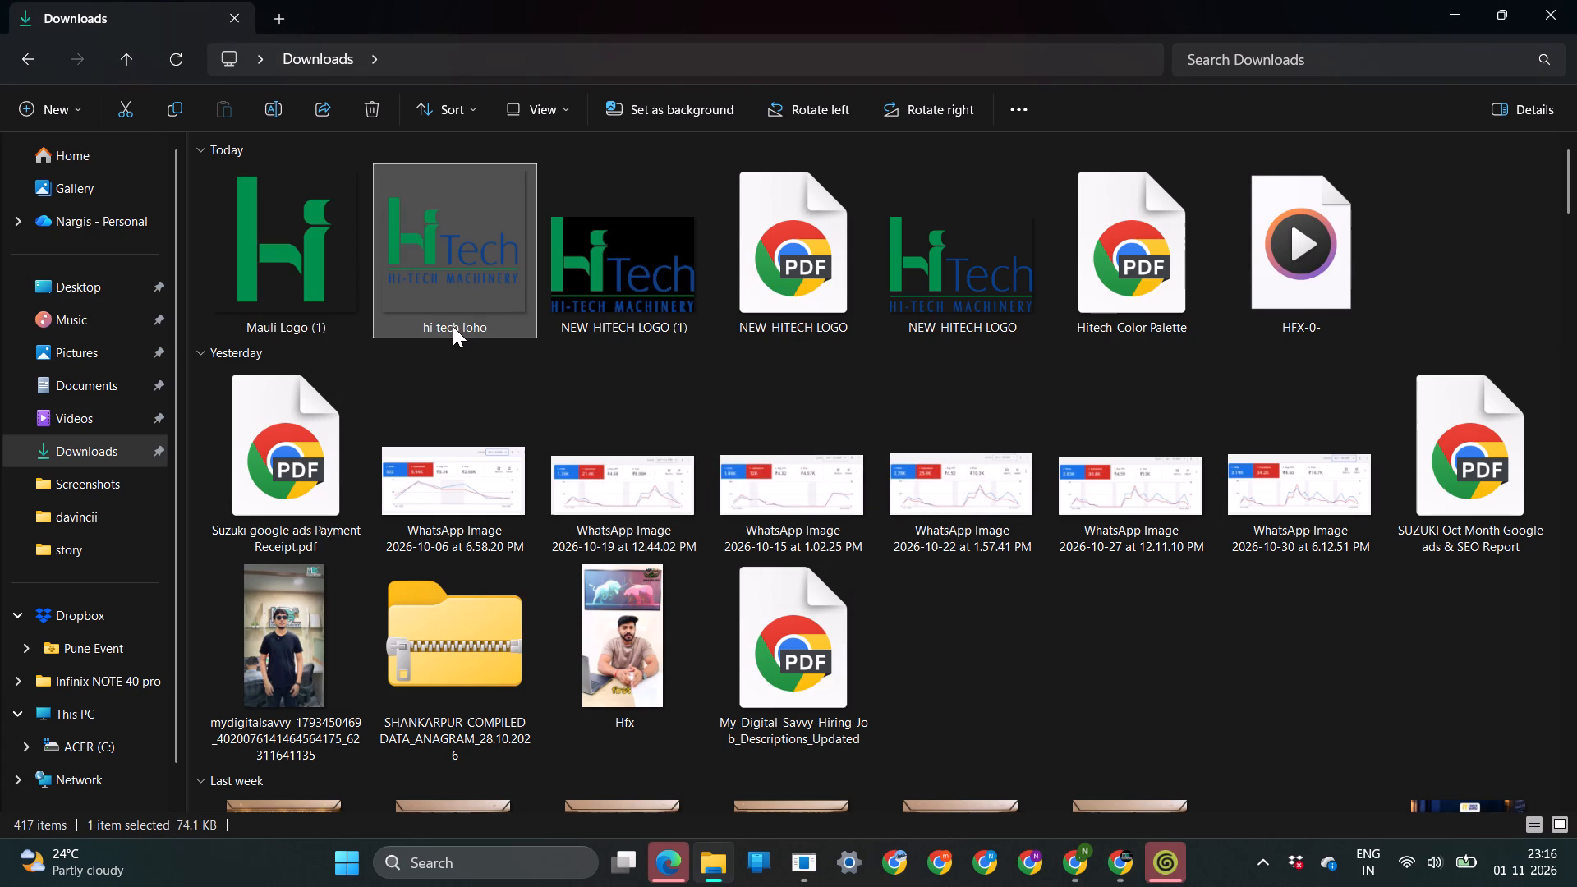
pyautogui.click(494, 328)
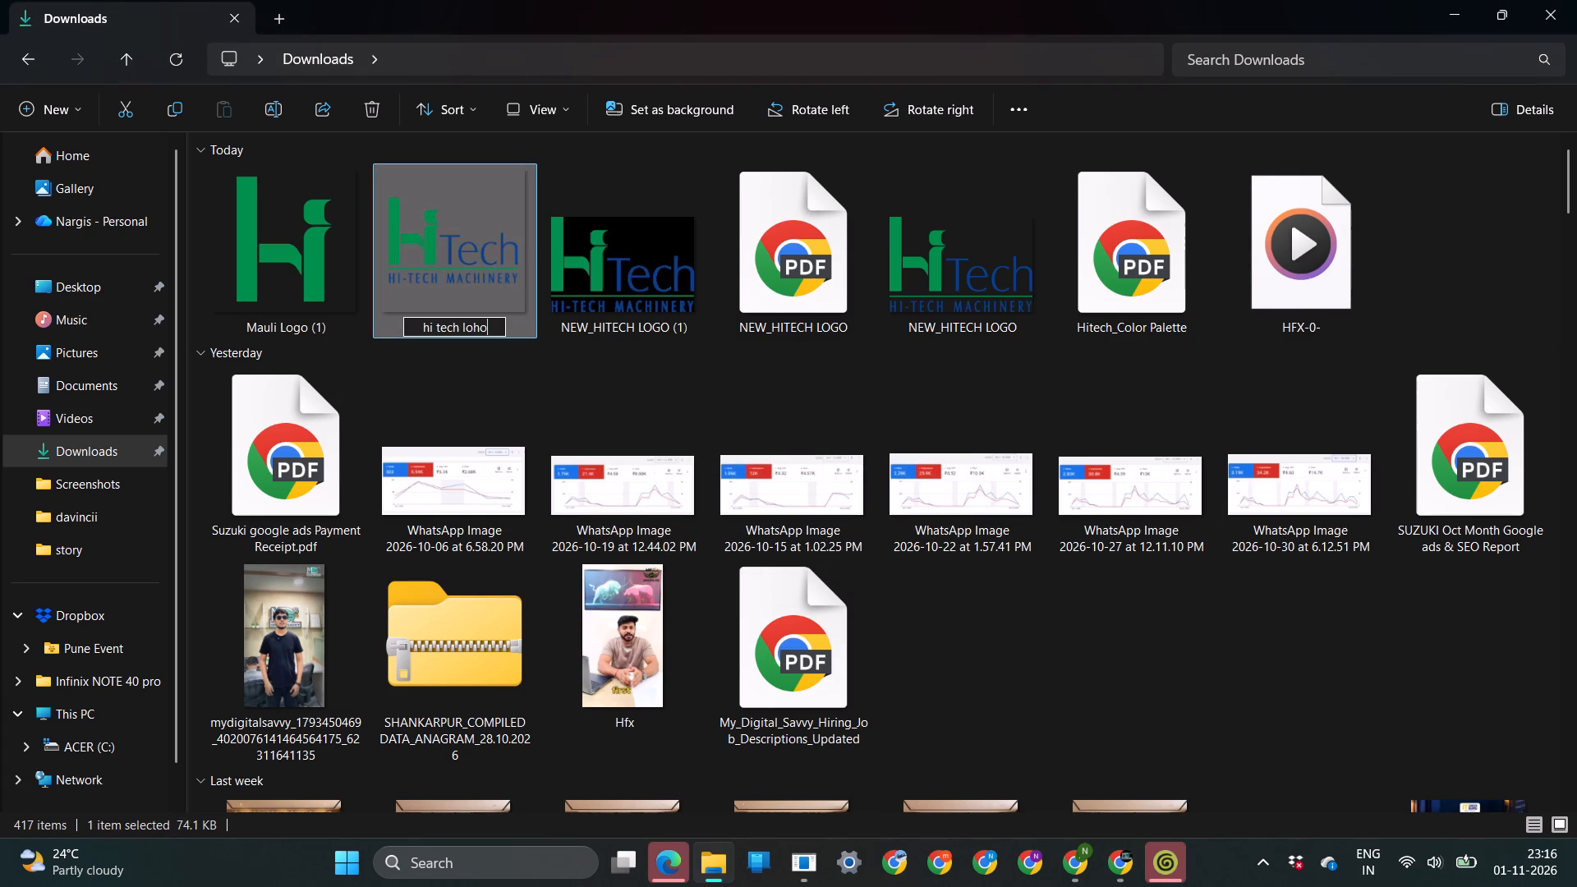
pyautogui.press('BackSpace')
pyautogui.press('BackSpace')
pyautogui.write('go')
pyautogui.press('Return')
pyautogui.click(544, 414)
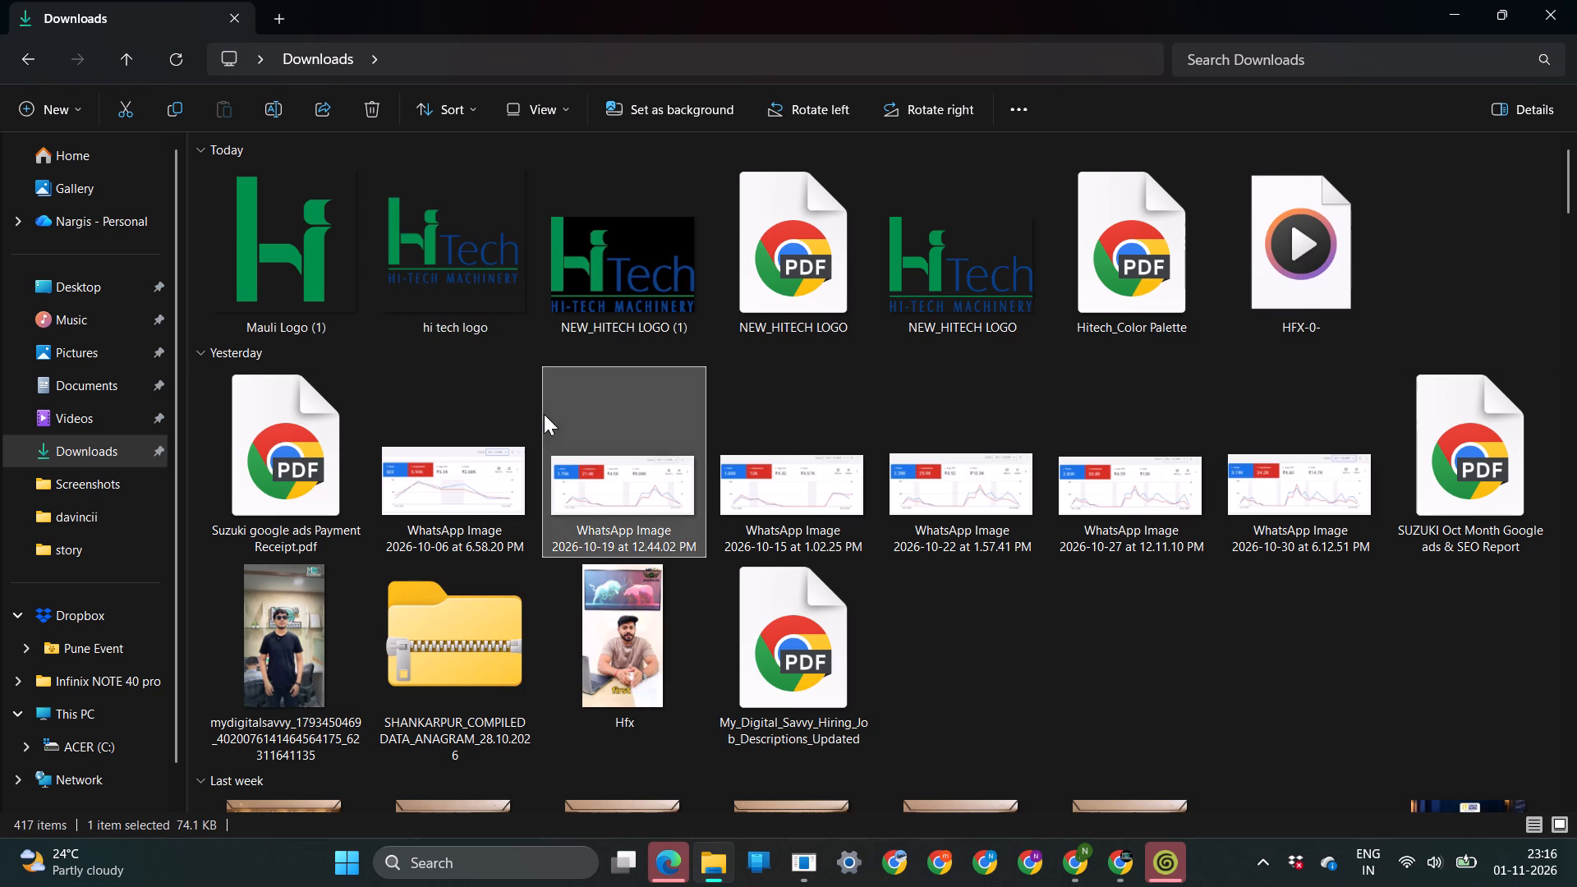
# Back in Canva, download only page 10 with the Hi mark as a PNG with transparent background turned off.
pyautogui.click(1110, 877)
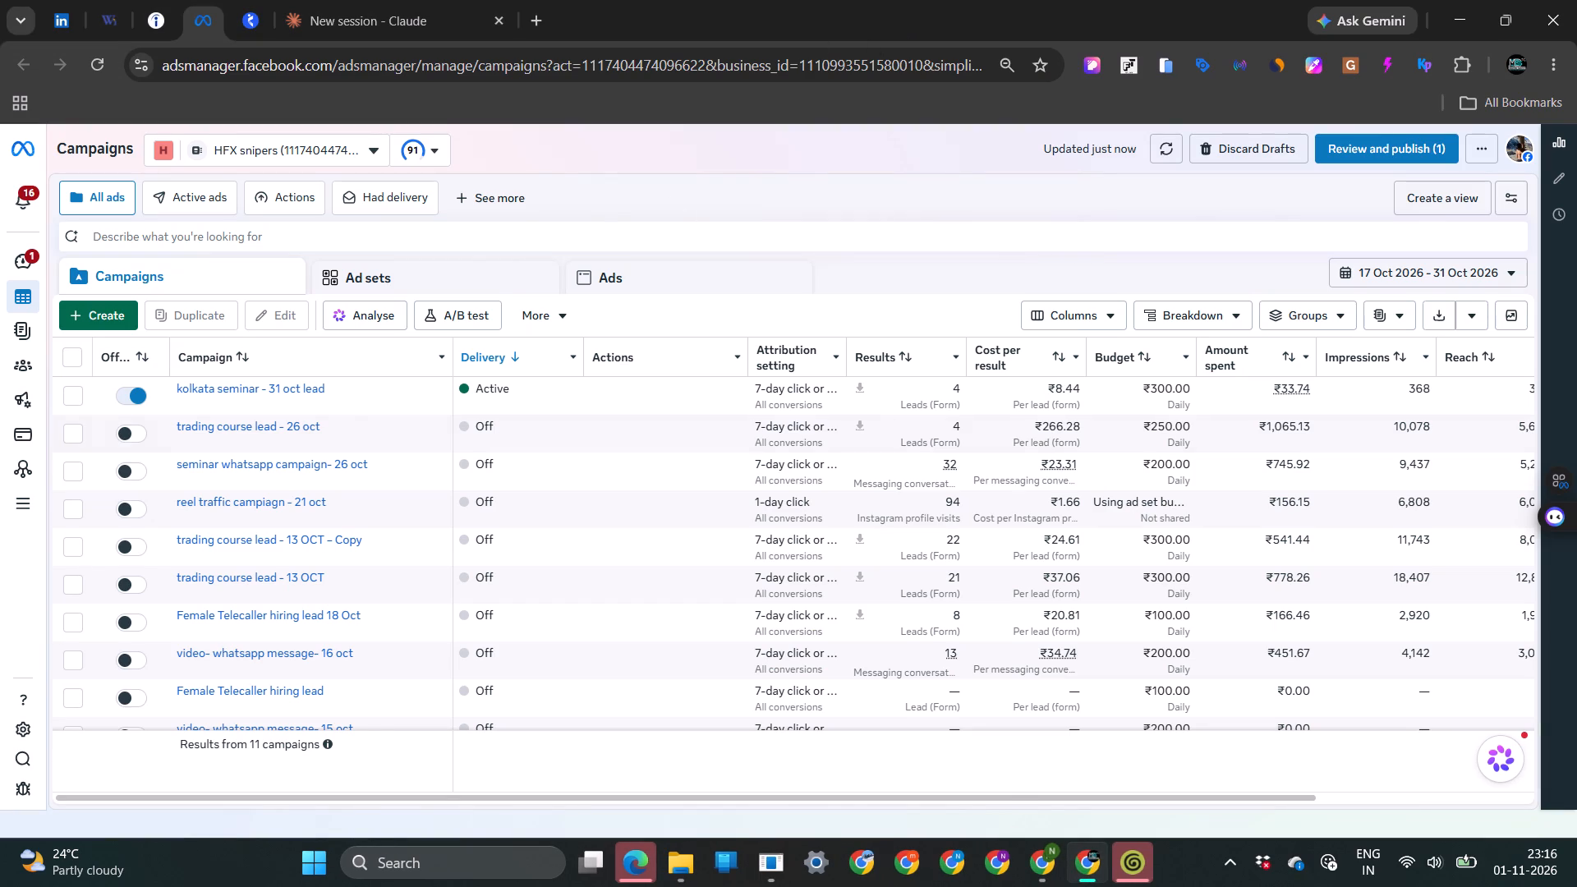
pyautogui.click(1043, 882)
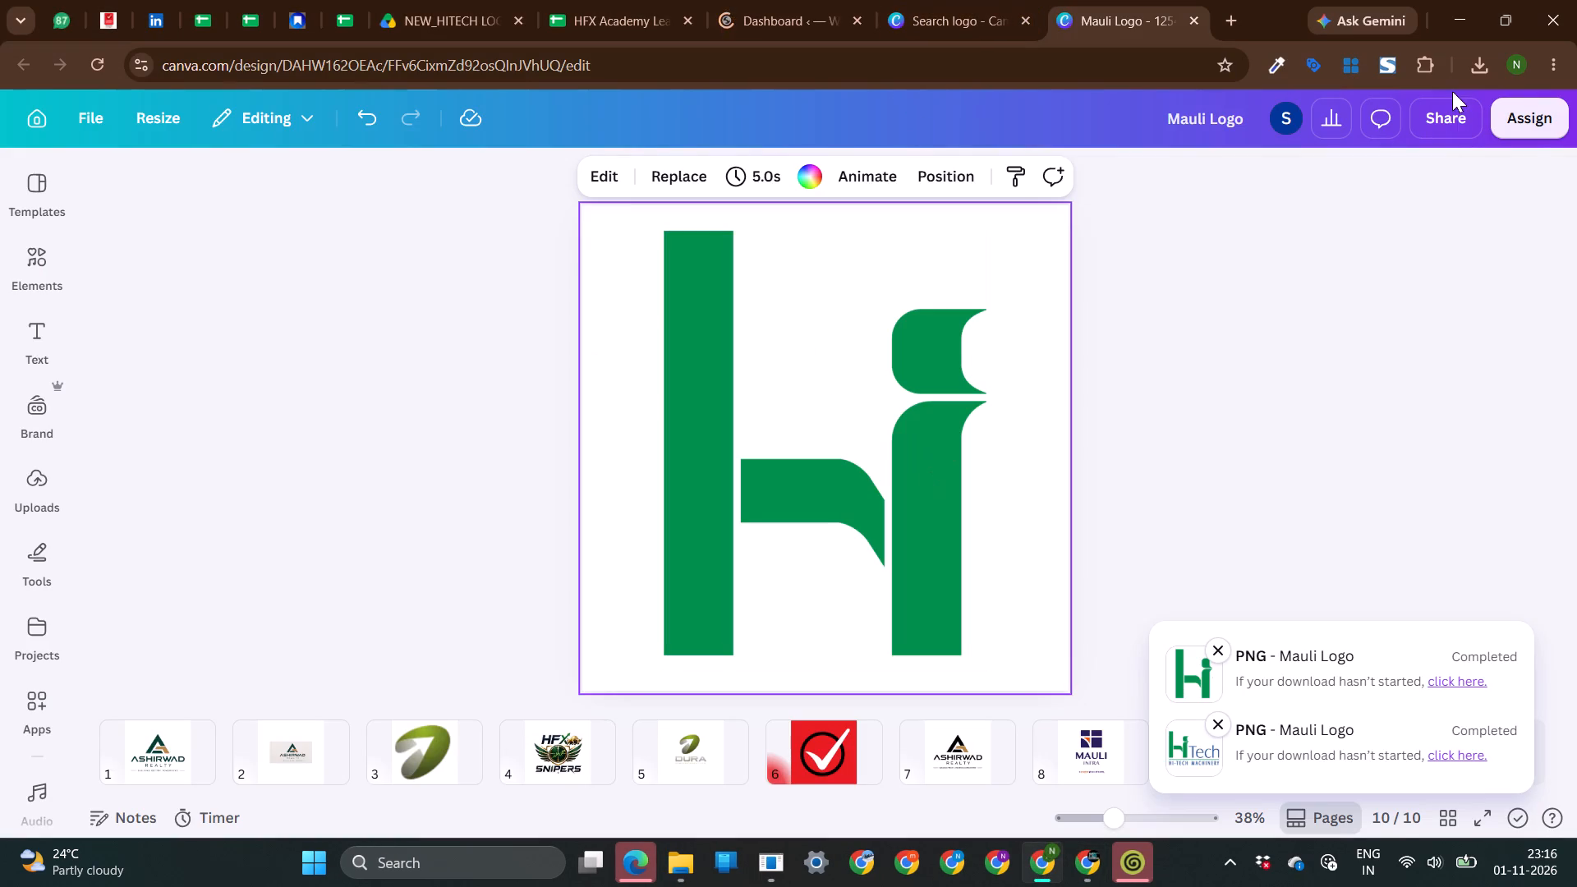
pyautogui.click(1452, 140)
pyautogui.click(1452, 125)
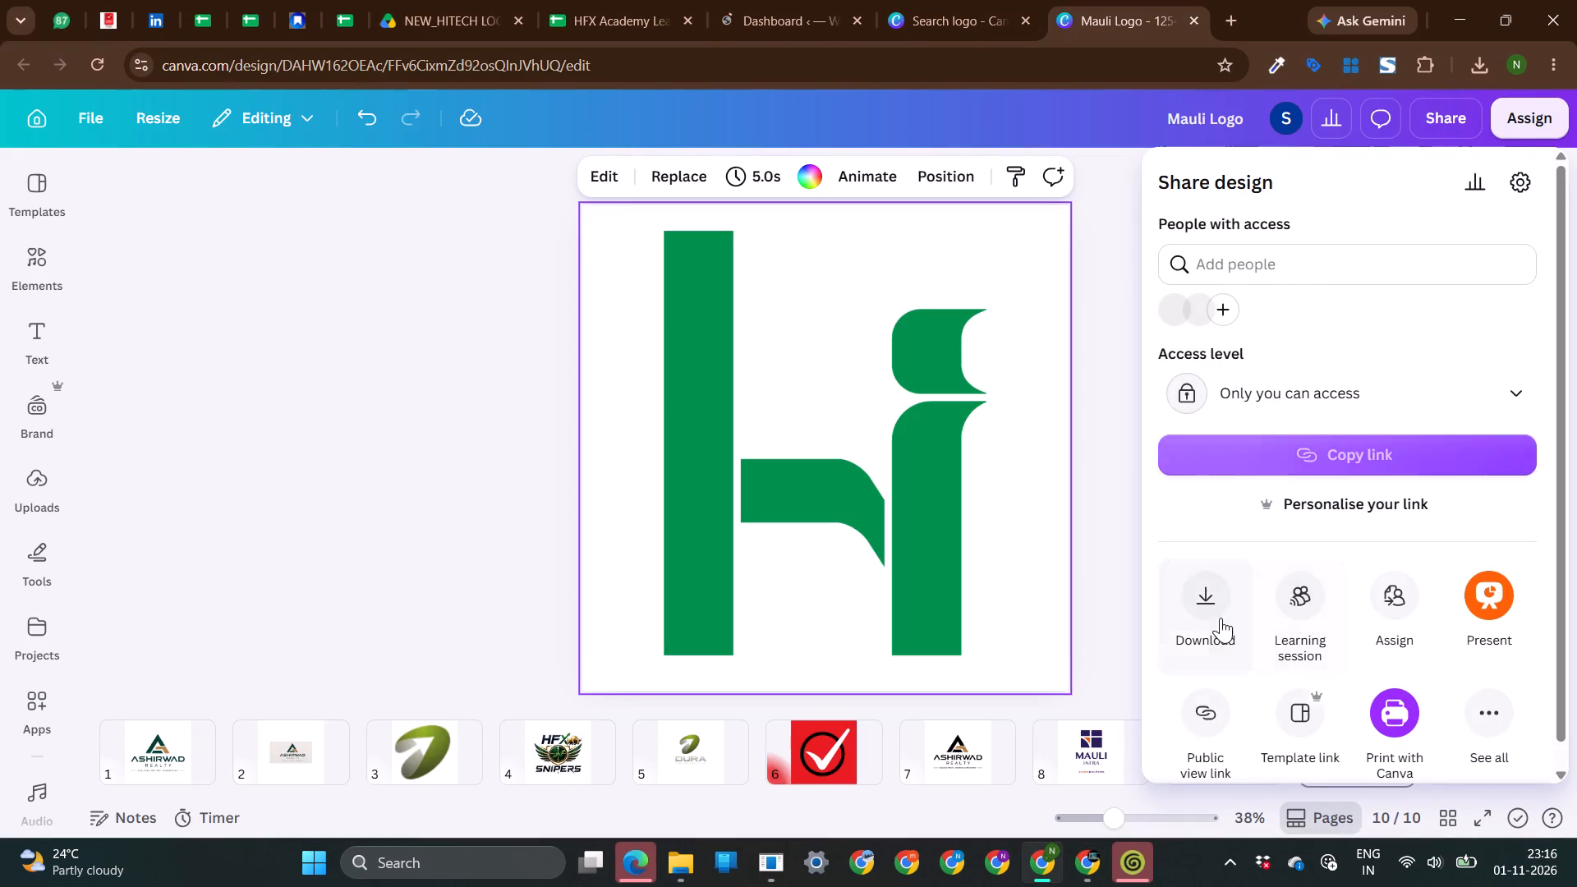
pyautogui.click(1221, 618)
pyautogui.click(1520, 471)
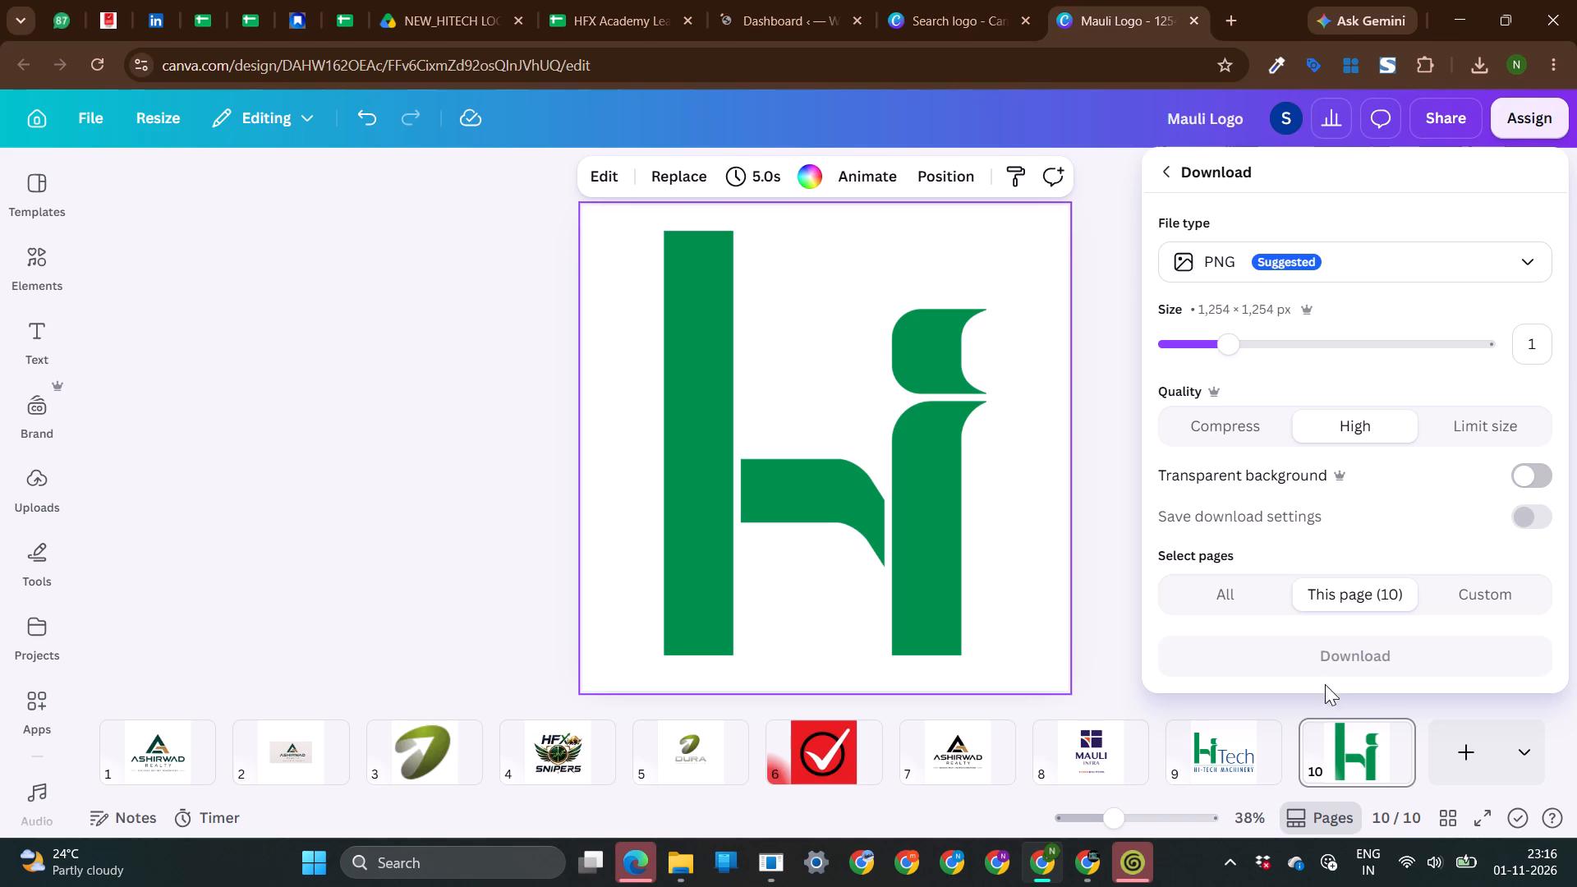
pyautogui.click(1233, 585)
pyautogui.click(1313, 591)
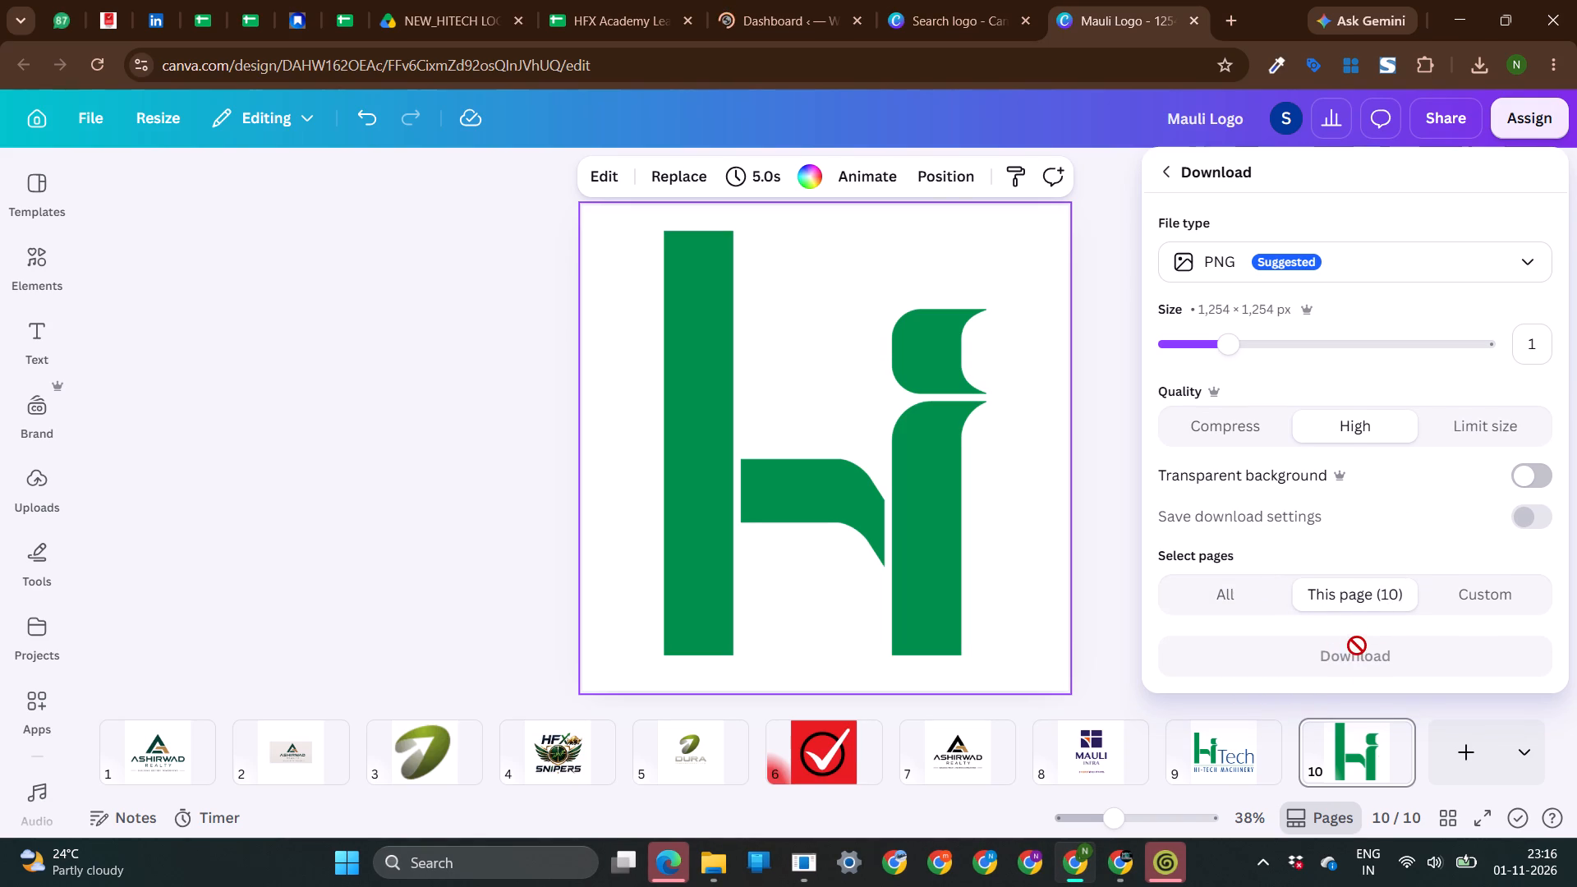
pyautogui.click(1336, 664)
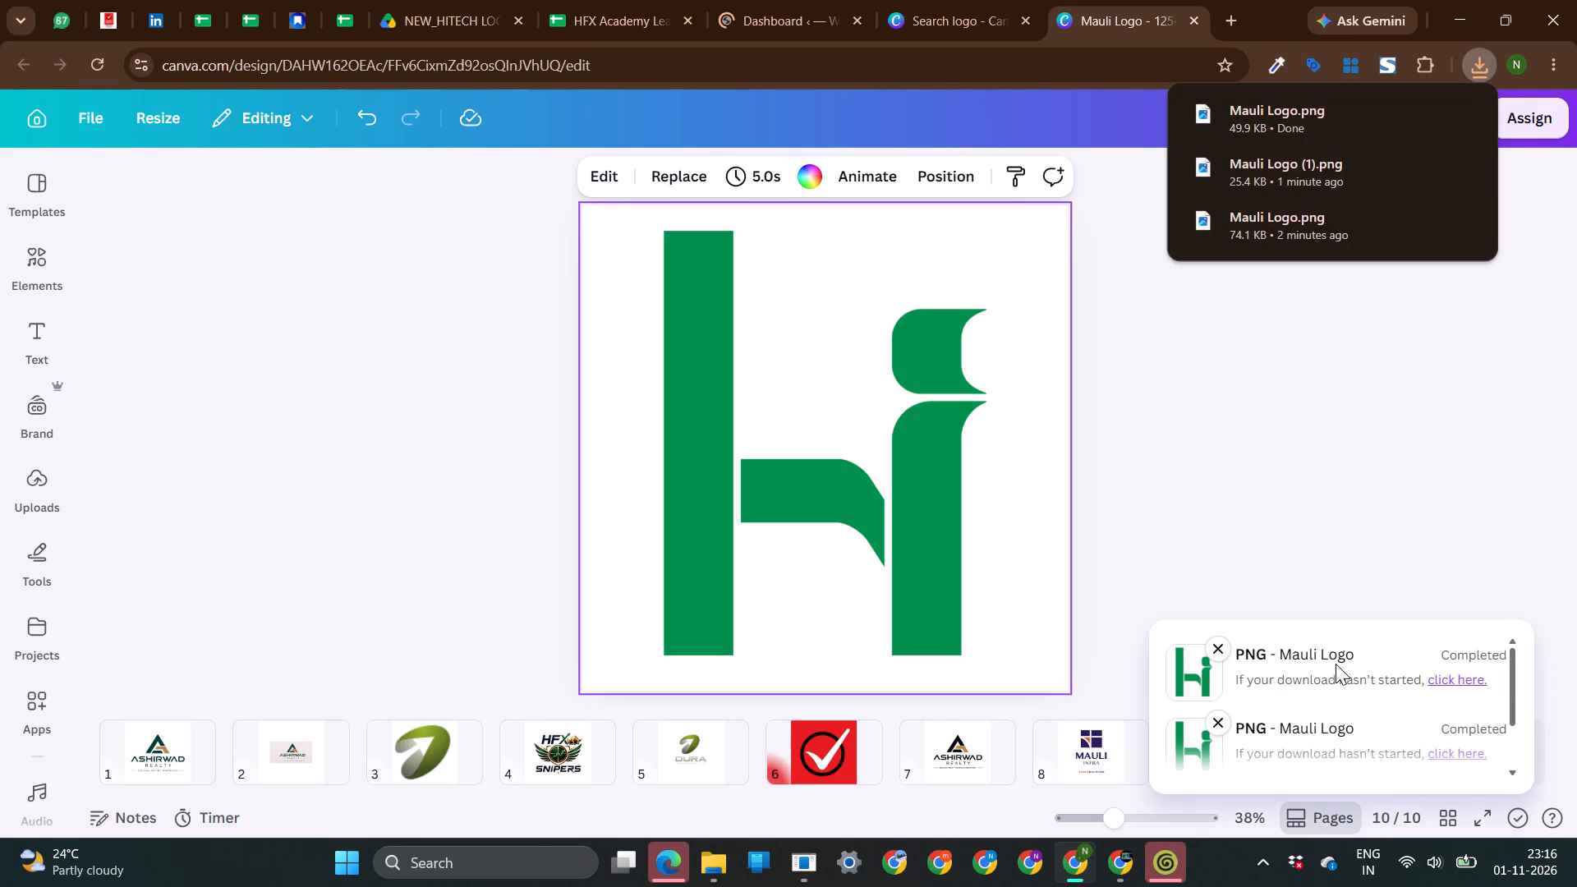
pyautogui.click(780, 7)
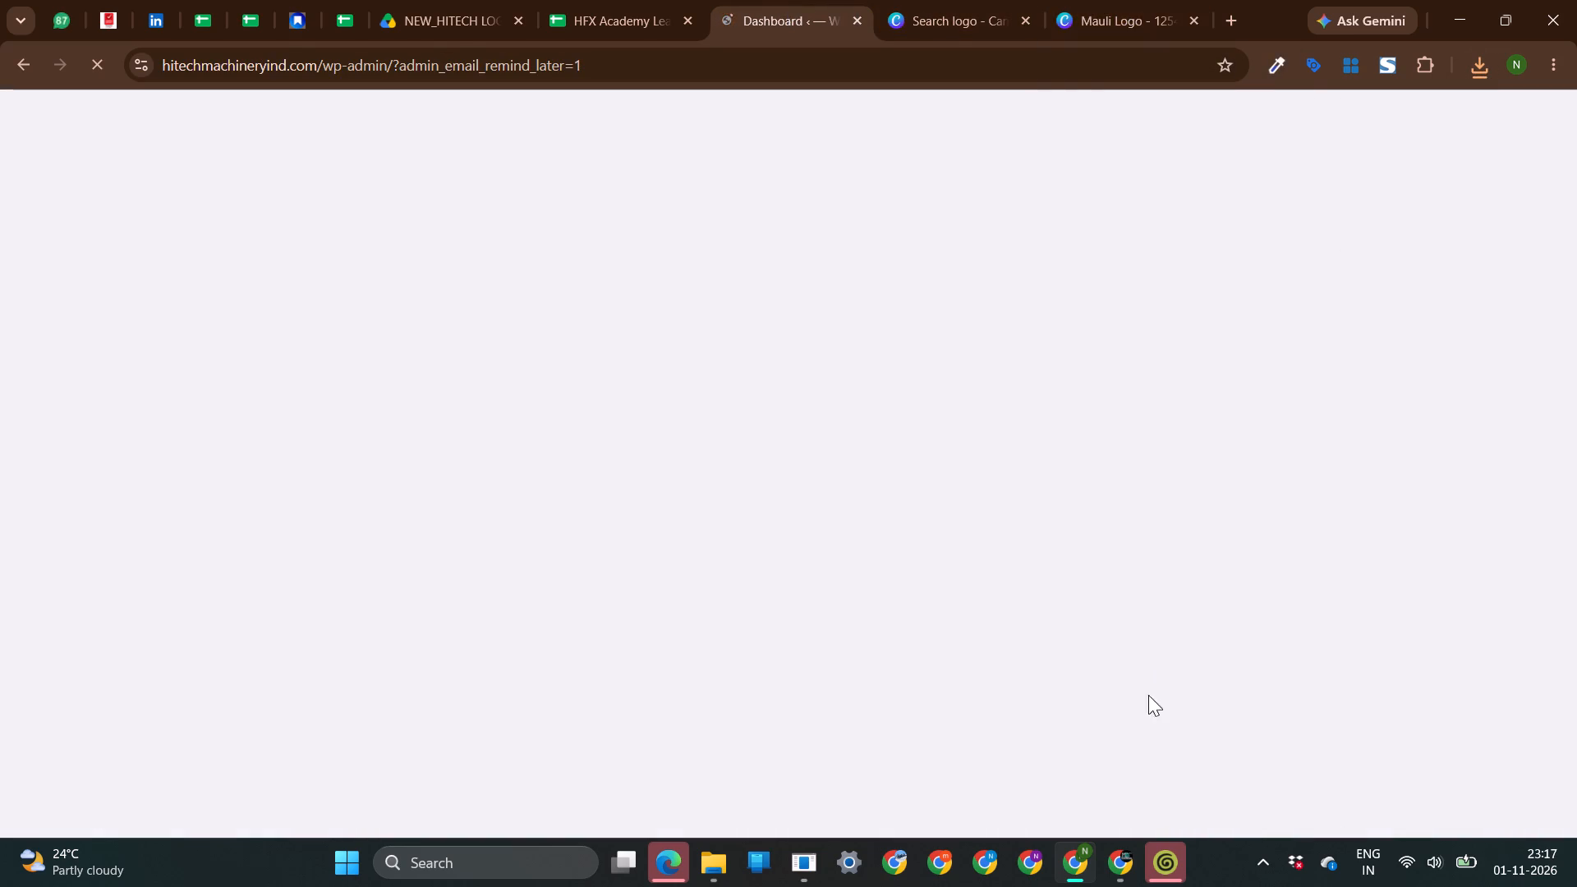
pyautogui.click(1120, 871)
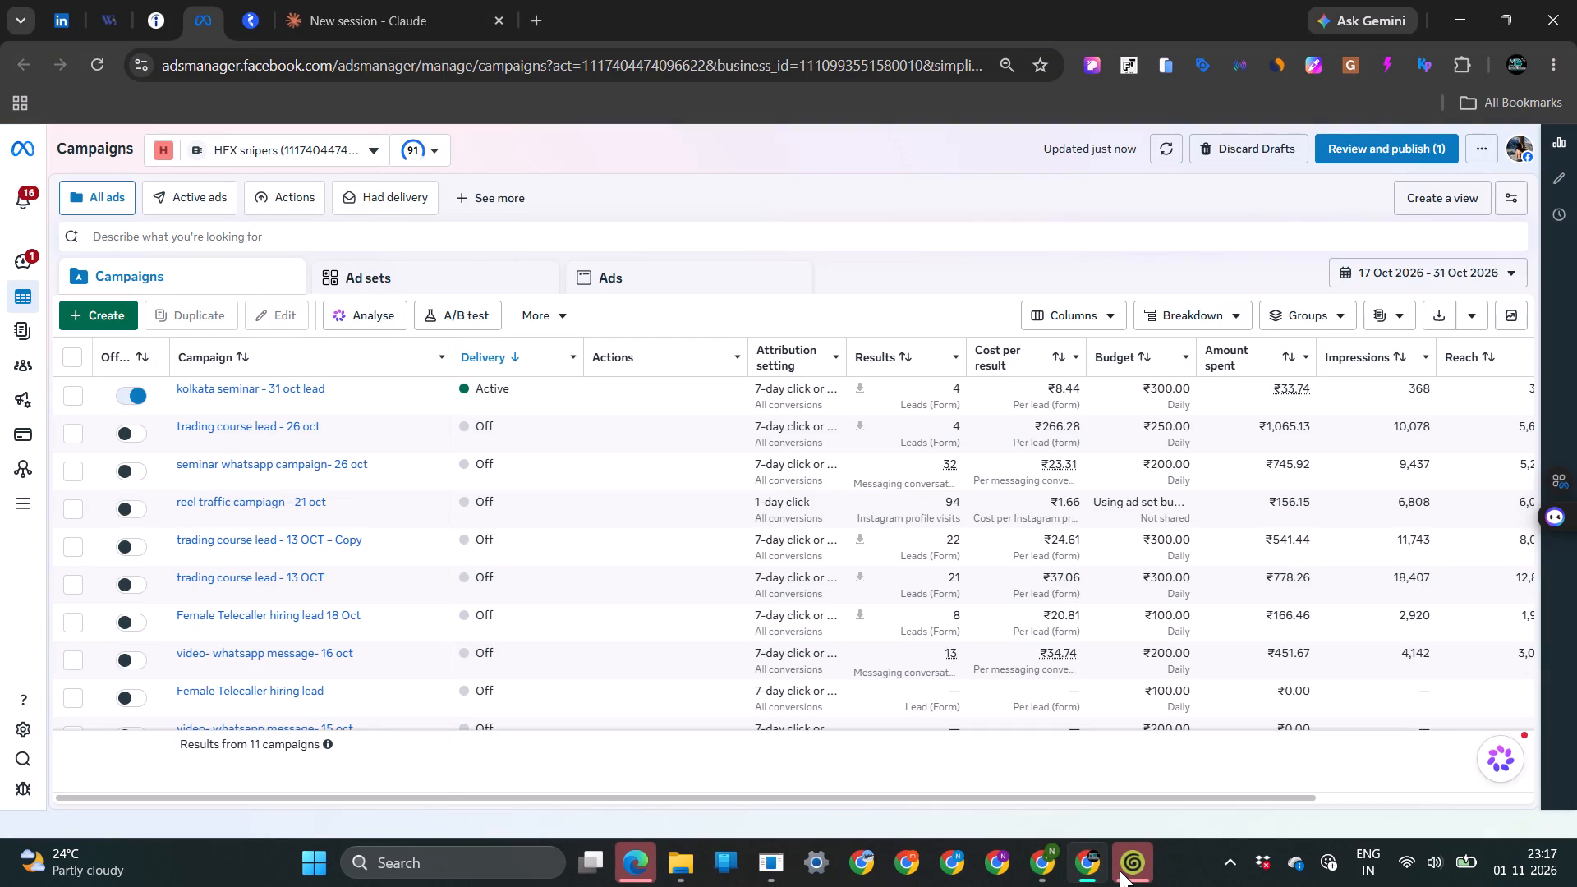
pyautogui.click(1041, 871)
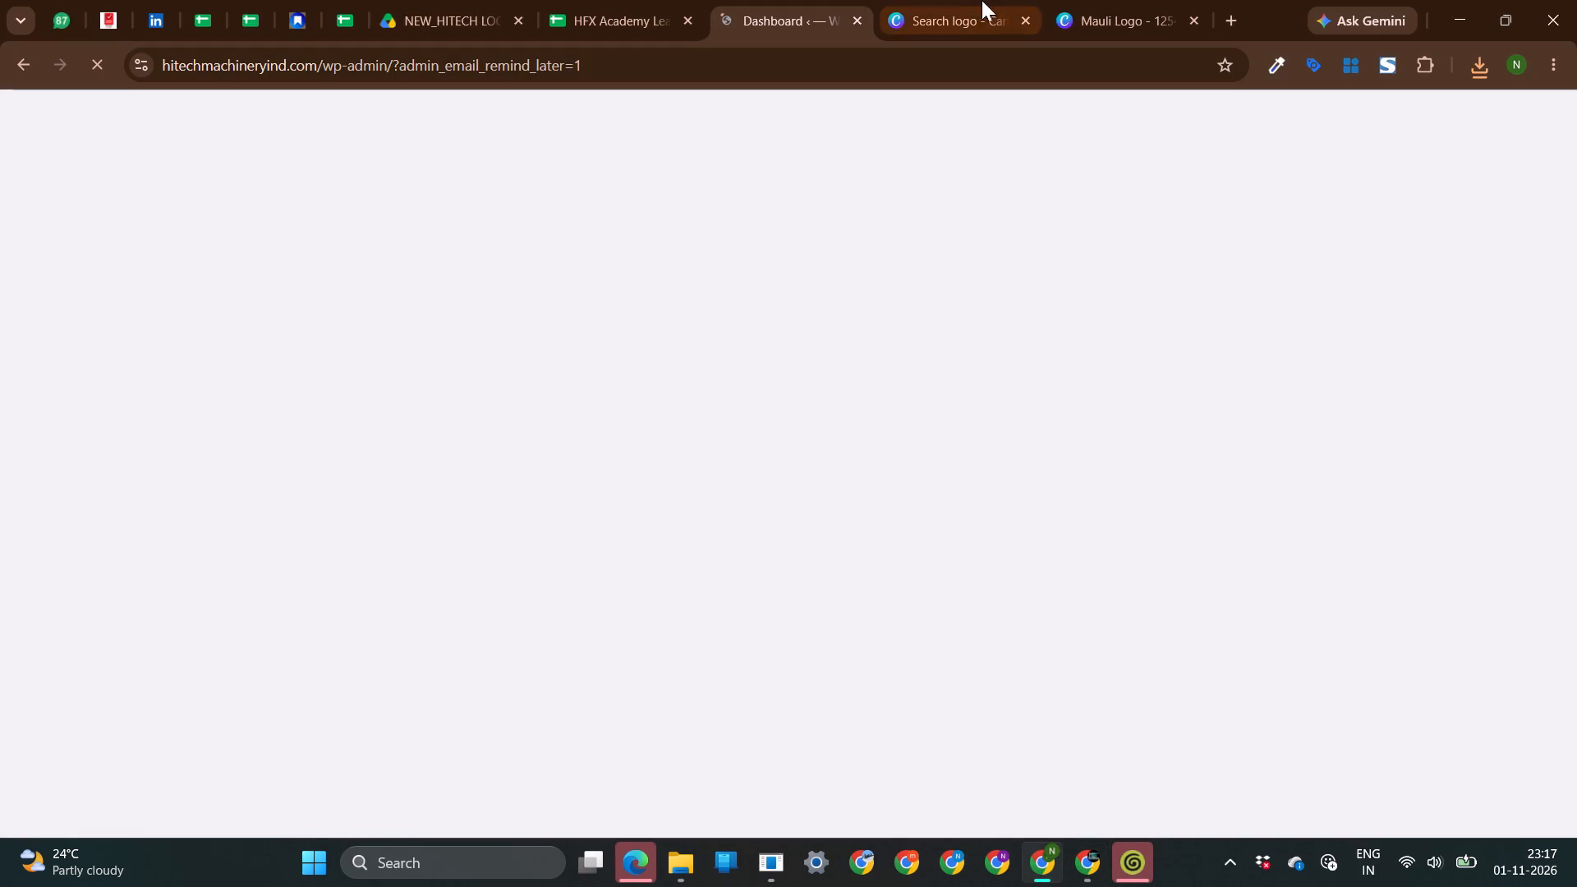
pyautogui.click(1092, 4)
# In the Downloads folder, rename the newly downloaded white-background Hi mark PNG as hi tech logo h.
pyautogui.click(696, 856)
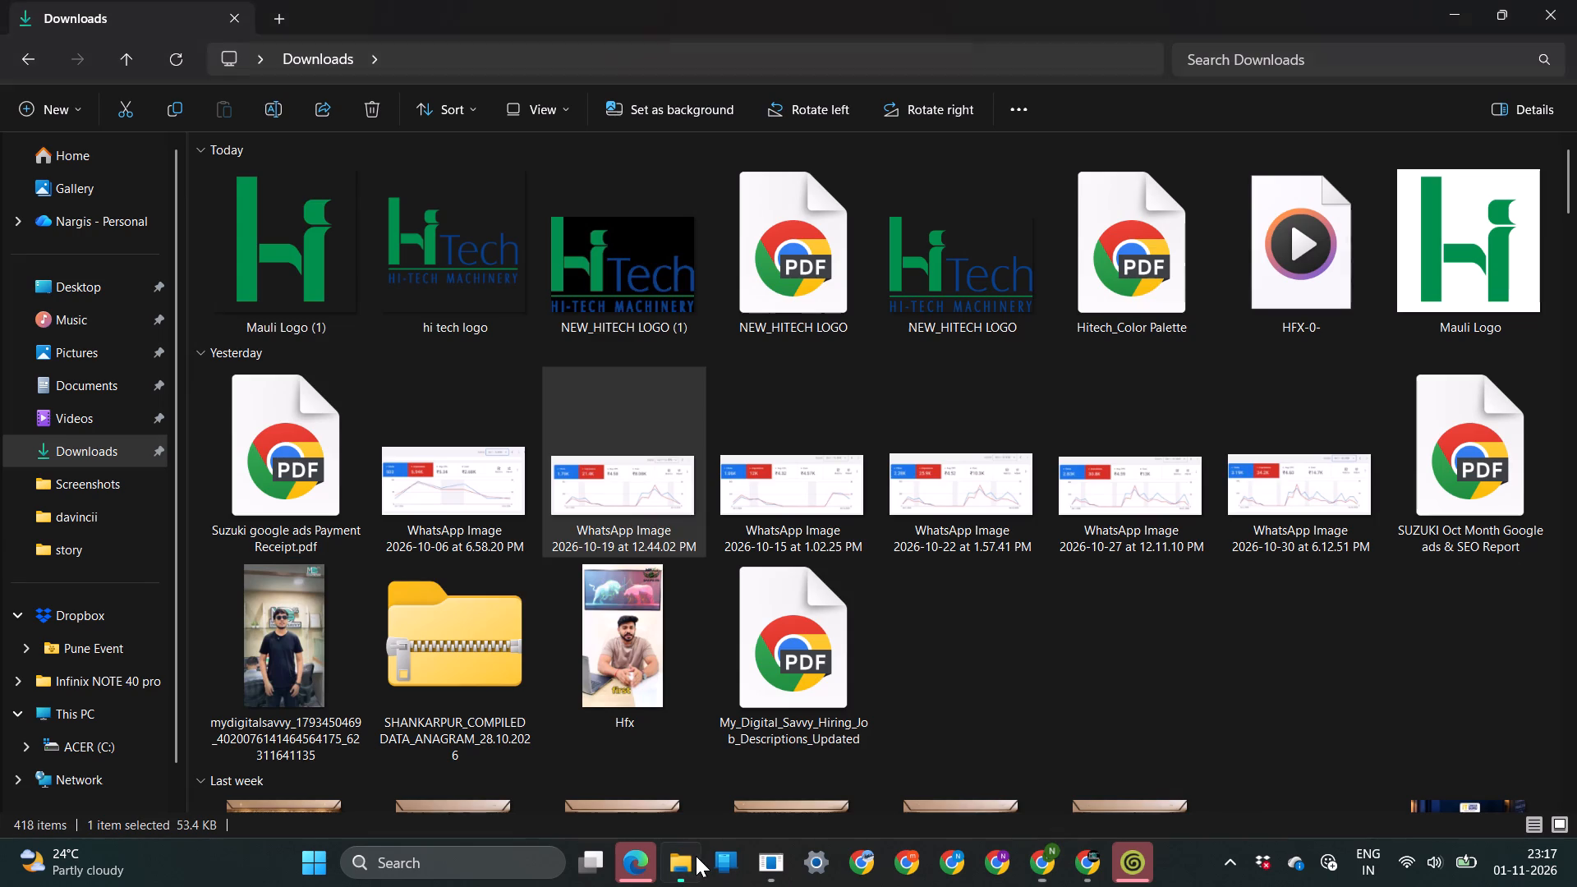
pyautogui.click(165, 54)
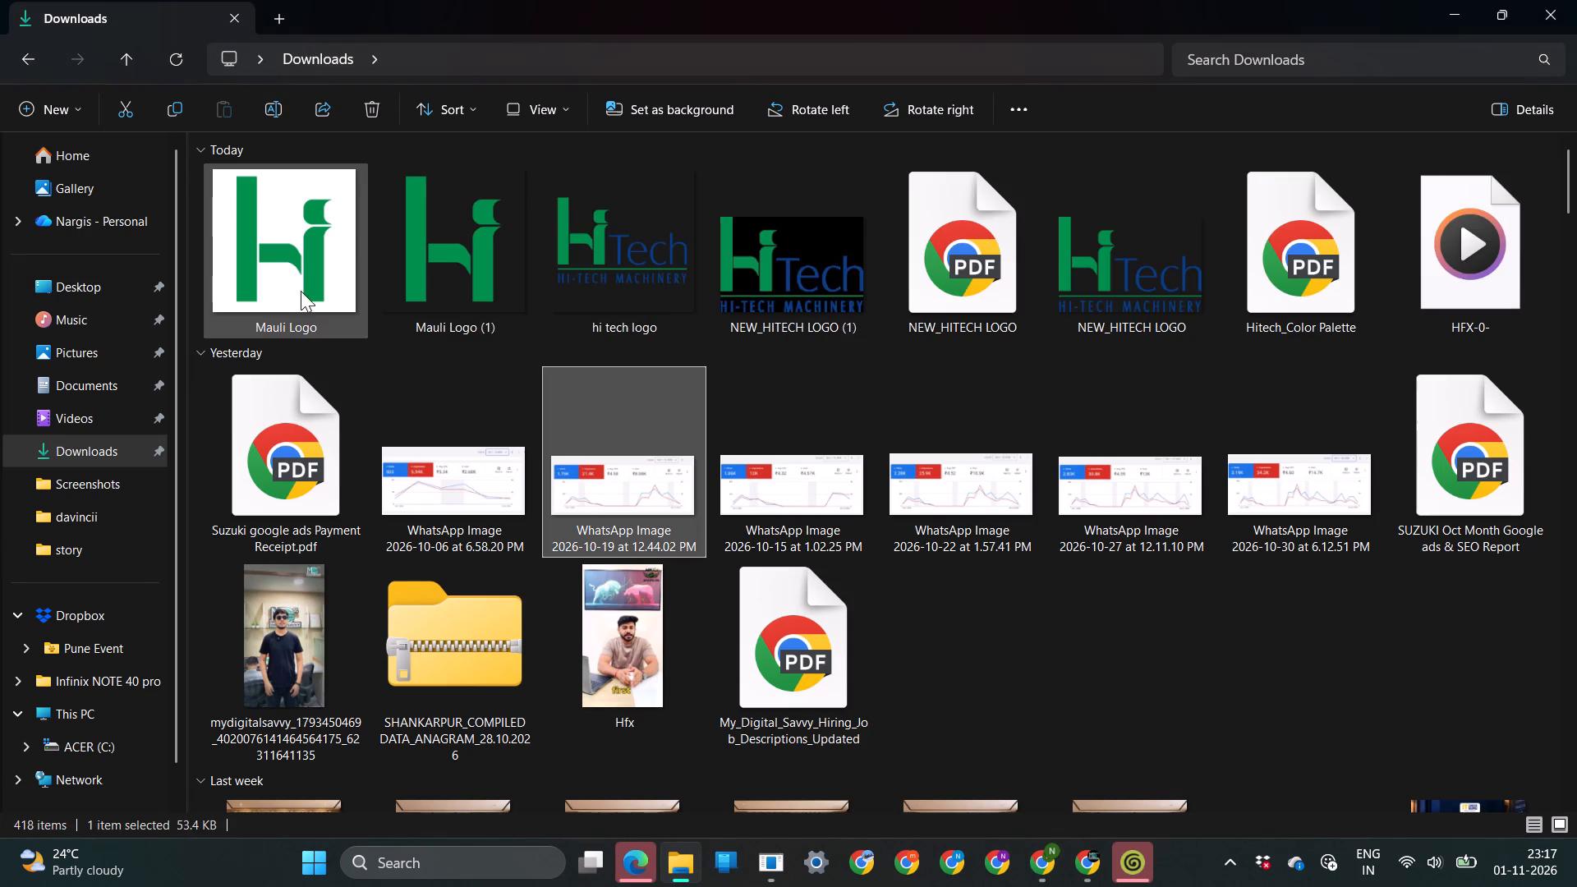
pyautogui.click(292, 330)
pyautogui.click(264, 320)
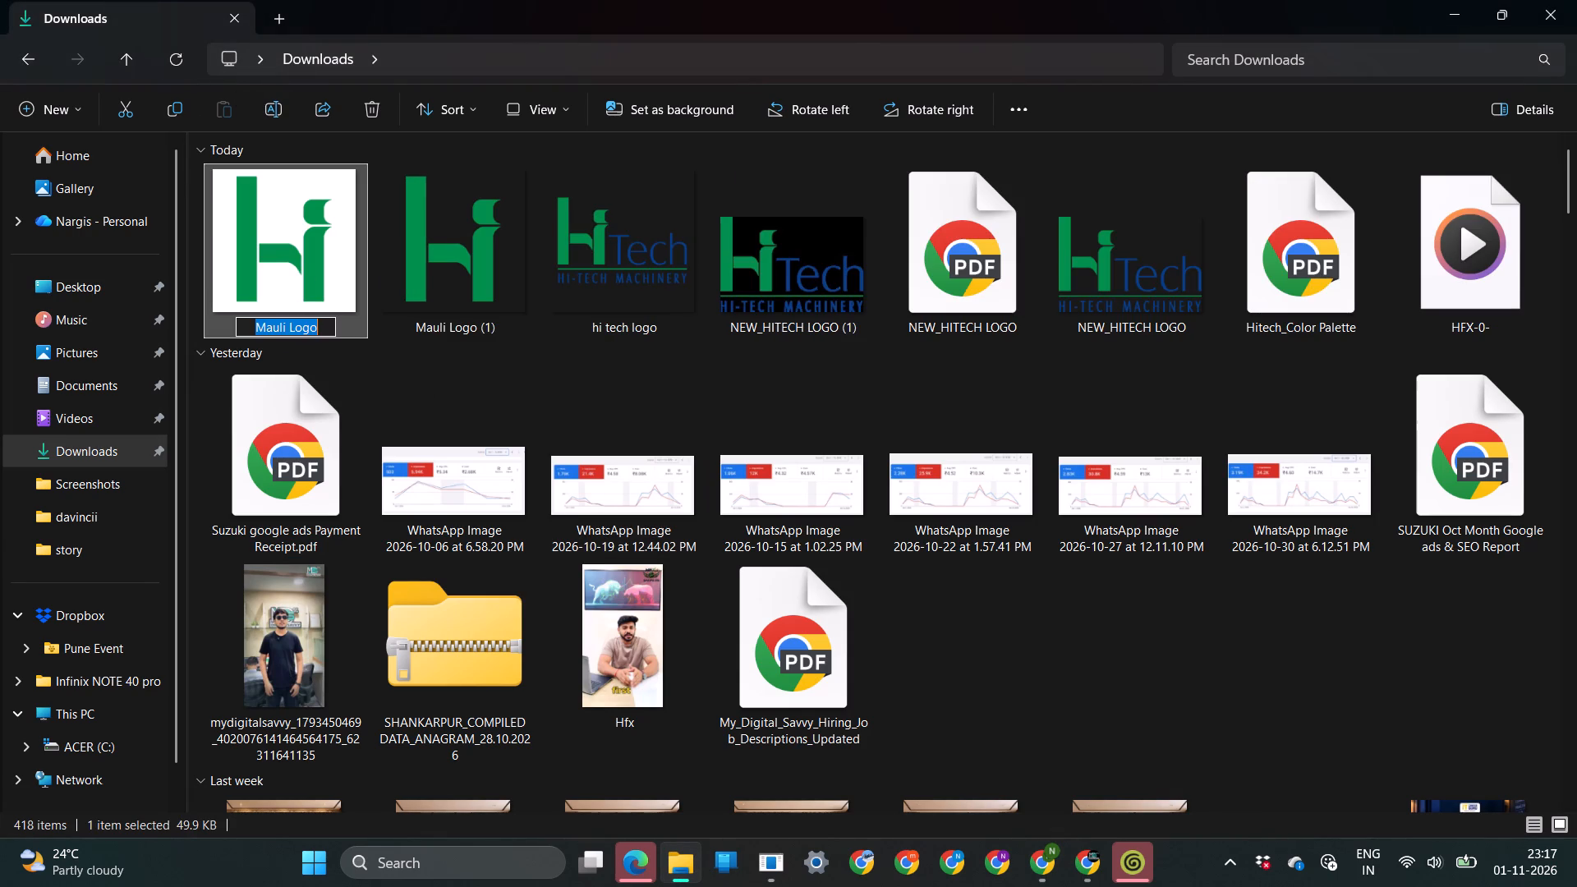
pyautogui.hotkey('ctrl', 'v')
pyautogui.press('BackSpace')
pyautogui.press('BackSpace')
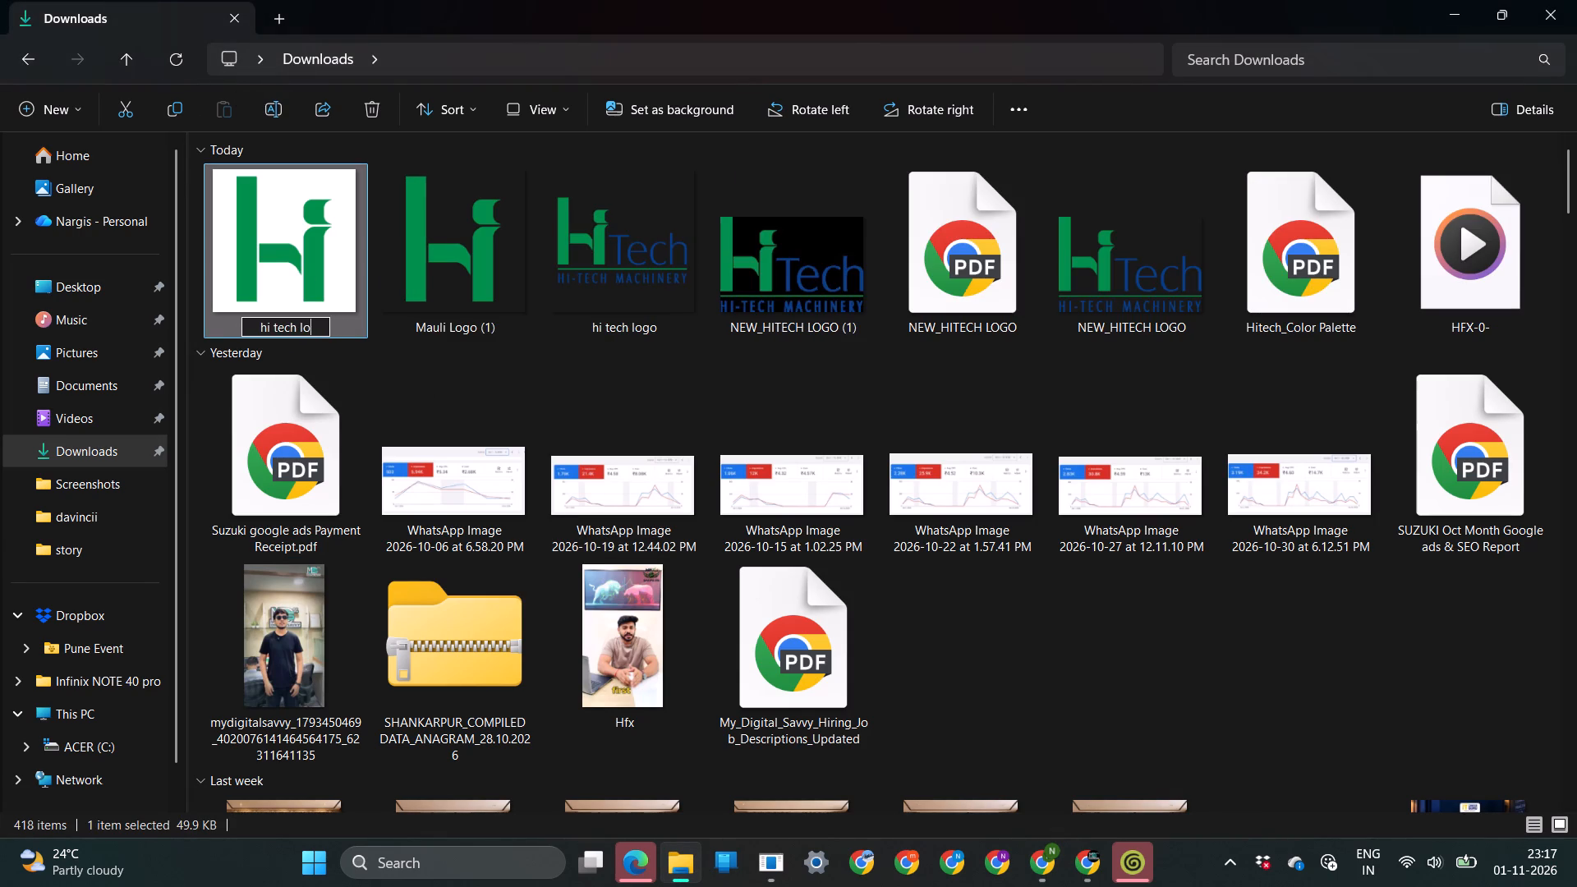
pyautogui.write('go')
pyautogui.press('space')
pyautogui.press('h')
pyautogui.press('Return')
# Delete the Mauli Logo (1) file and the NEW_HITECH LOGO (1), NEW_HITECH LOGO image and NEW_HITECH LOGO PDF files from Downloads.
pyautogui.click(452, 266)
pyautogui.press('Delete')
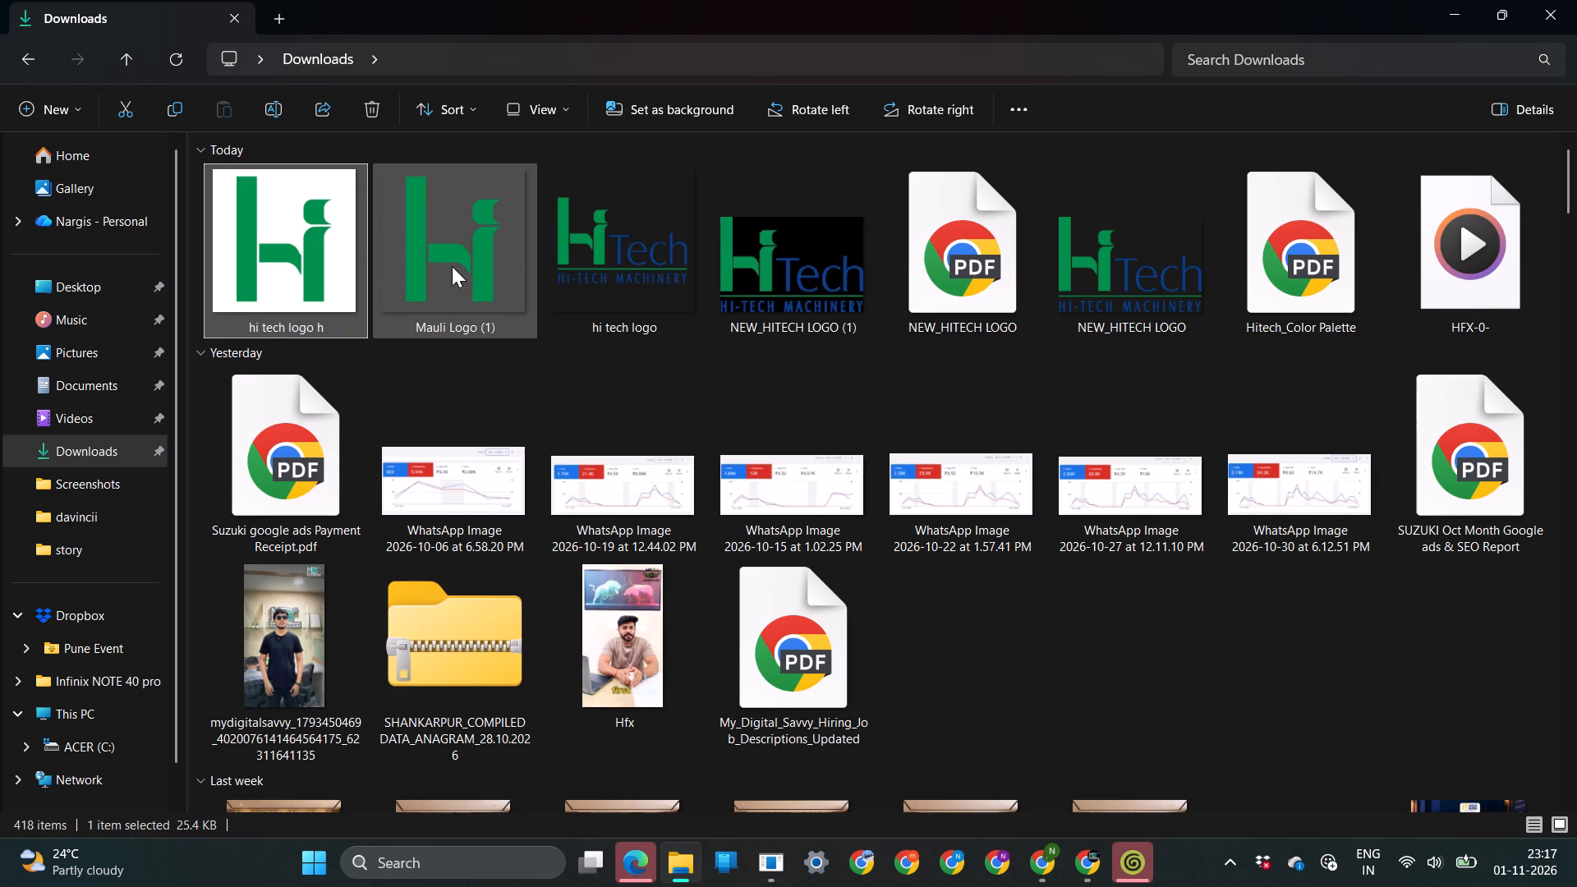
pyautogui.click(661, 240)
pyautogui.press('Delete')
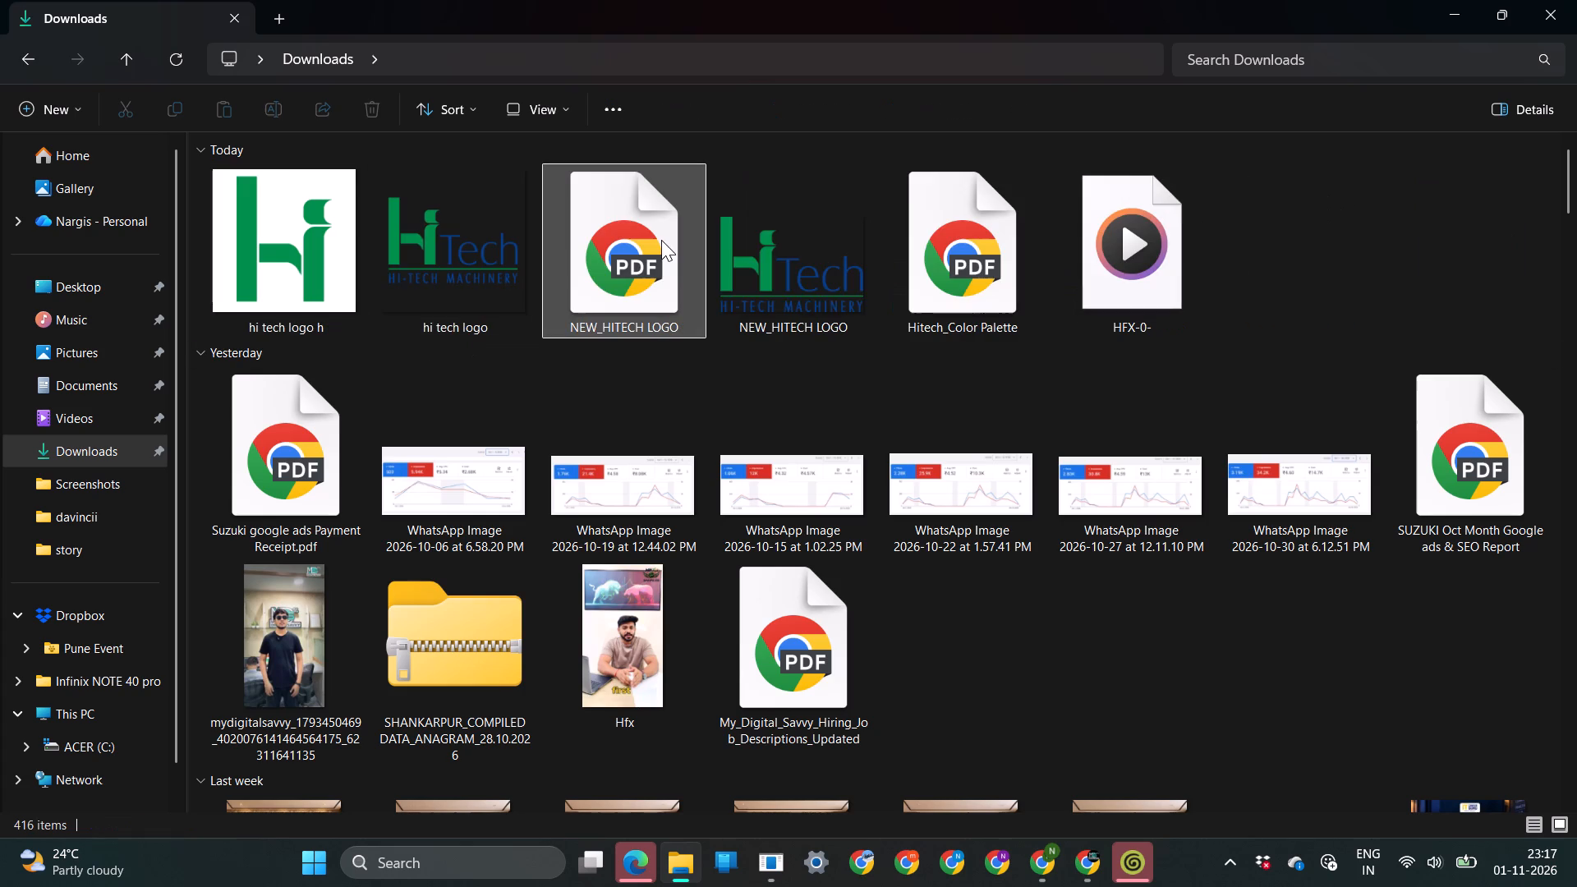
pyautogui.click(781, 268)
pyautogui.press('Delete')
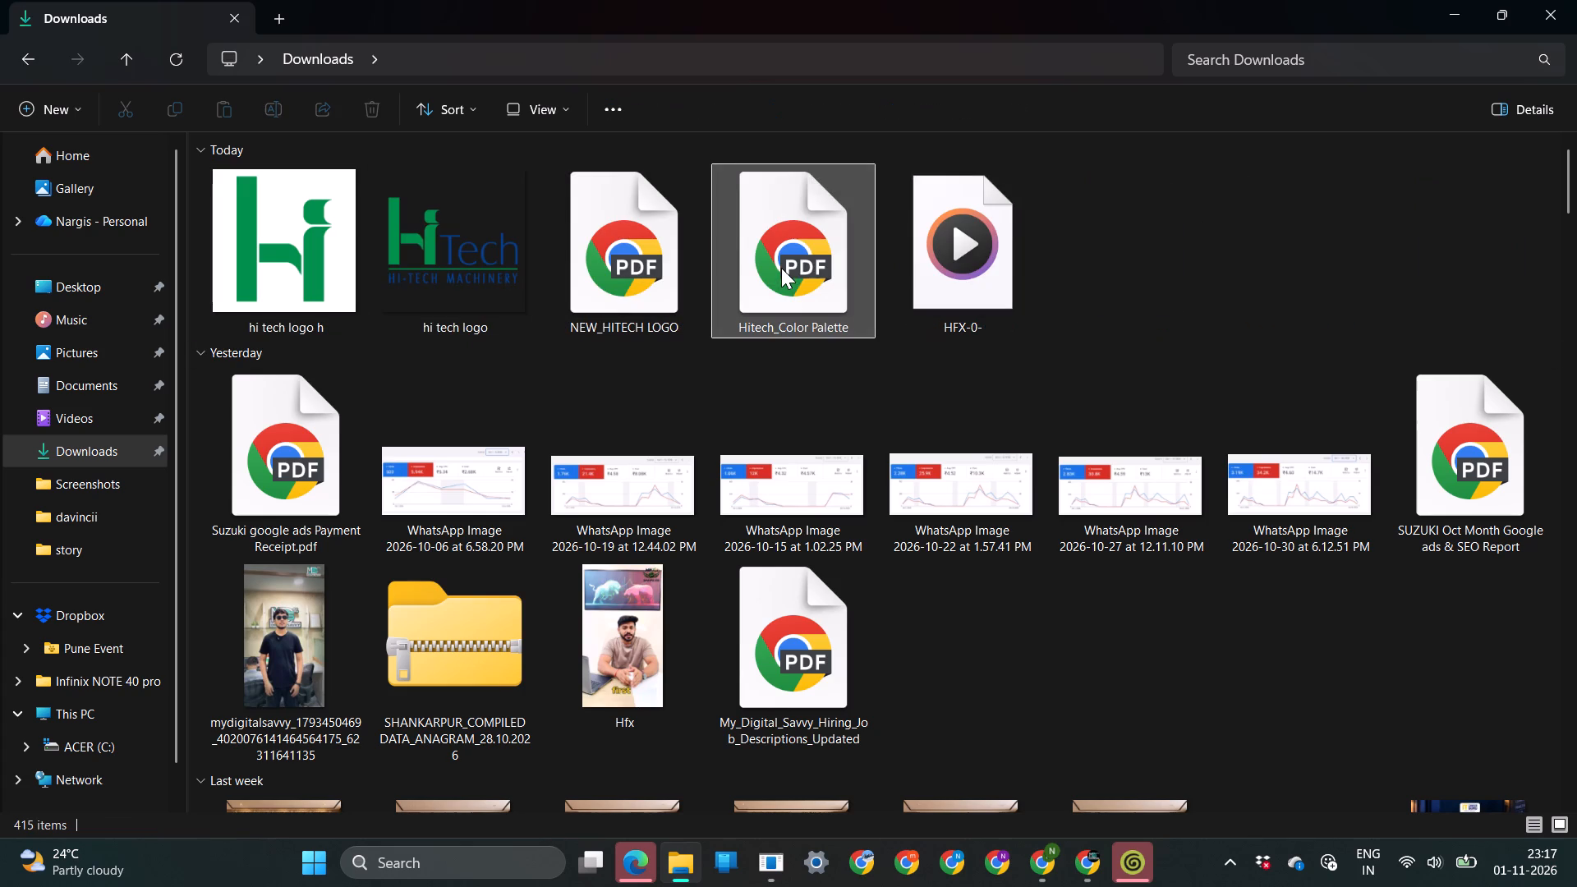
pyautogui.click(858, 280)
pyautogui.click(642, 250)
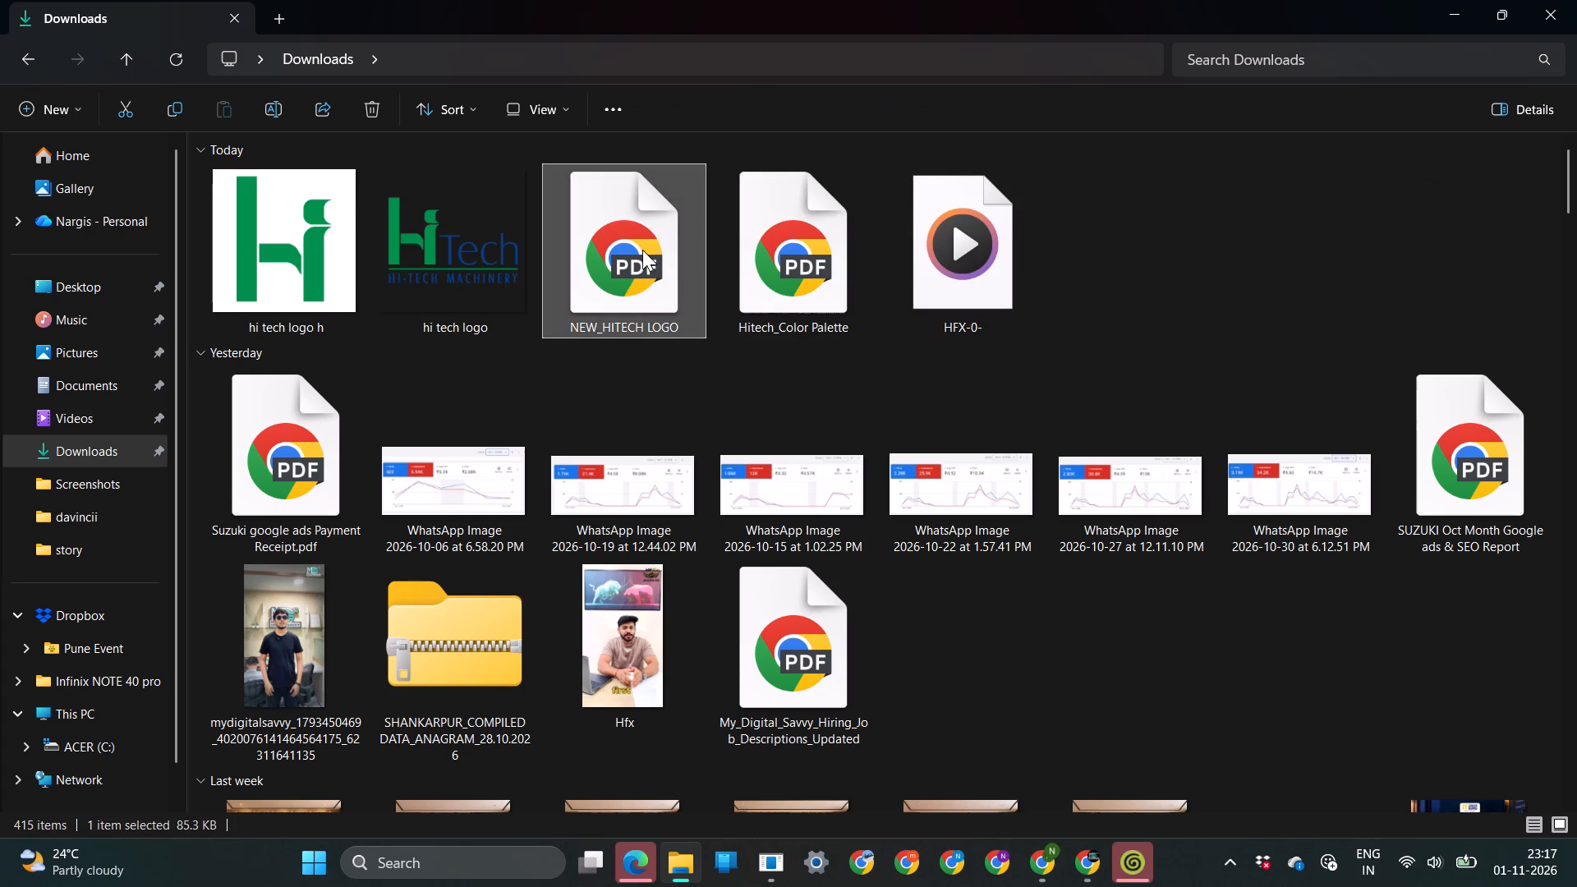
pyautogui.press('Delete')
pyautogui.click(830, 389)
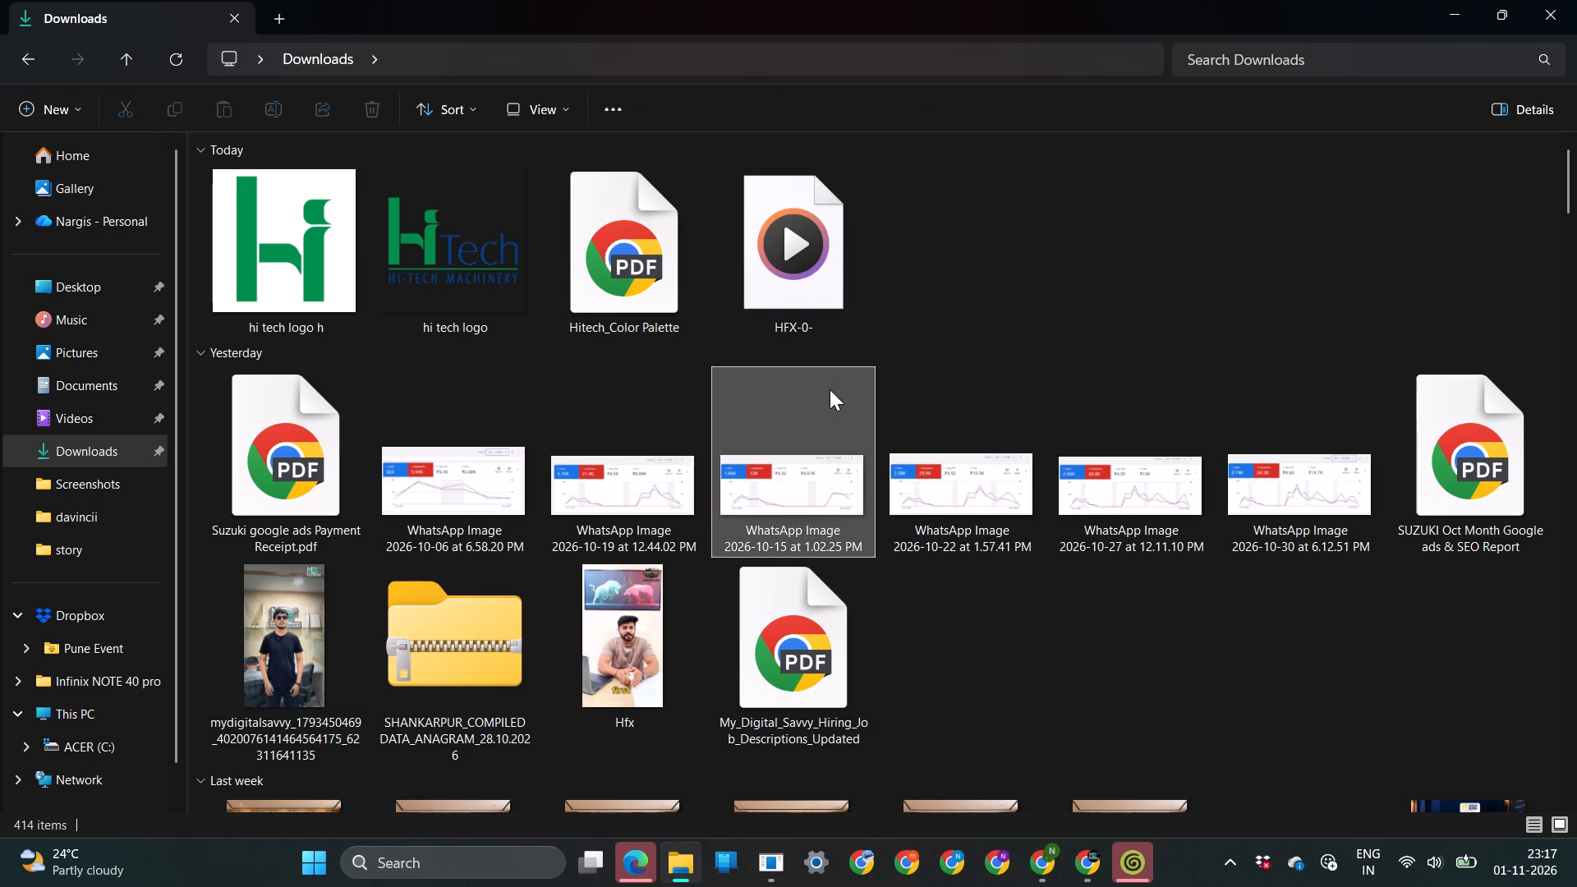
pyautogui.click(821, 223)
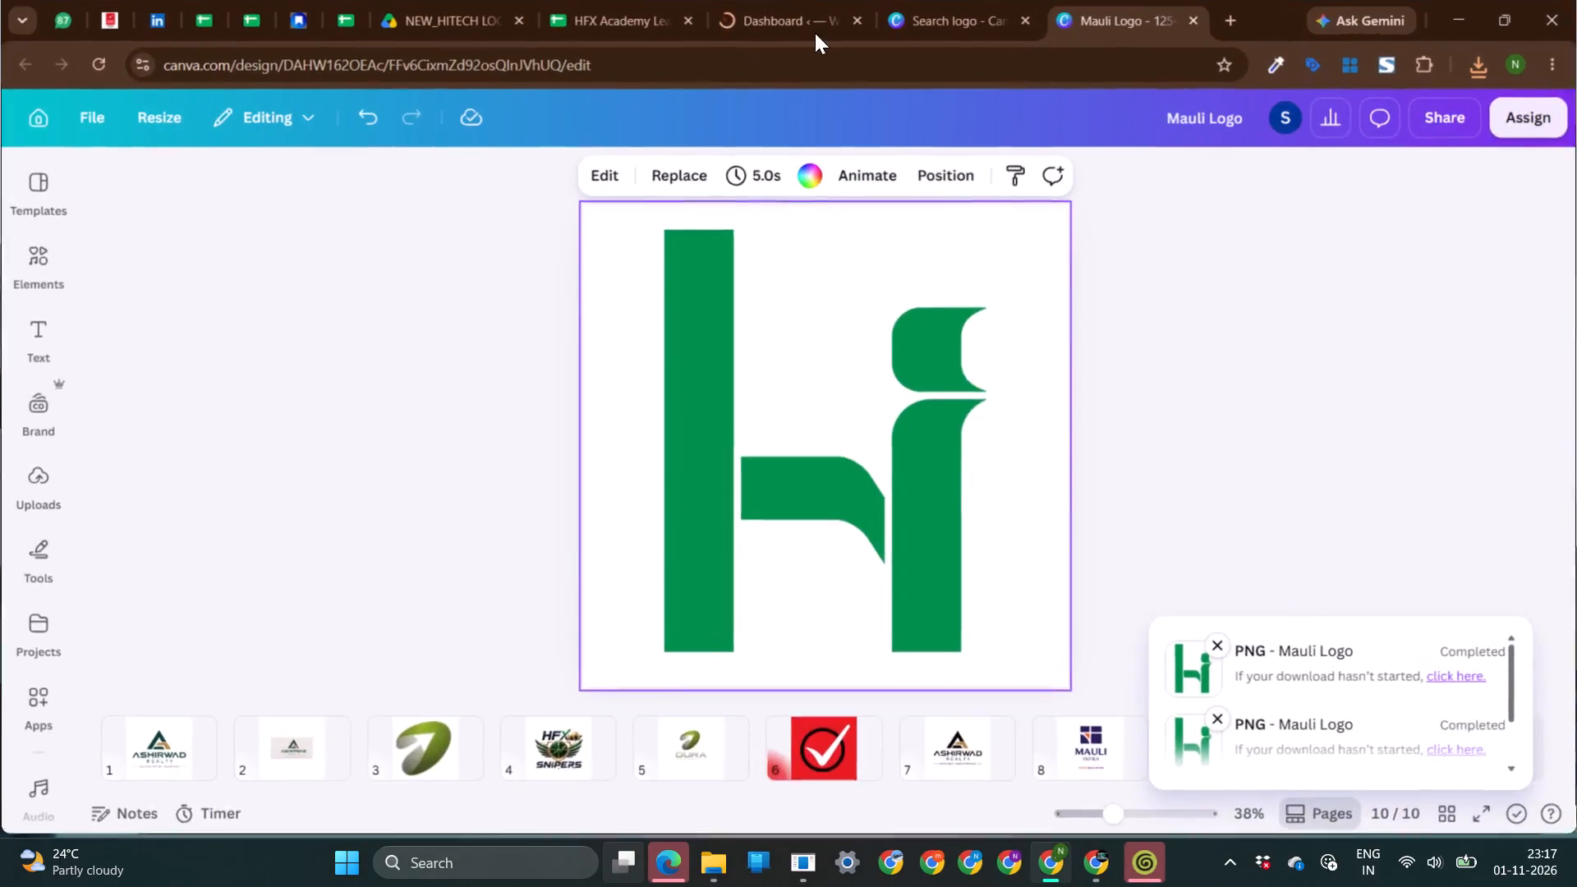
# Return to the hitechmachineryind.com WordPress dashboard and open its General settings.
pyautogui.click(674, 4)
pyautogui.click(745, 3)
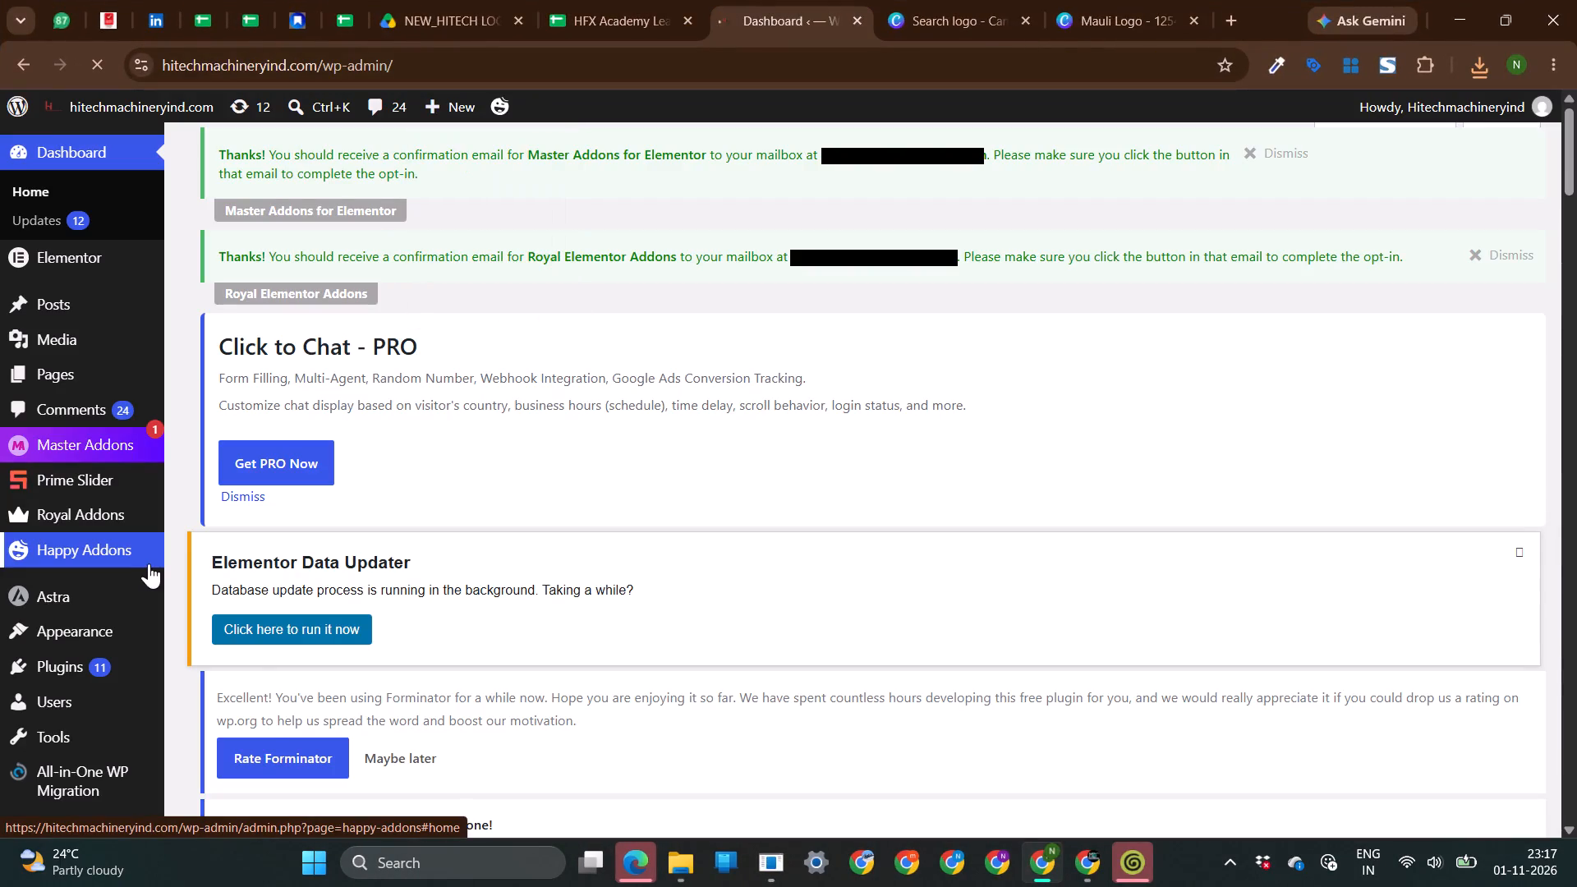
pyautogui.scroll(-5, 149, 563)
pyautogui.scroll(5, 24, 404)
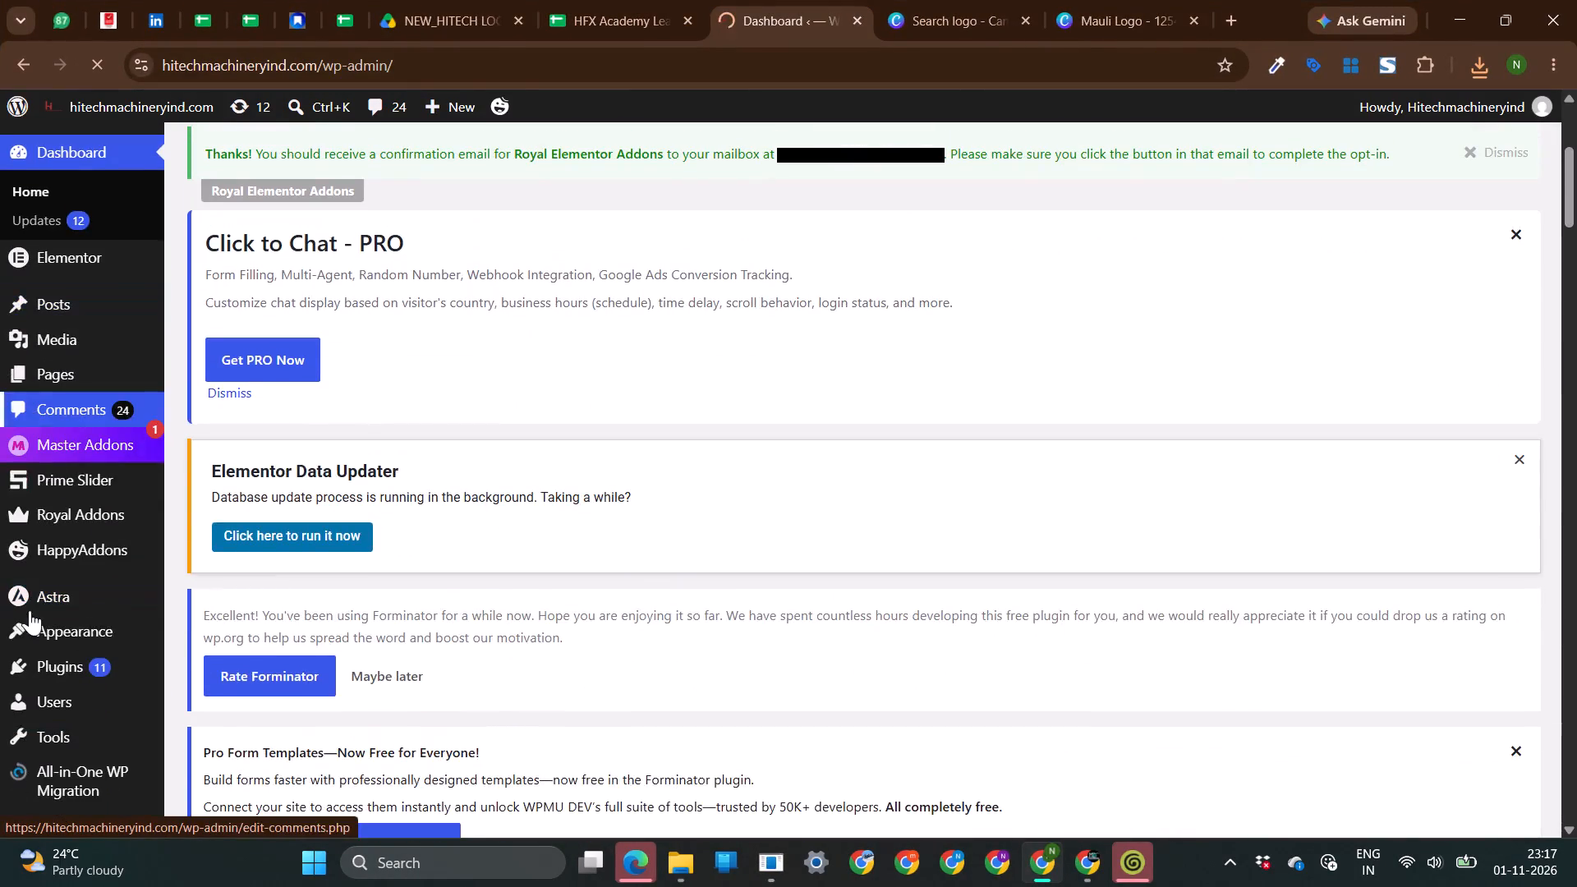
pyautogui.scroll(-2, 23, 623)
pyautogui.scroll(-2, 94, 709)
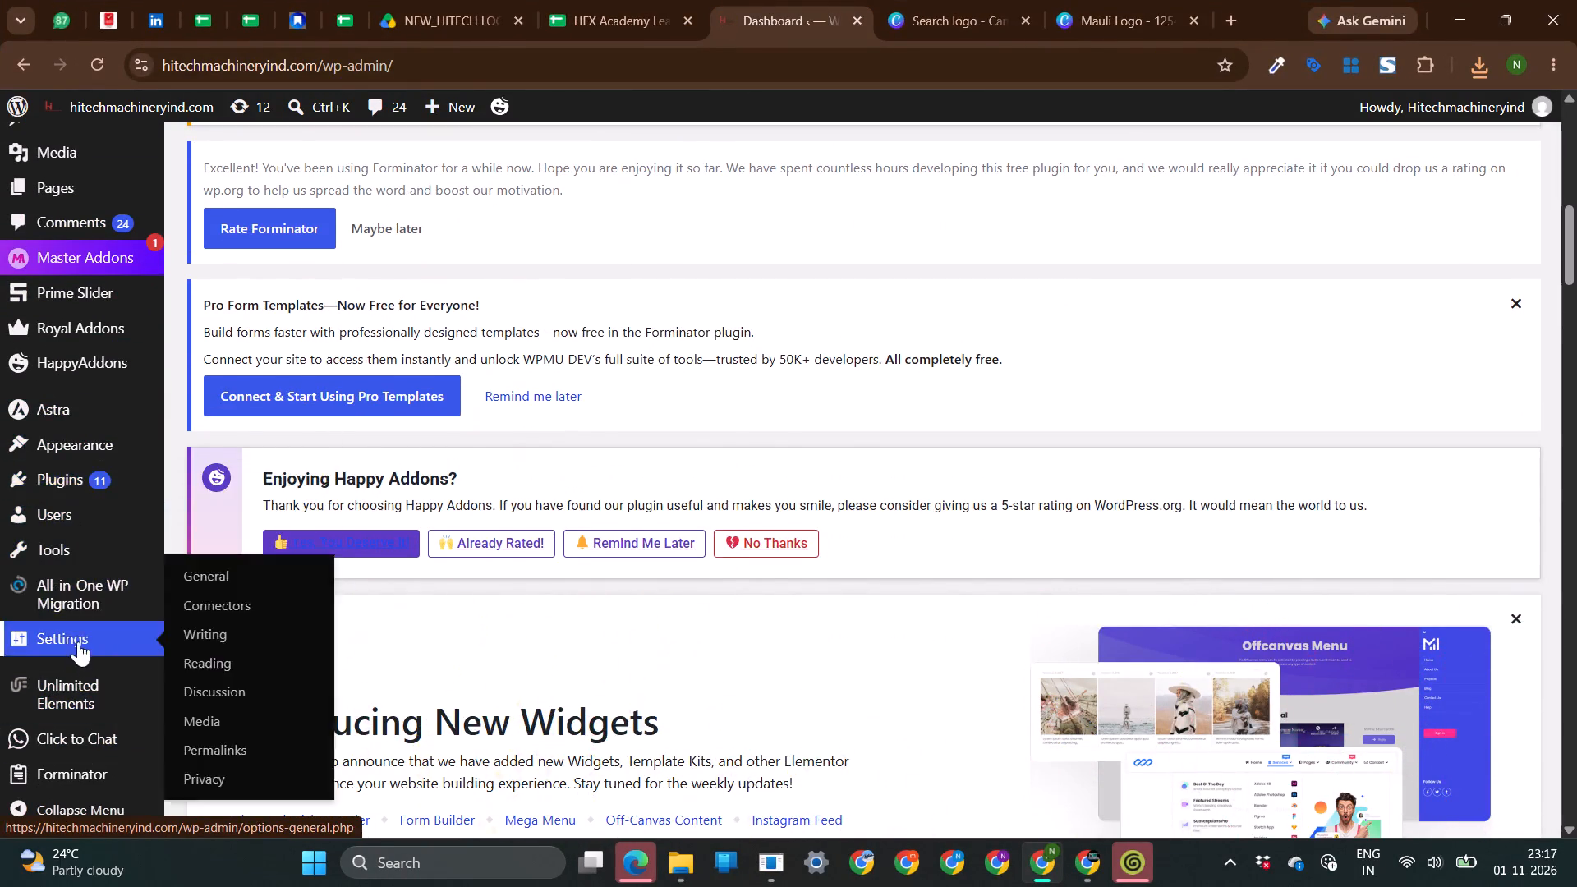
pyautogui.click(202, 584)
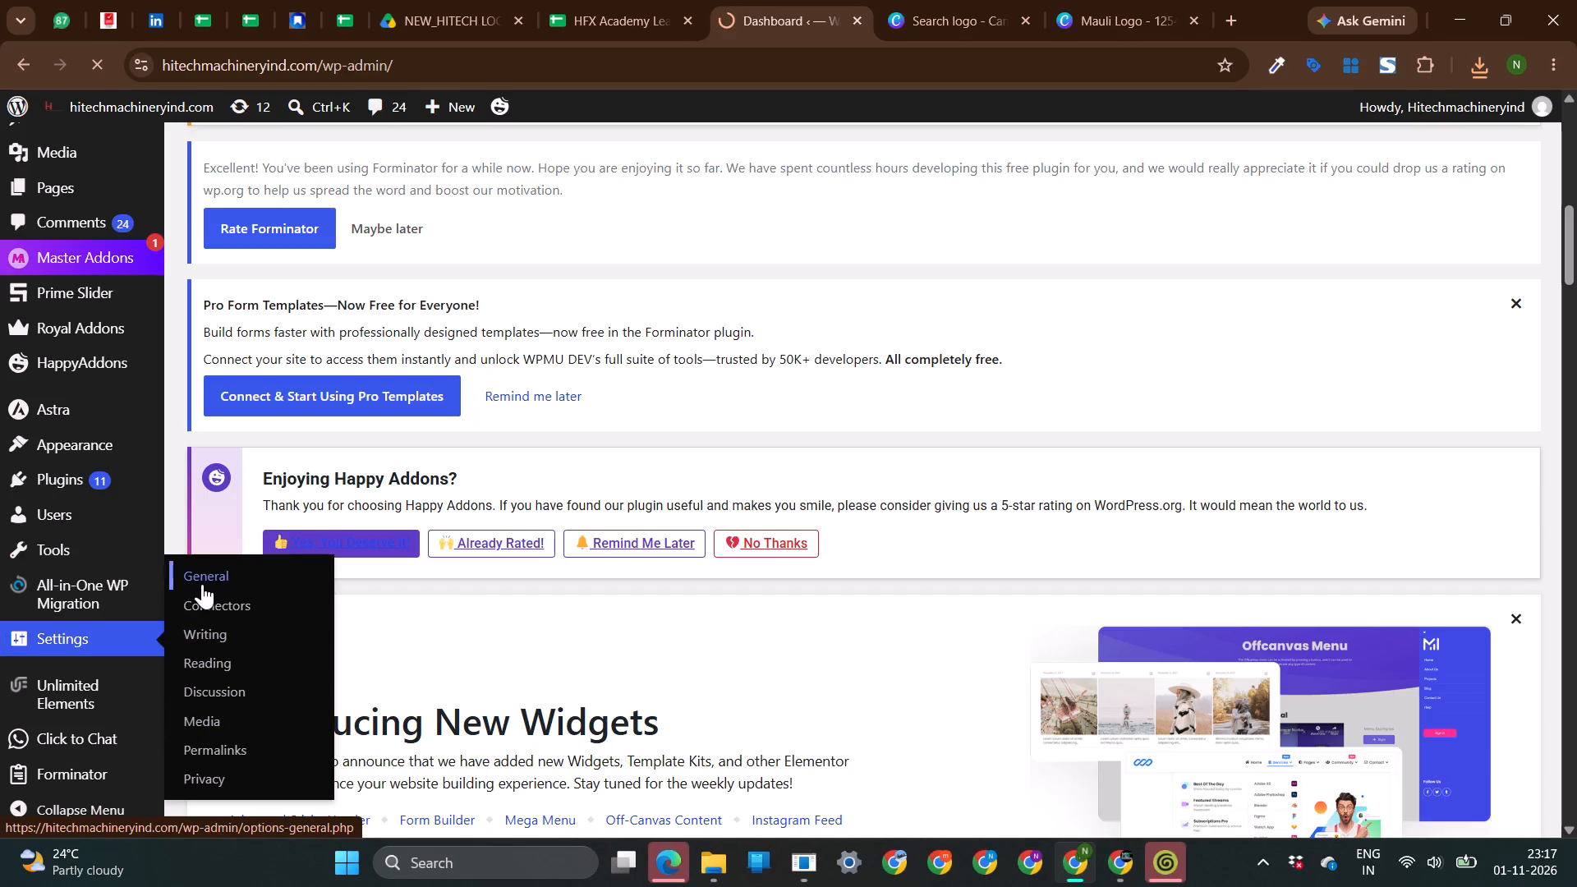
# Enter HI-TECH MACHINERY as the site title, checking the wording against the logo file in Downloads.
pyautogui.scroll(-5, 564, 280)
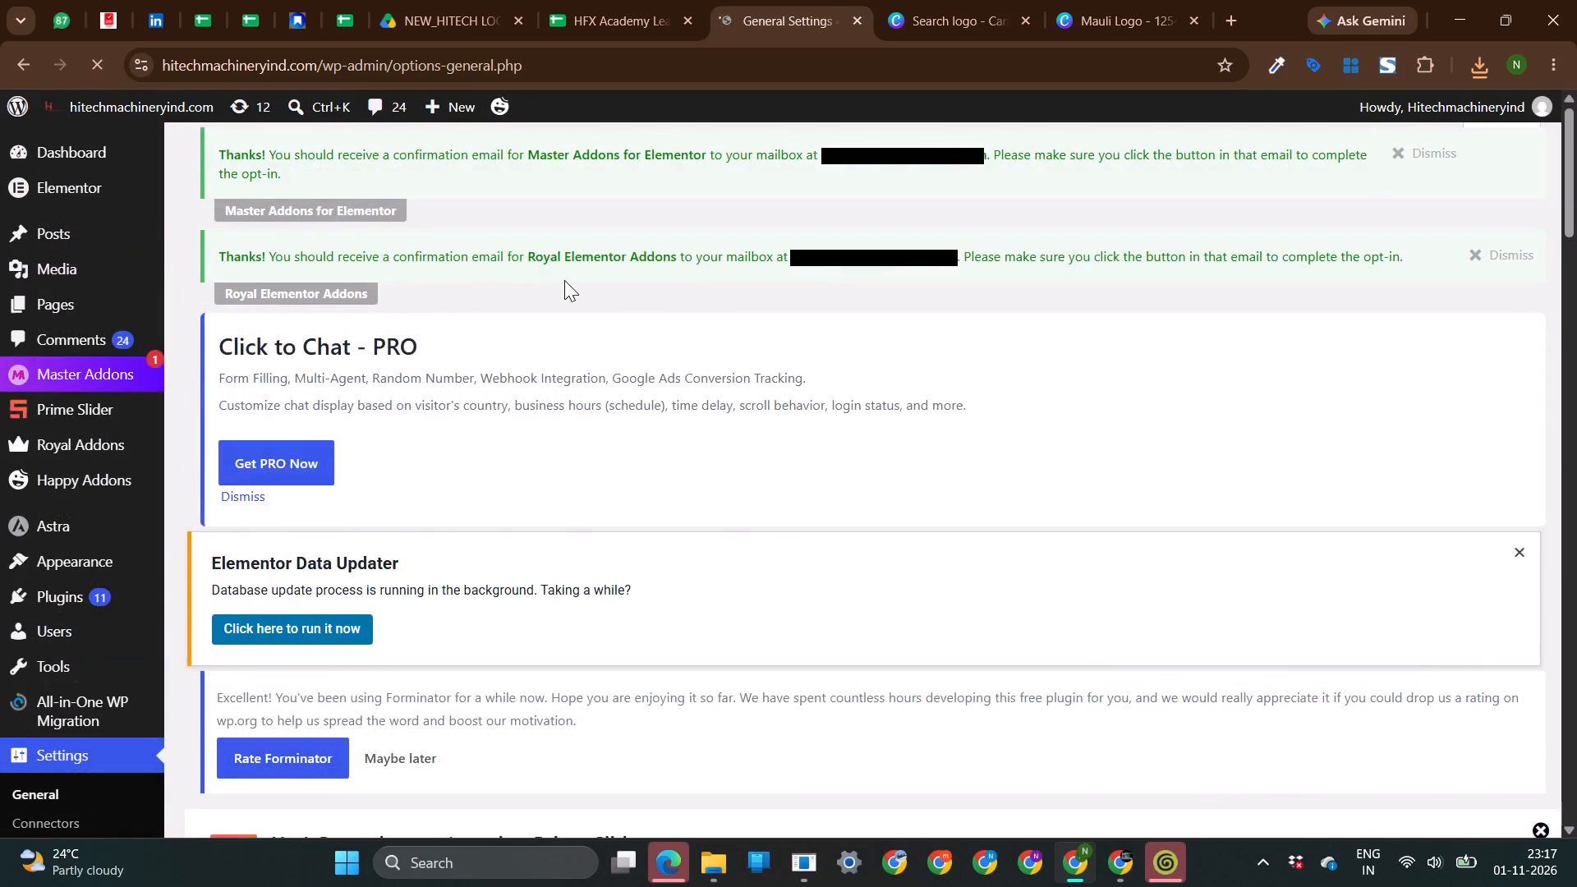
pyautogui.scroll(-6, 564, 280)
pyautogui.scroll(1, 564, 280)
pyautogui.scroll(-1, 564, 280)
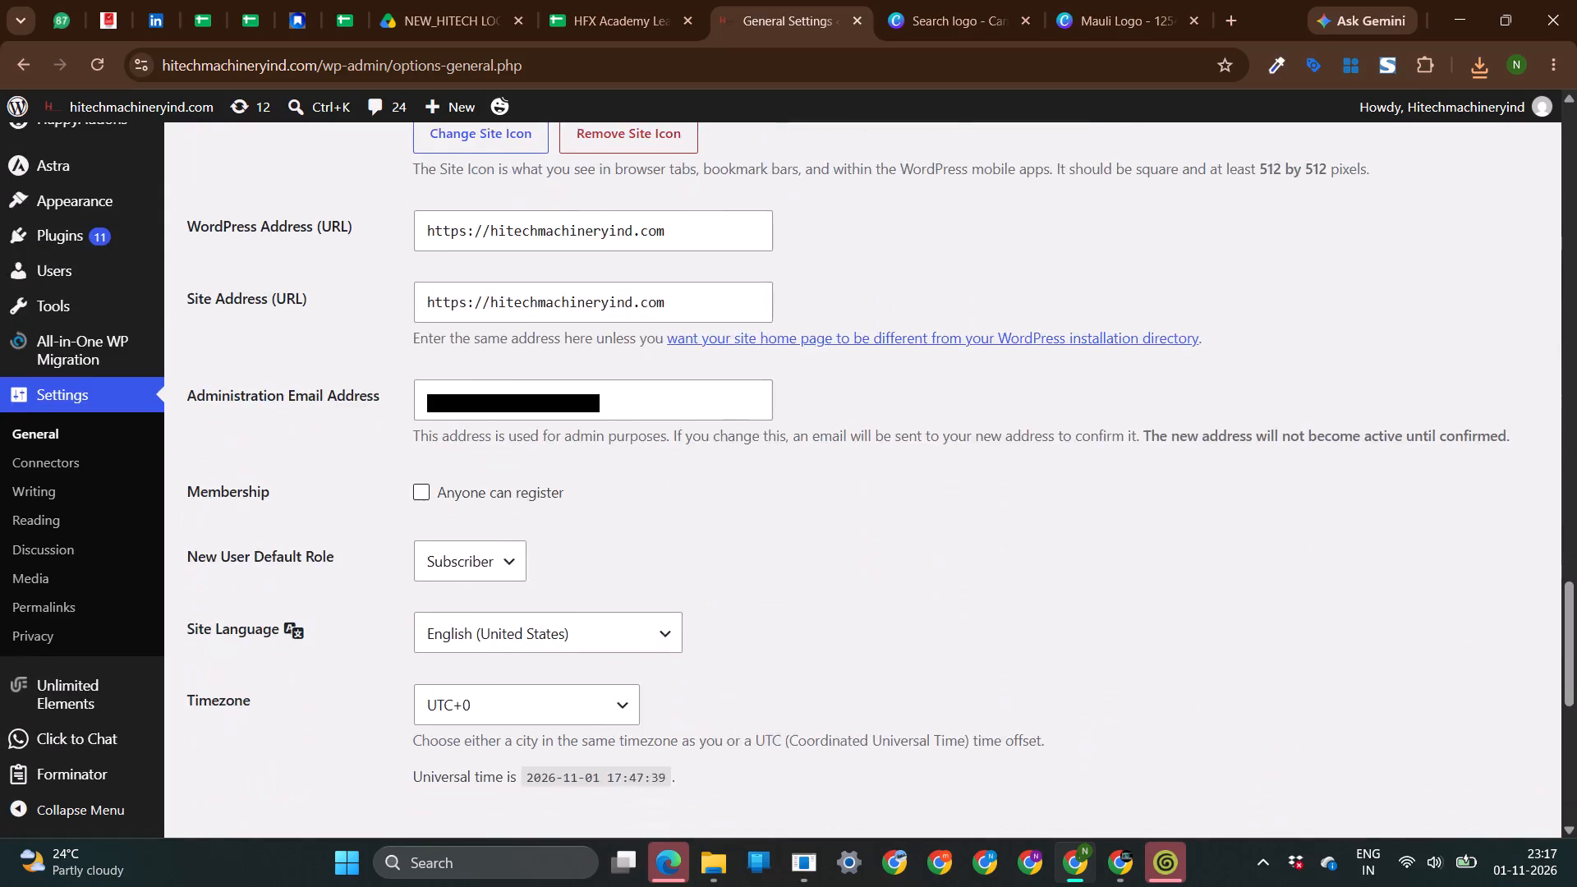
pyautogui.scroll(-1, 564, 280)
pyautogui.scroll(3, 513, 292)
pyautogui.click(478, 340)
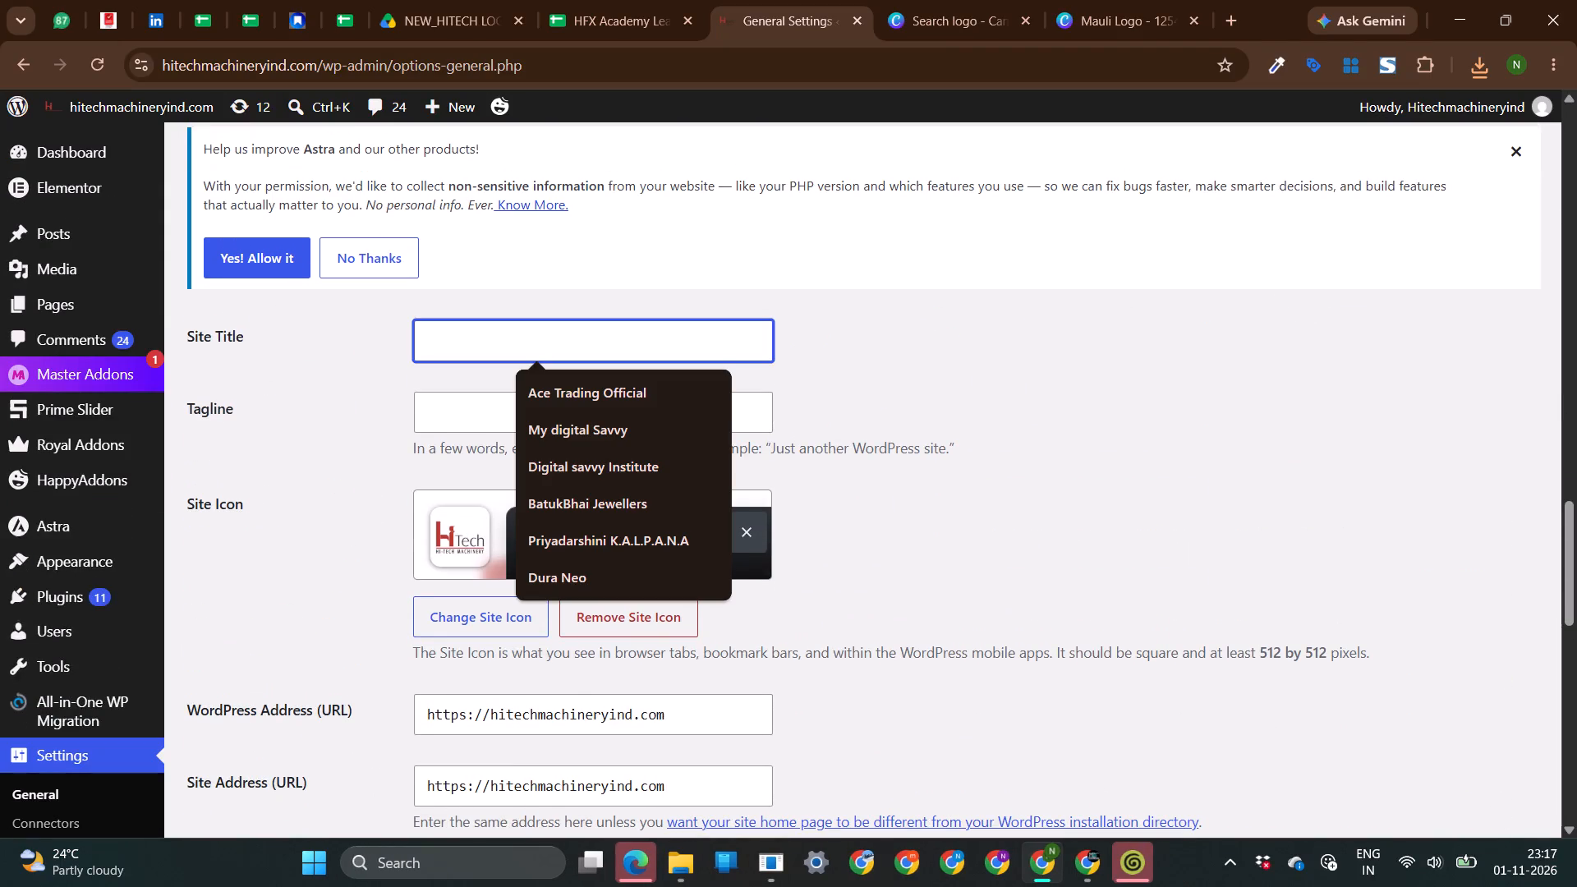
pyautogui.click(591, 5)
pyautogui.click(711, 0)
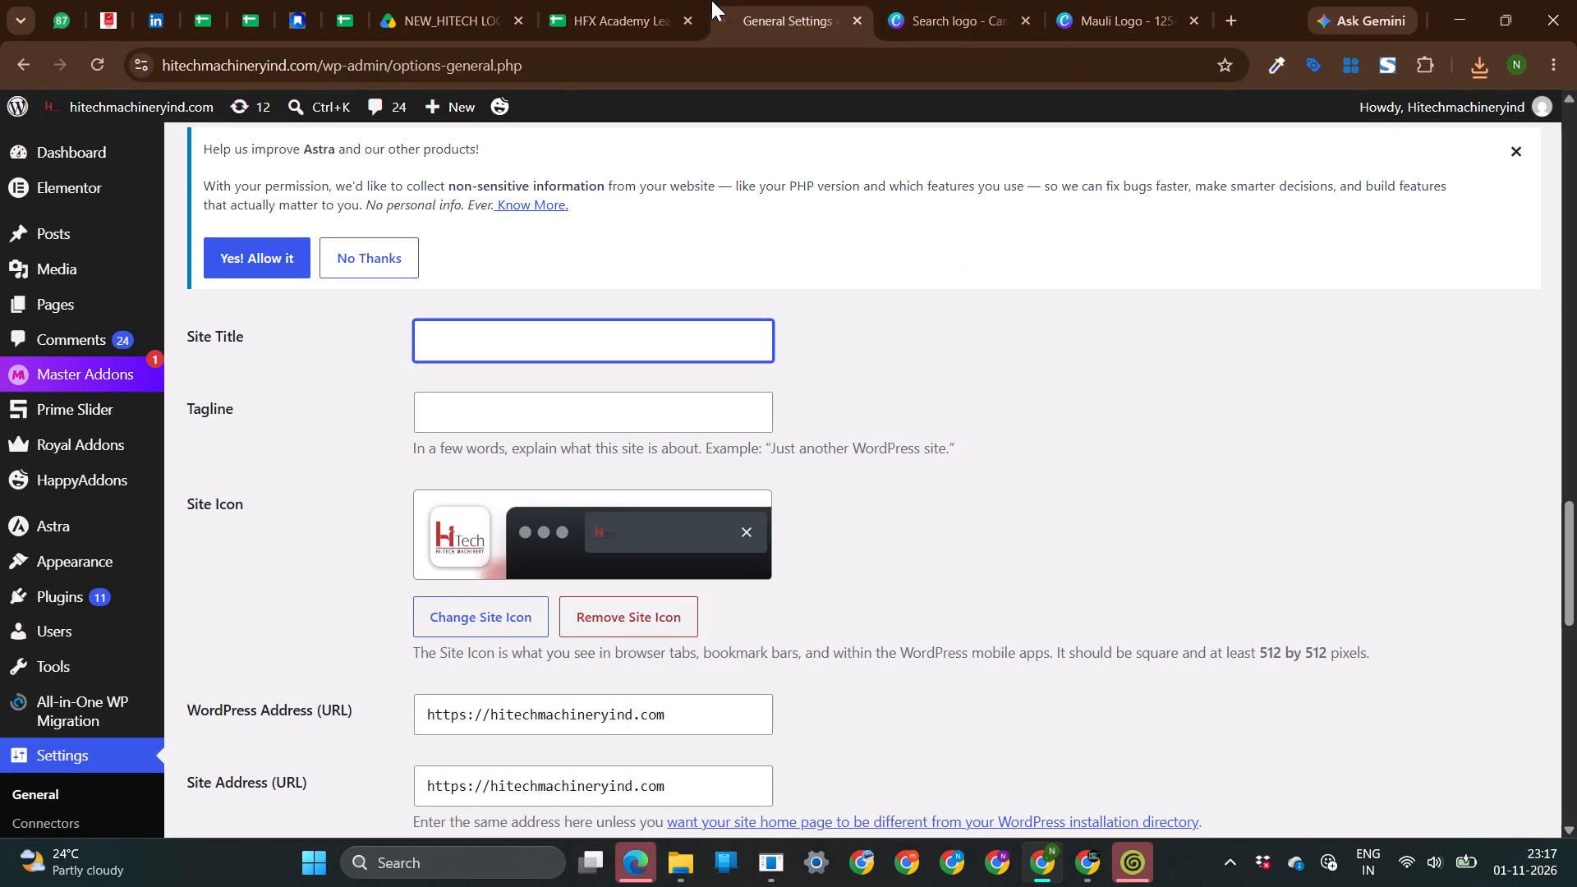
pyautogui.click(611, 11)
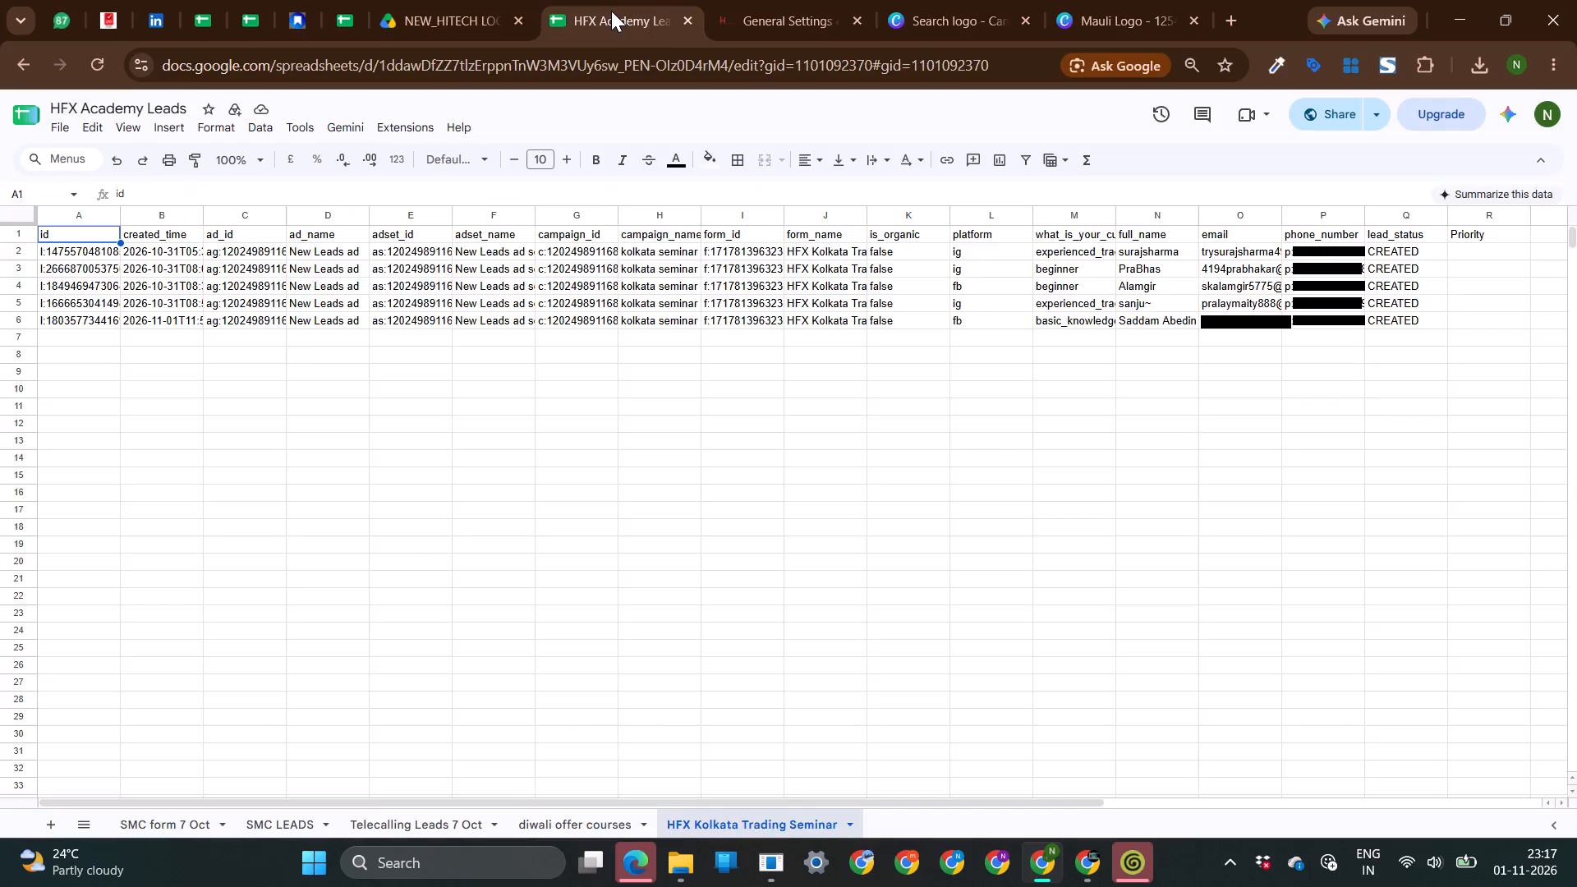
pyautogui.click(786, 6)
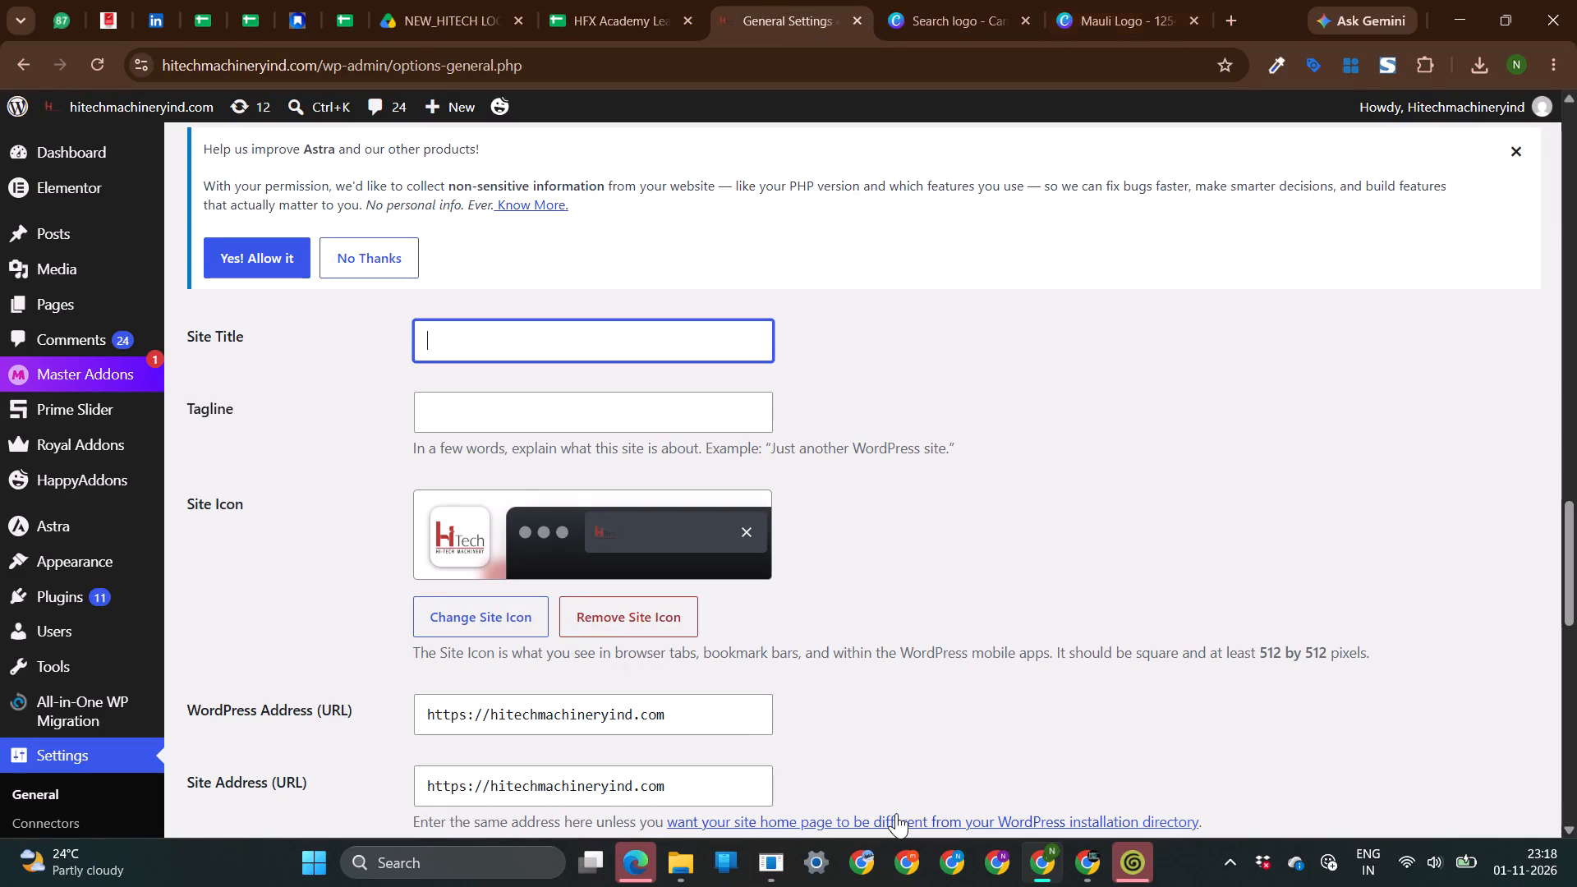
pyautogui.click(692, 866)
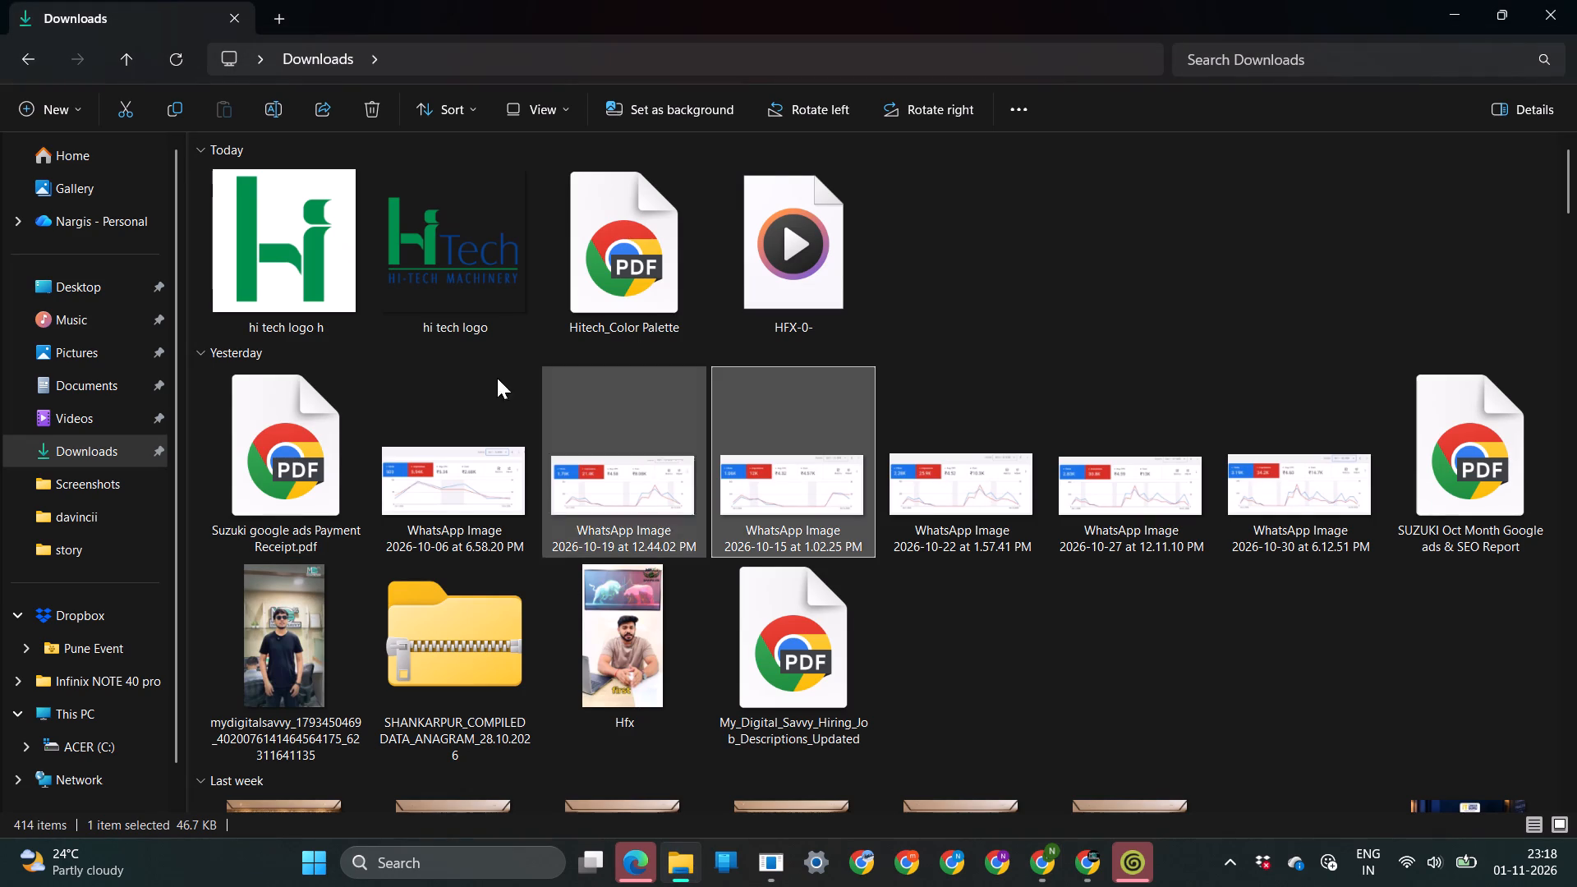
pyautogui.keyDown('ctrl'); pyautogui.scroll(8, 471, 275); pyautogui.keyUp('ctrl')
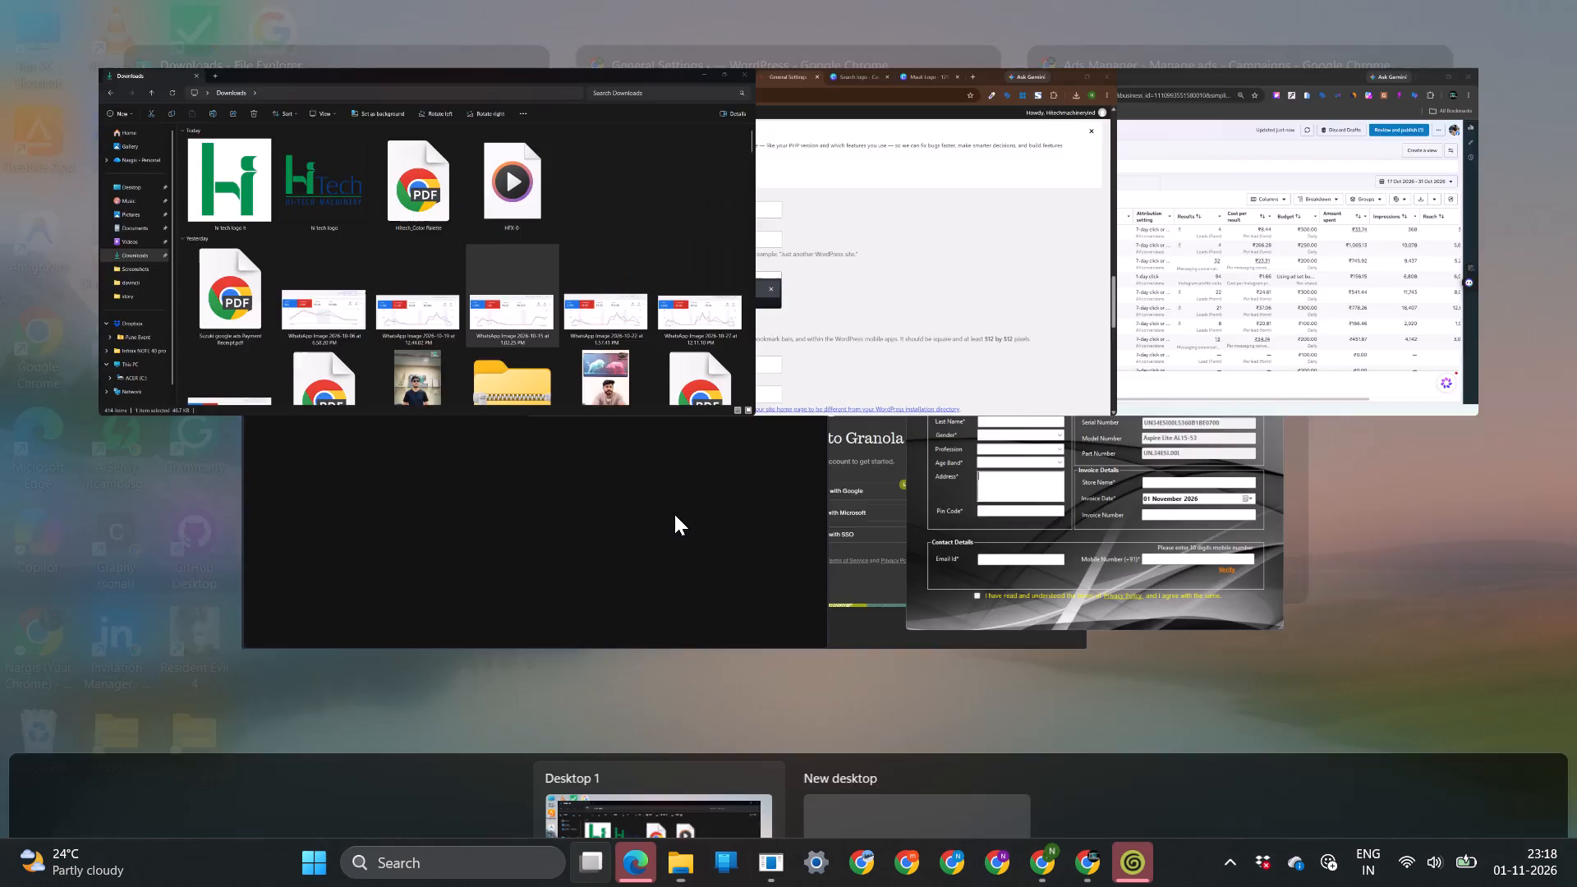
pyautogui.click(778, 280)
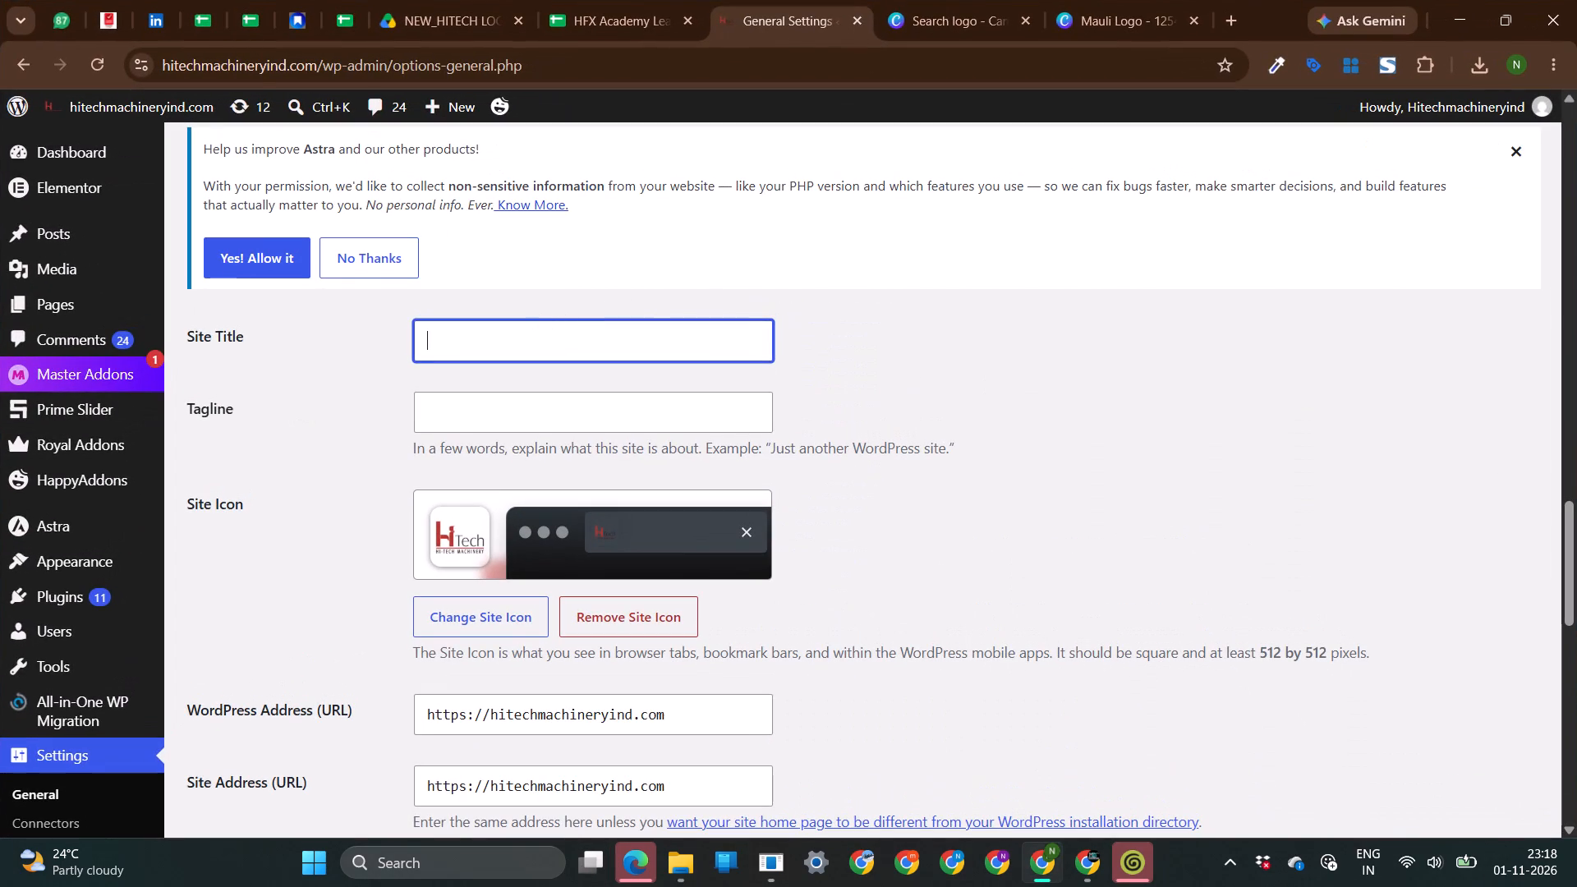
pyautogui.press('h')
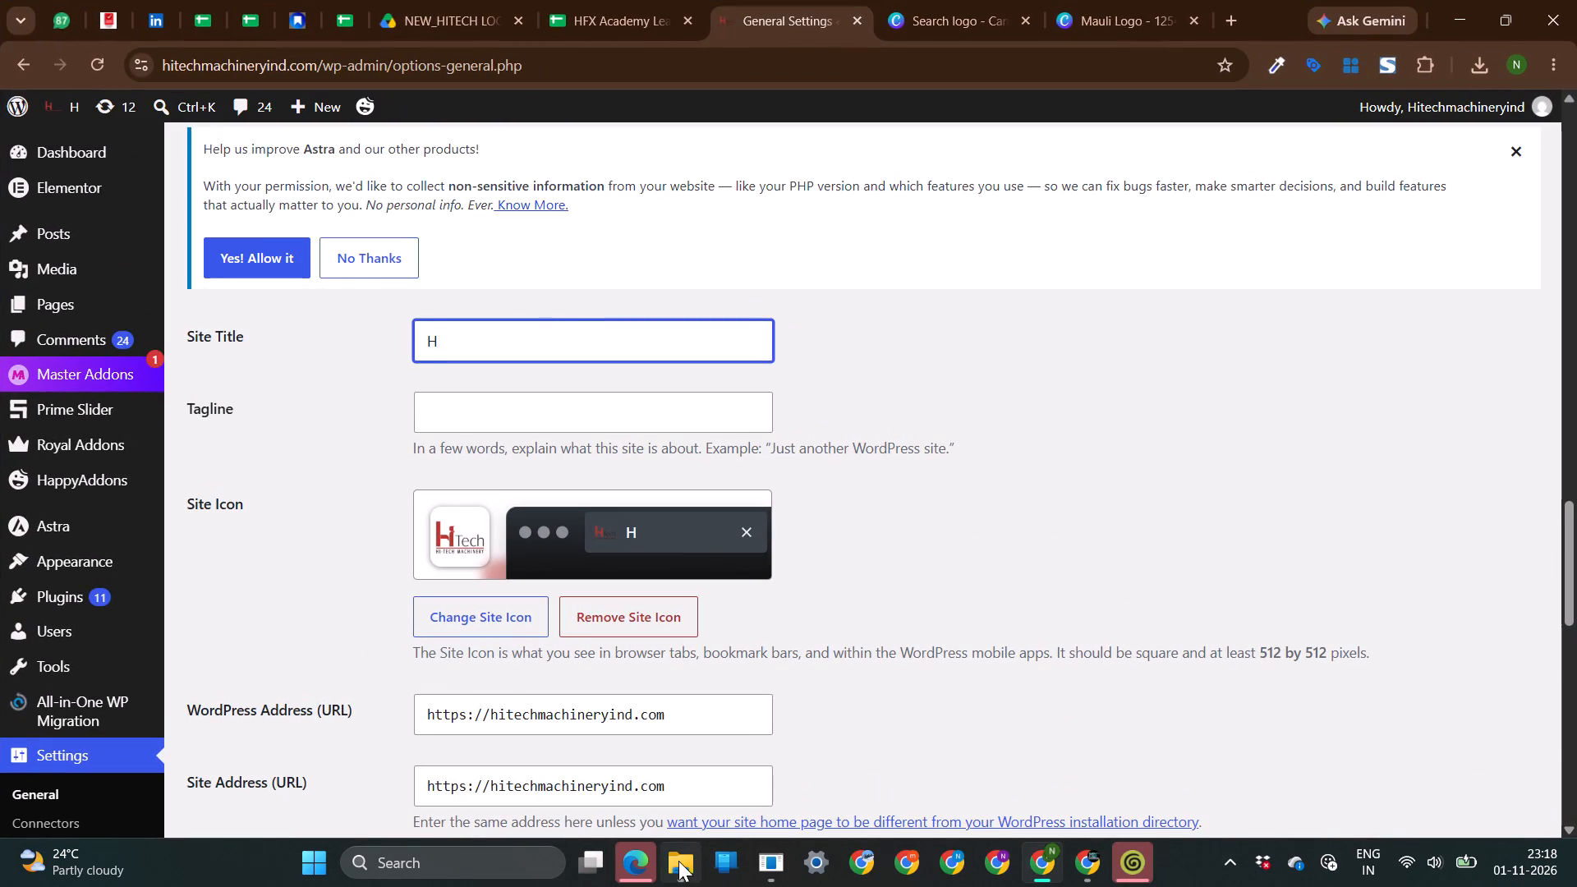
pyautogui.click(681, 866)
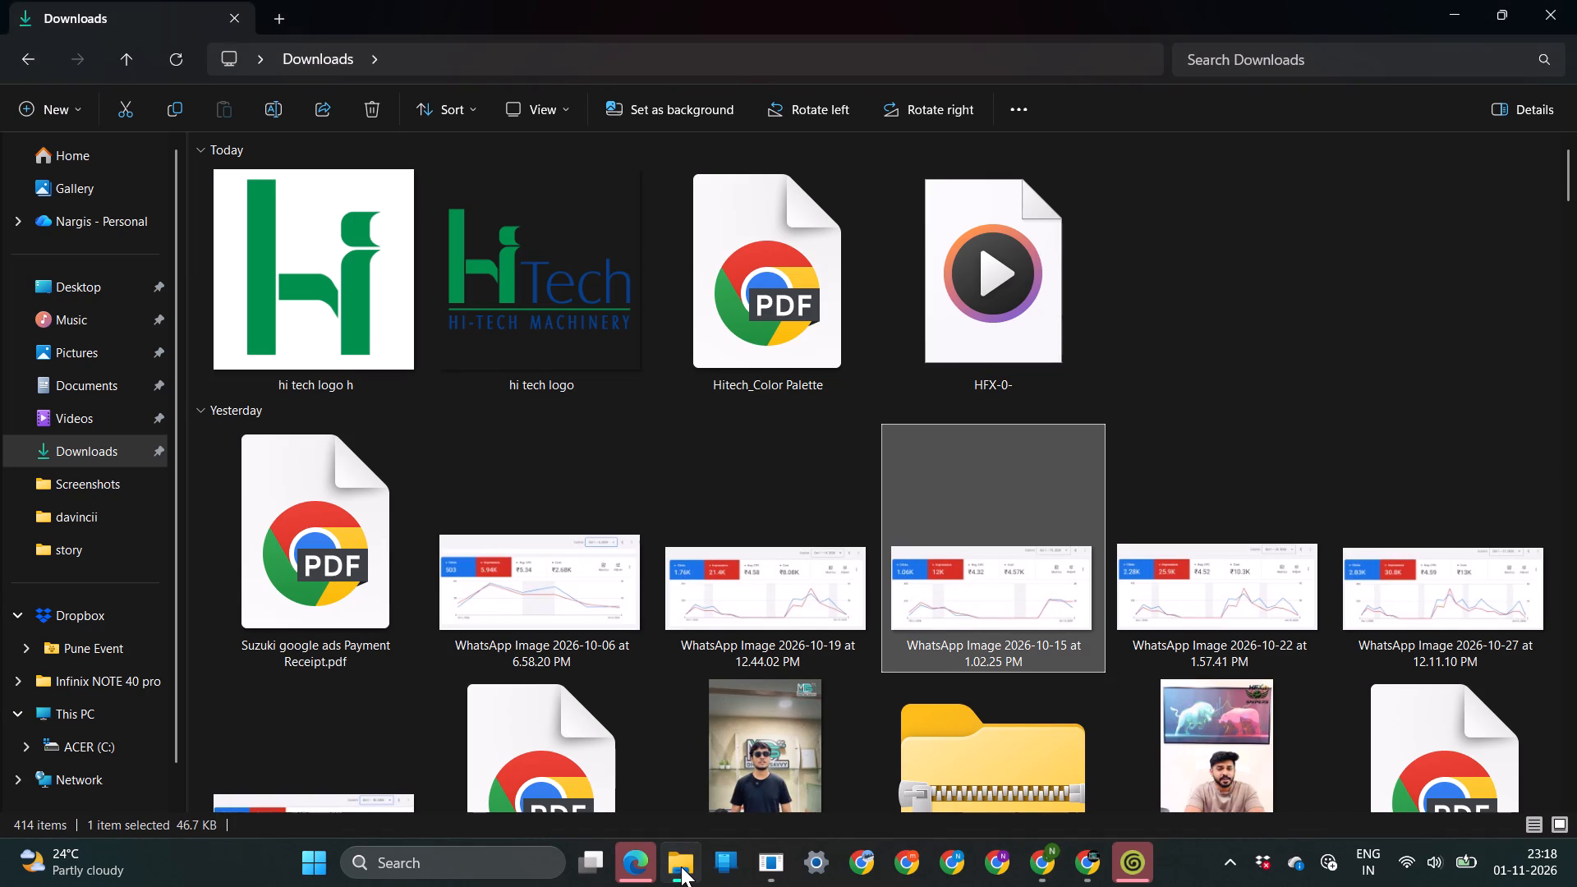
pyautogui.click(681, 866)
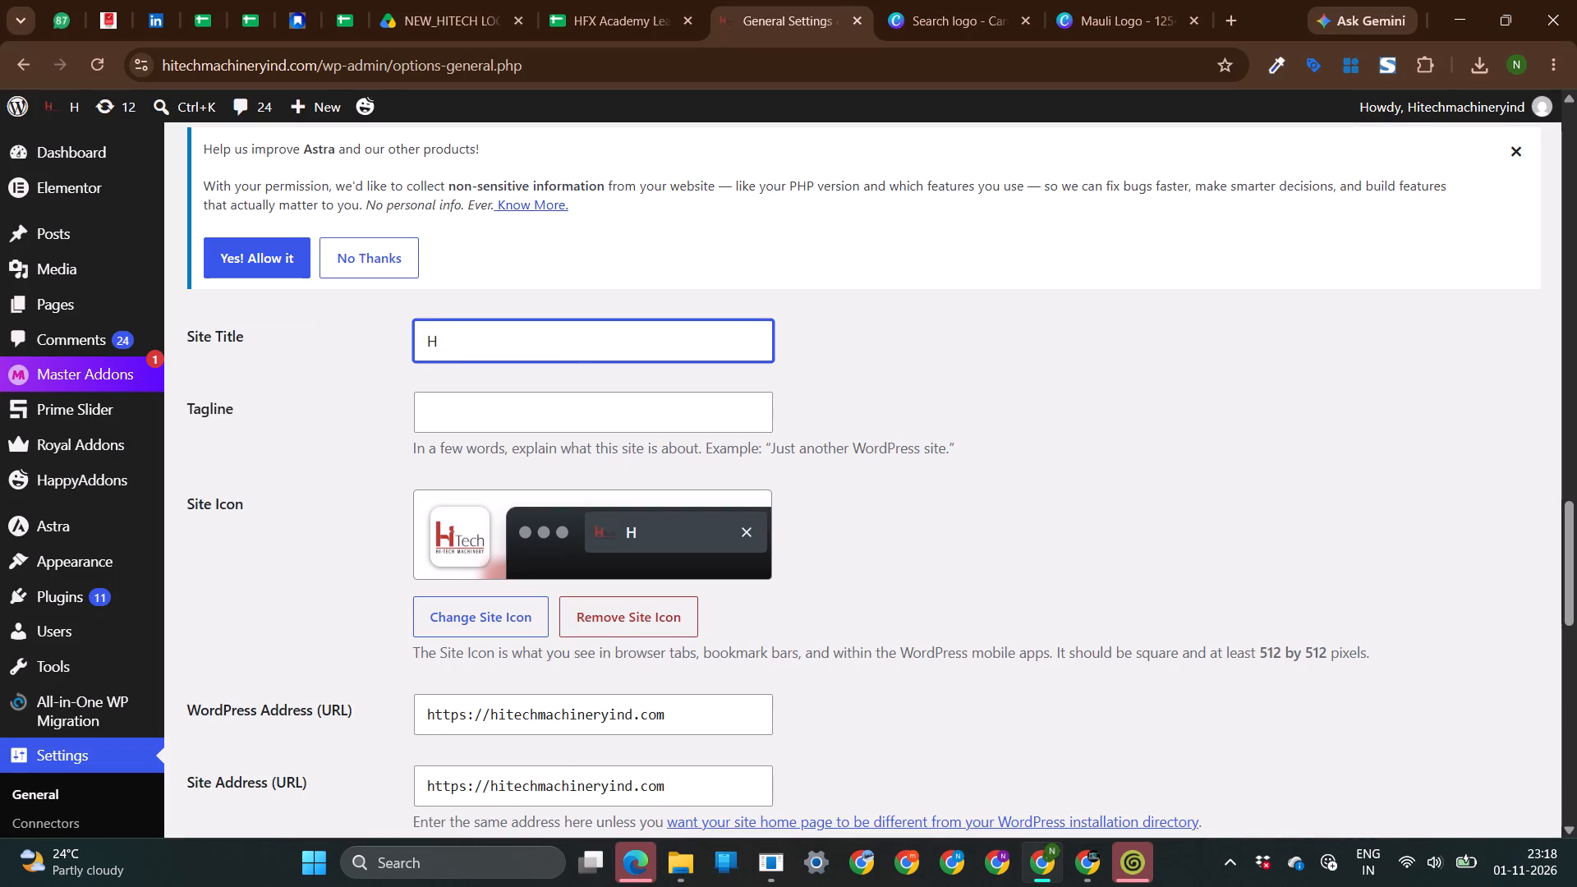
pyautogui.press('i')
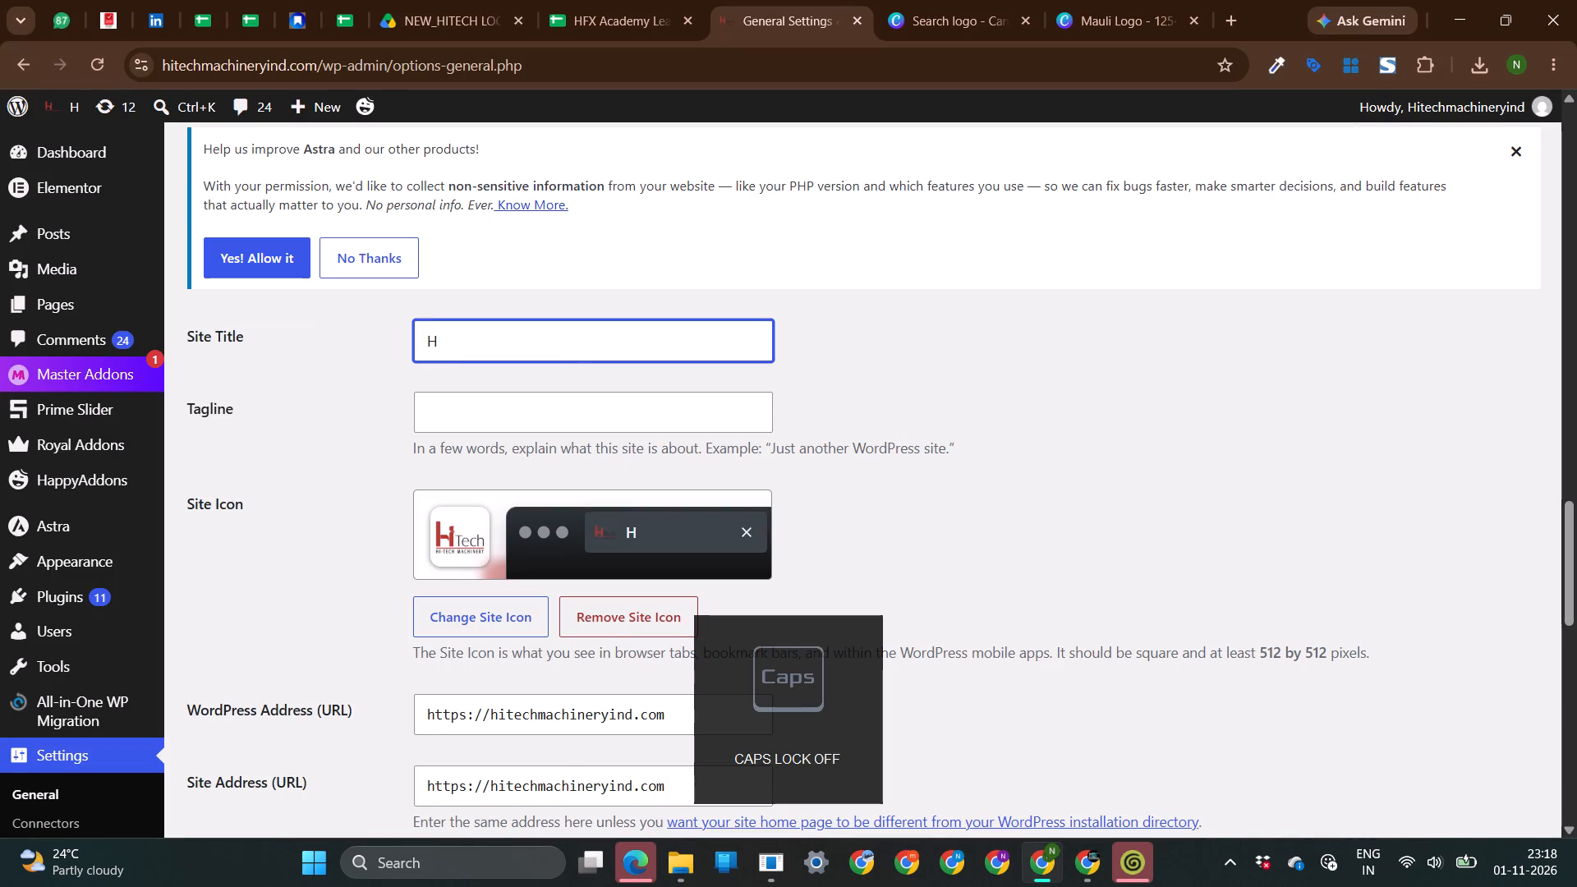
pyautogui.press('-')
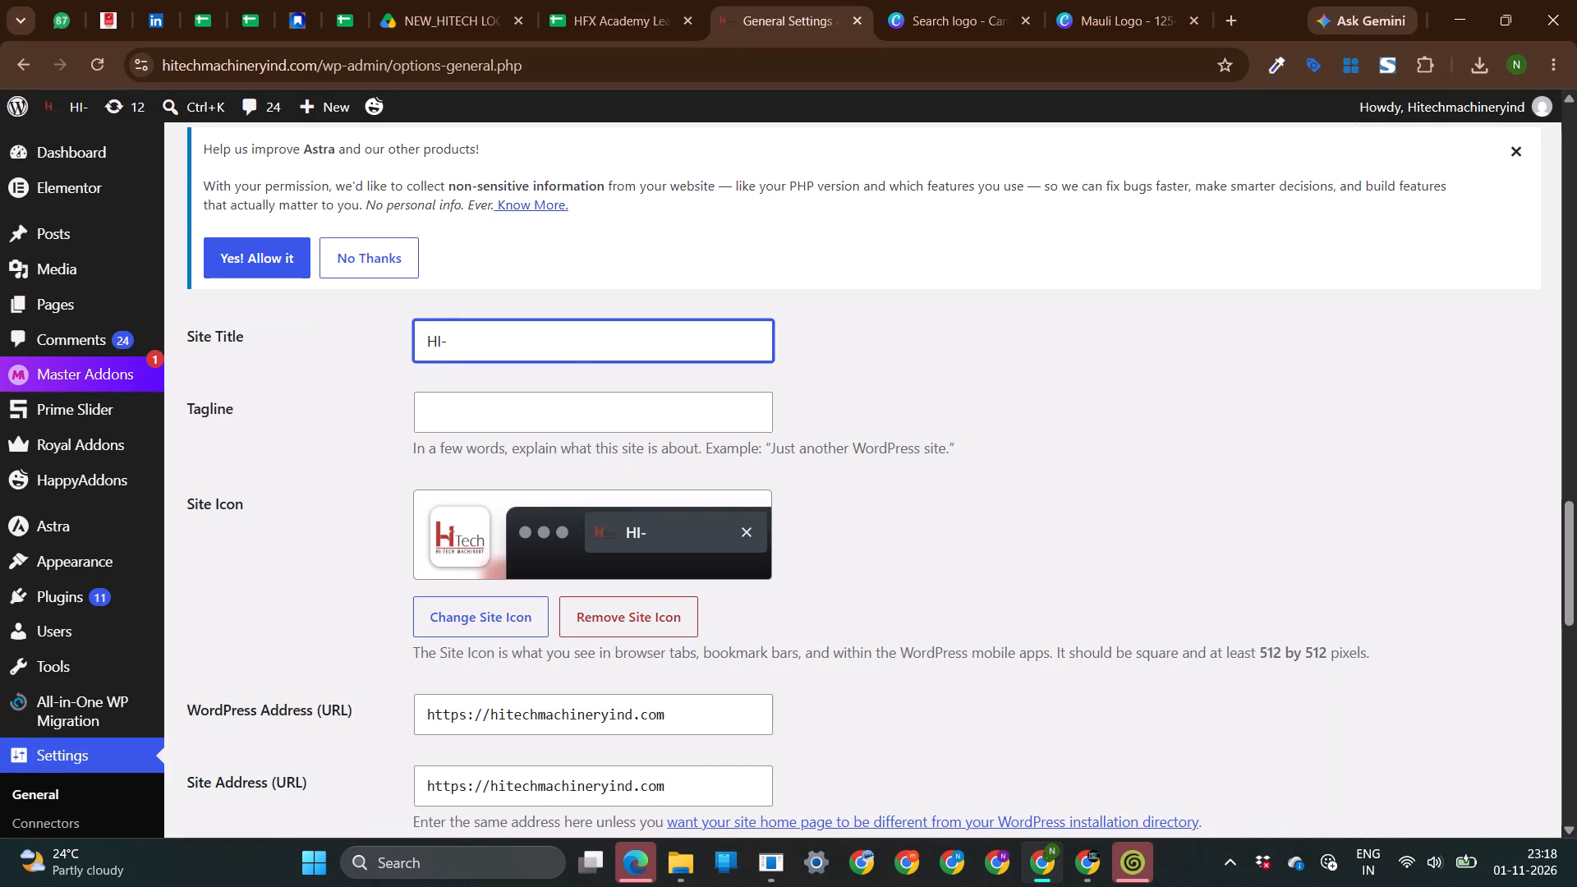
pyautogui.write('TECH MACHINERY')
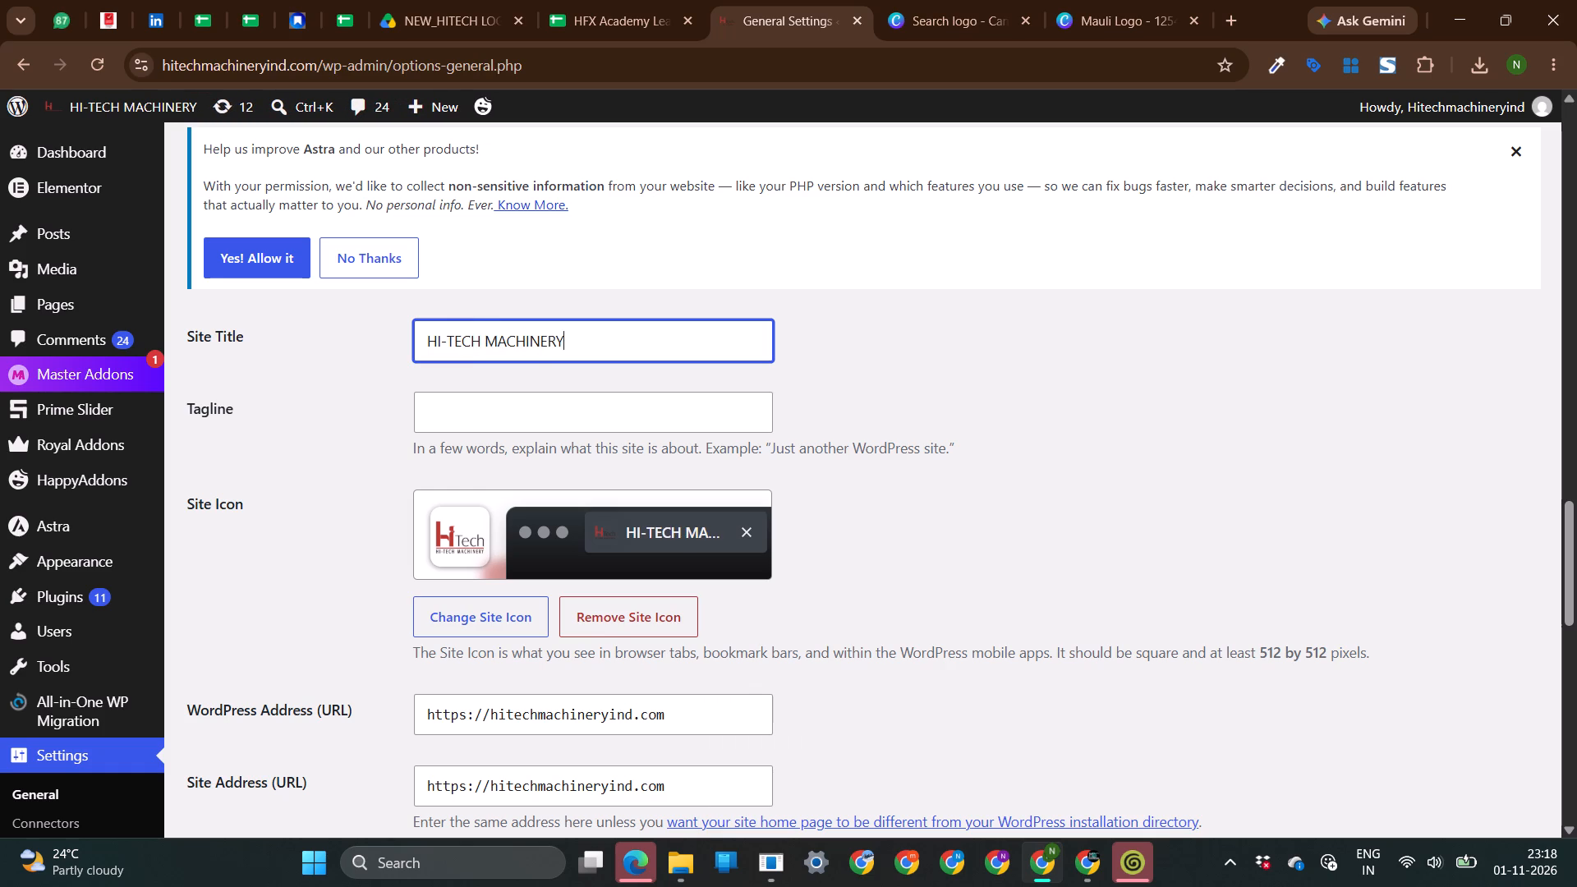
pyautogui.click(687, 863)
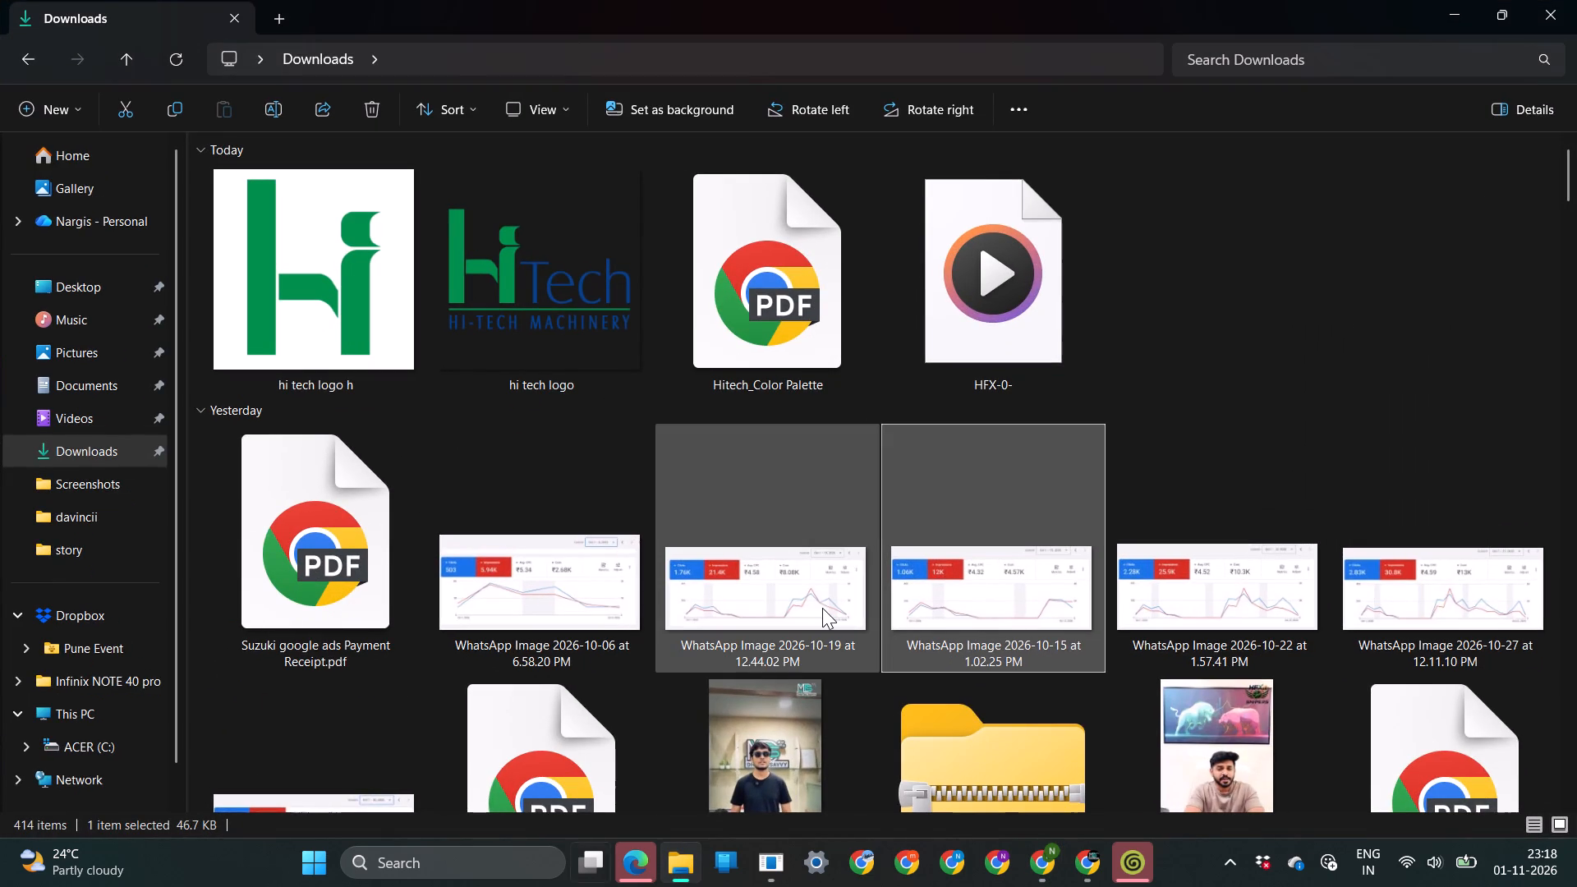
pyautogui.click(873, 218)
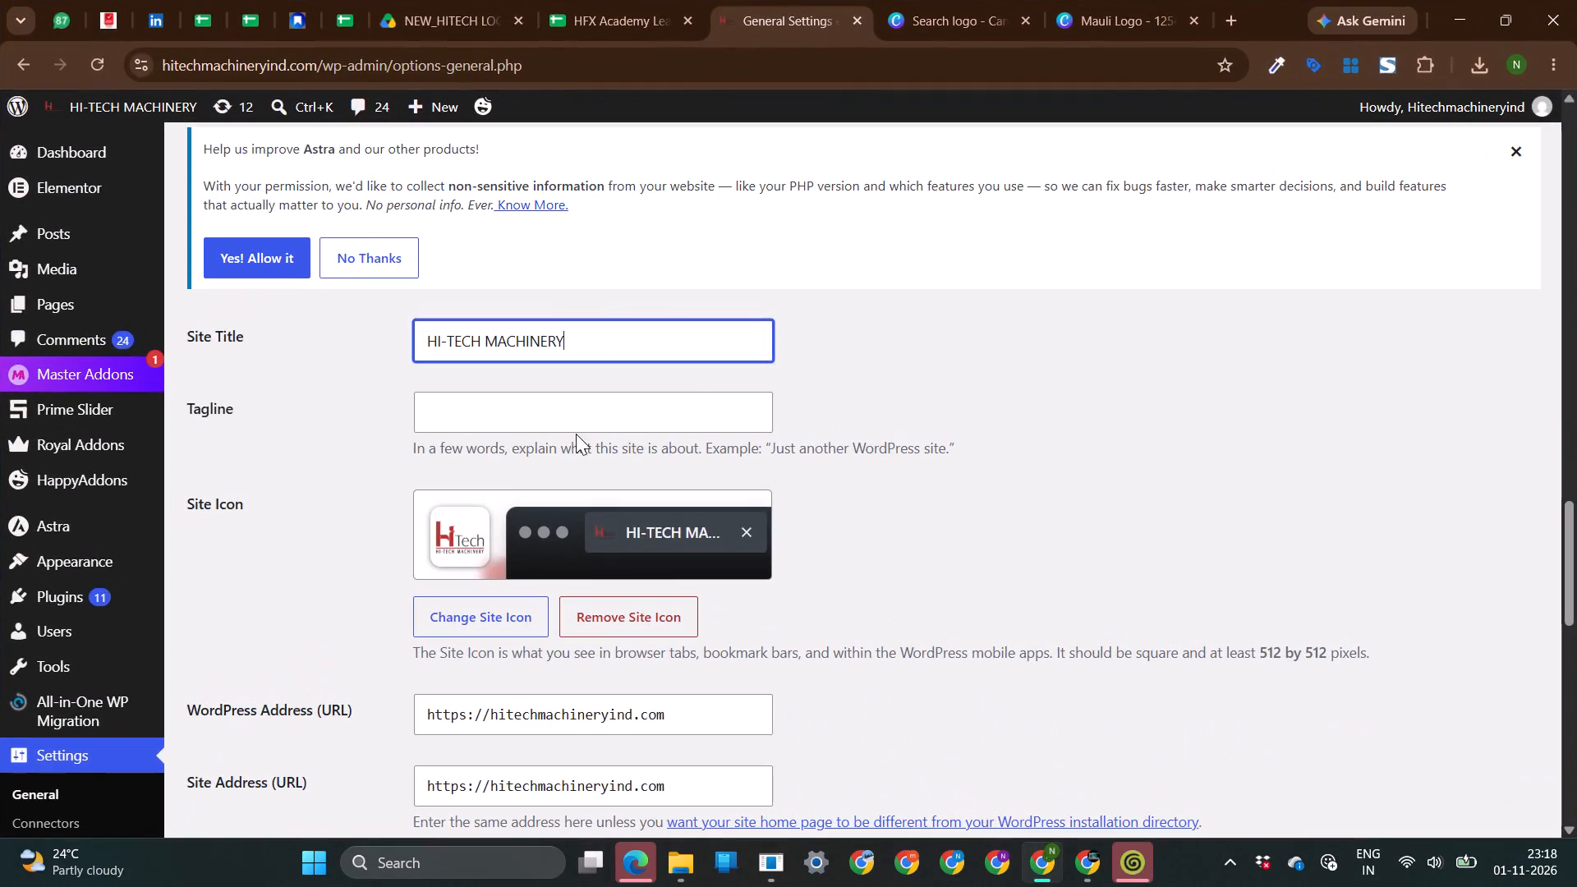
pyautogui.click(562, 422)
pyautogui.click(320, 432)
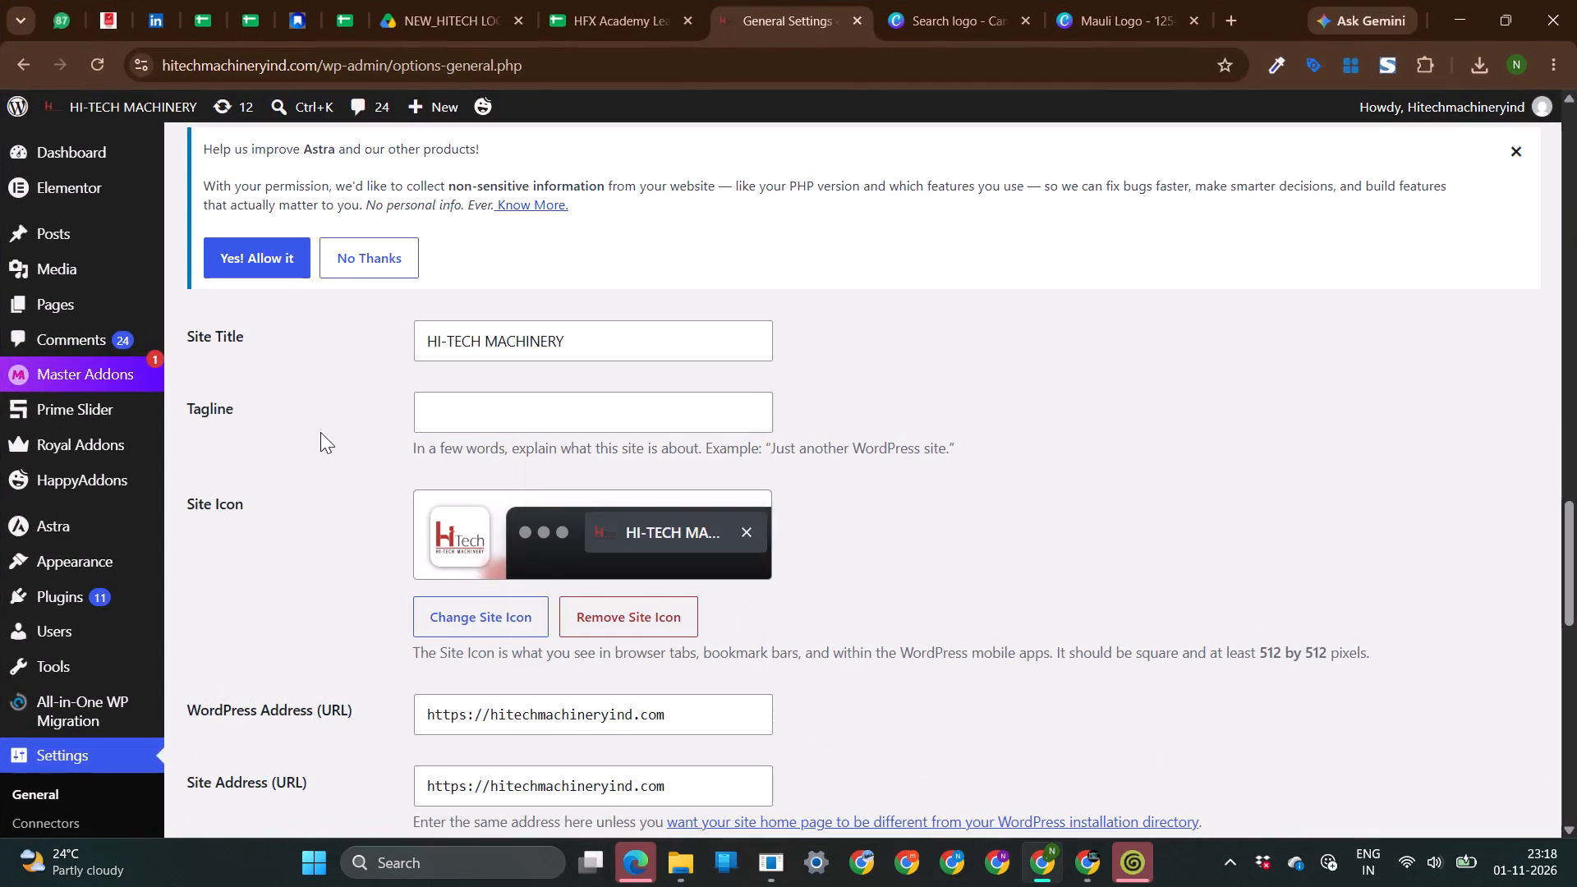
# Start changing the site icon and upload the hi tech logo h and hi tech logo images from Downloads.
pyautogui.scroll(-1, 352, 448)
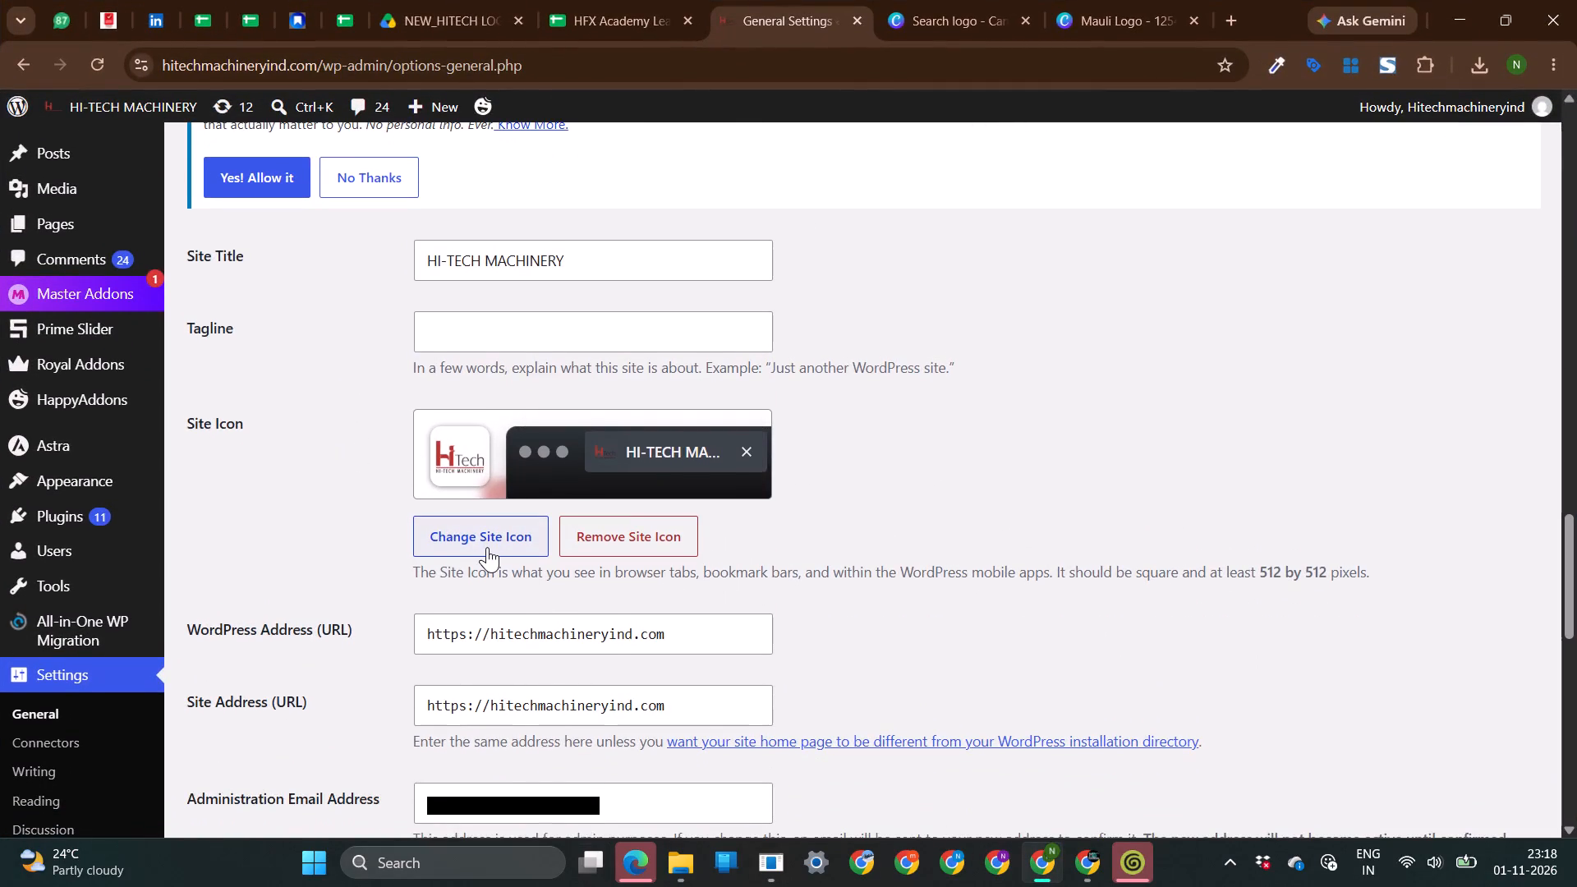
pyautogui.click(492, 542)
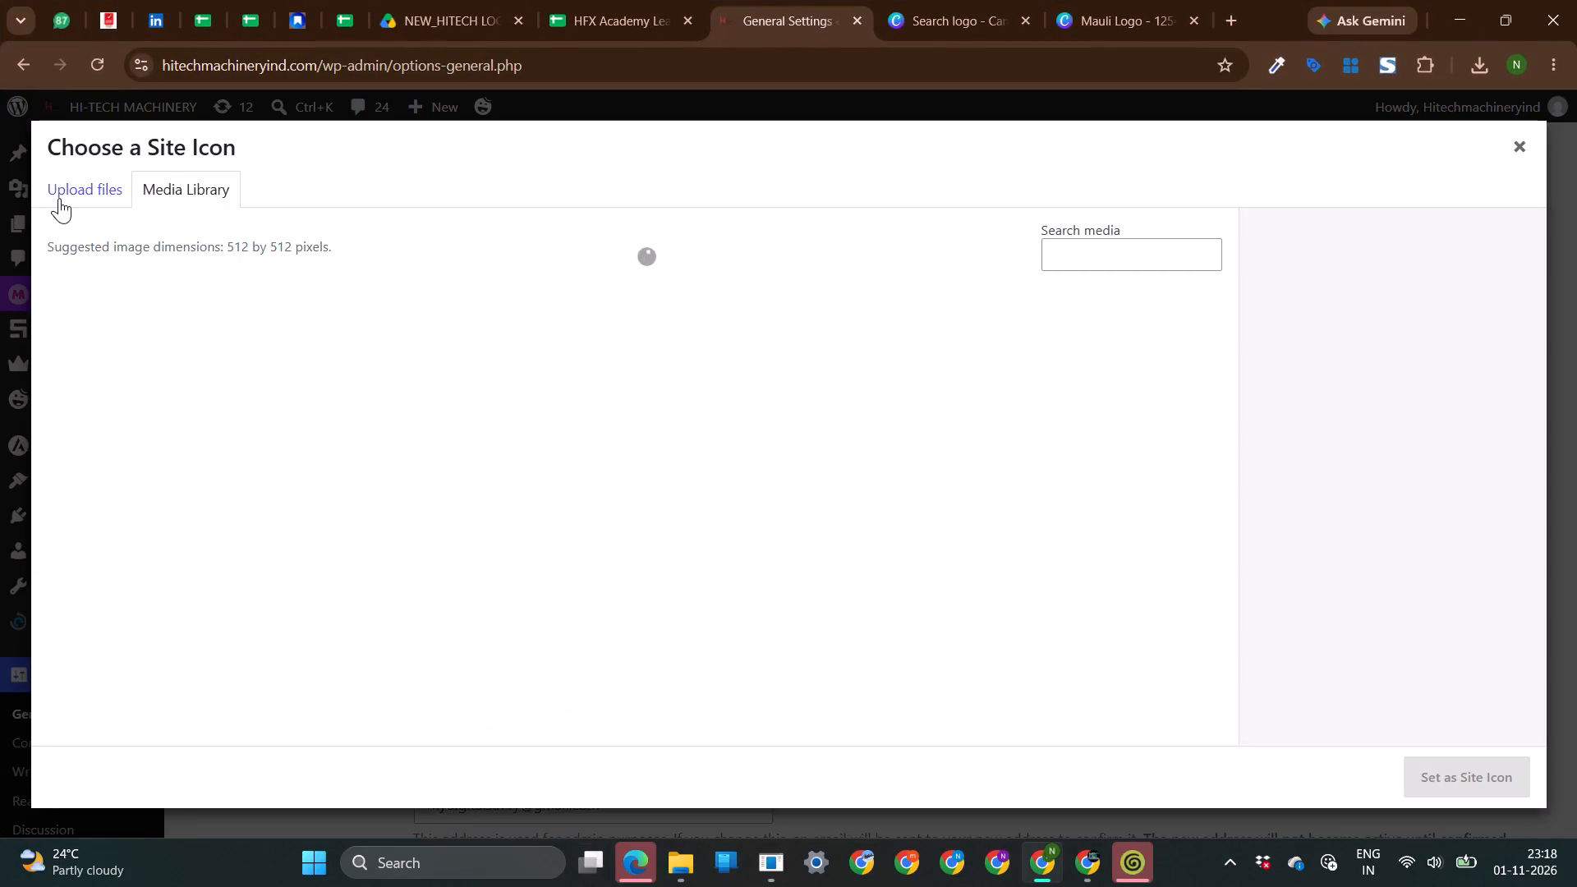
pyautogui.click(84, 178)
pyautogui.click(743, 472)
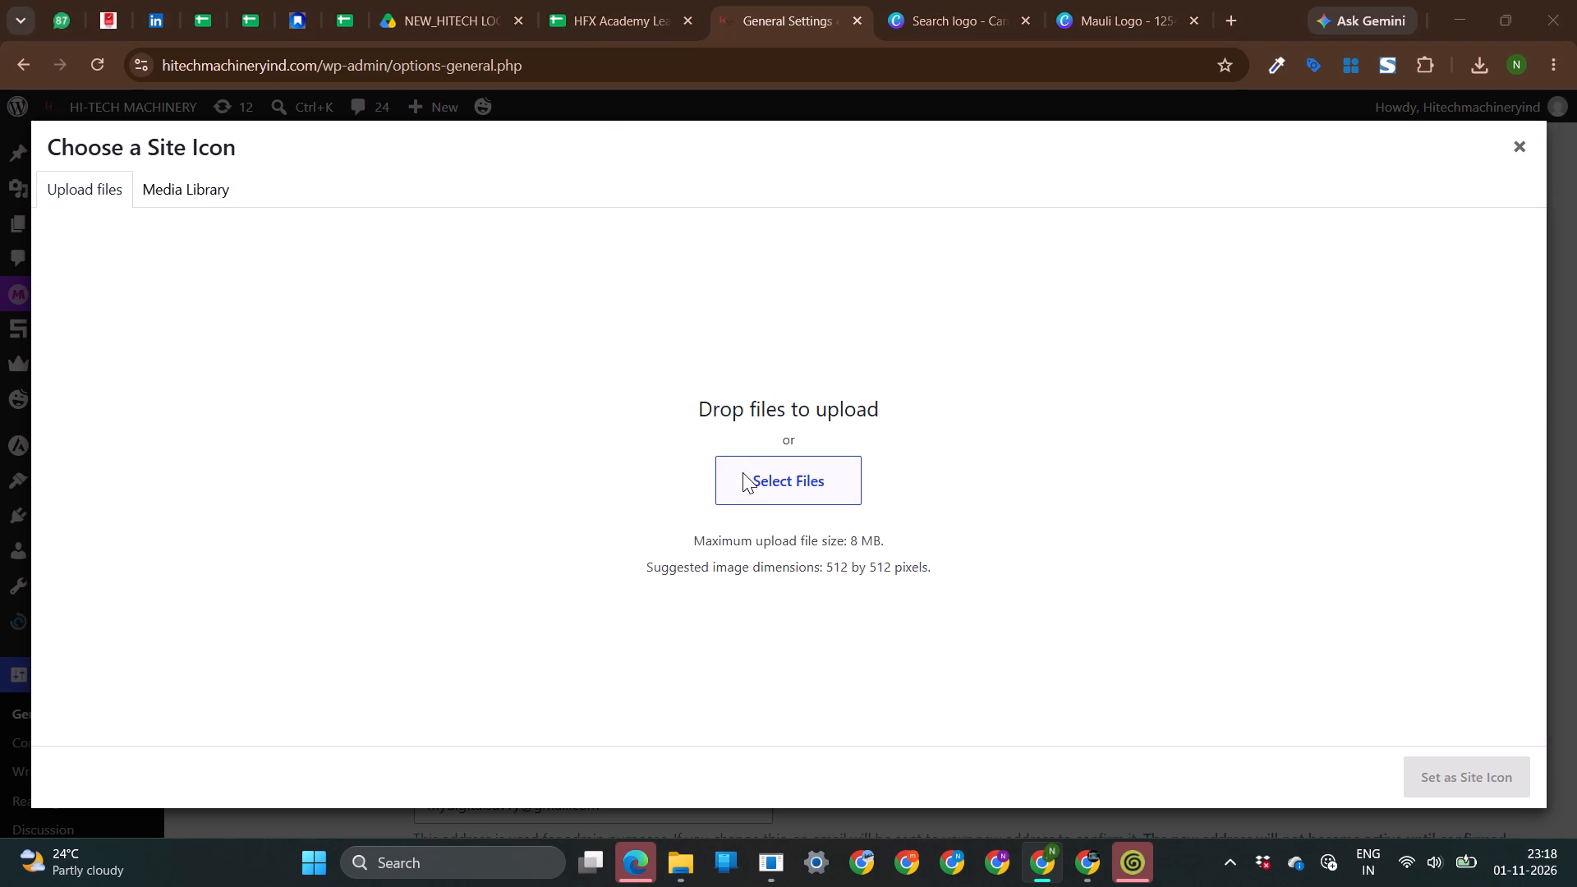
pyautogui.click(514, 243)
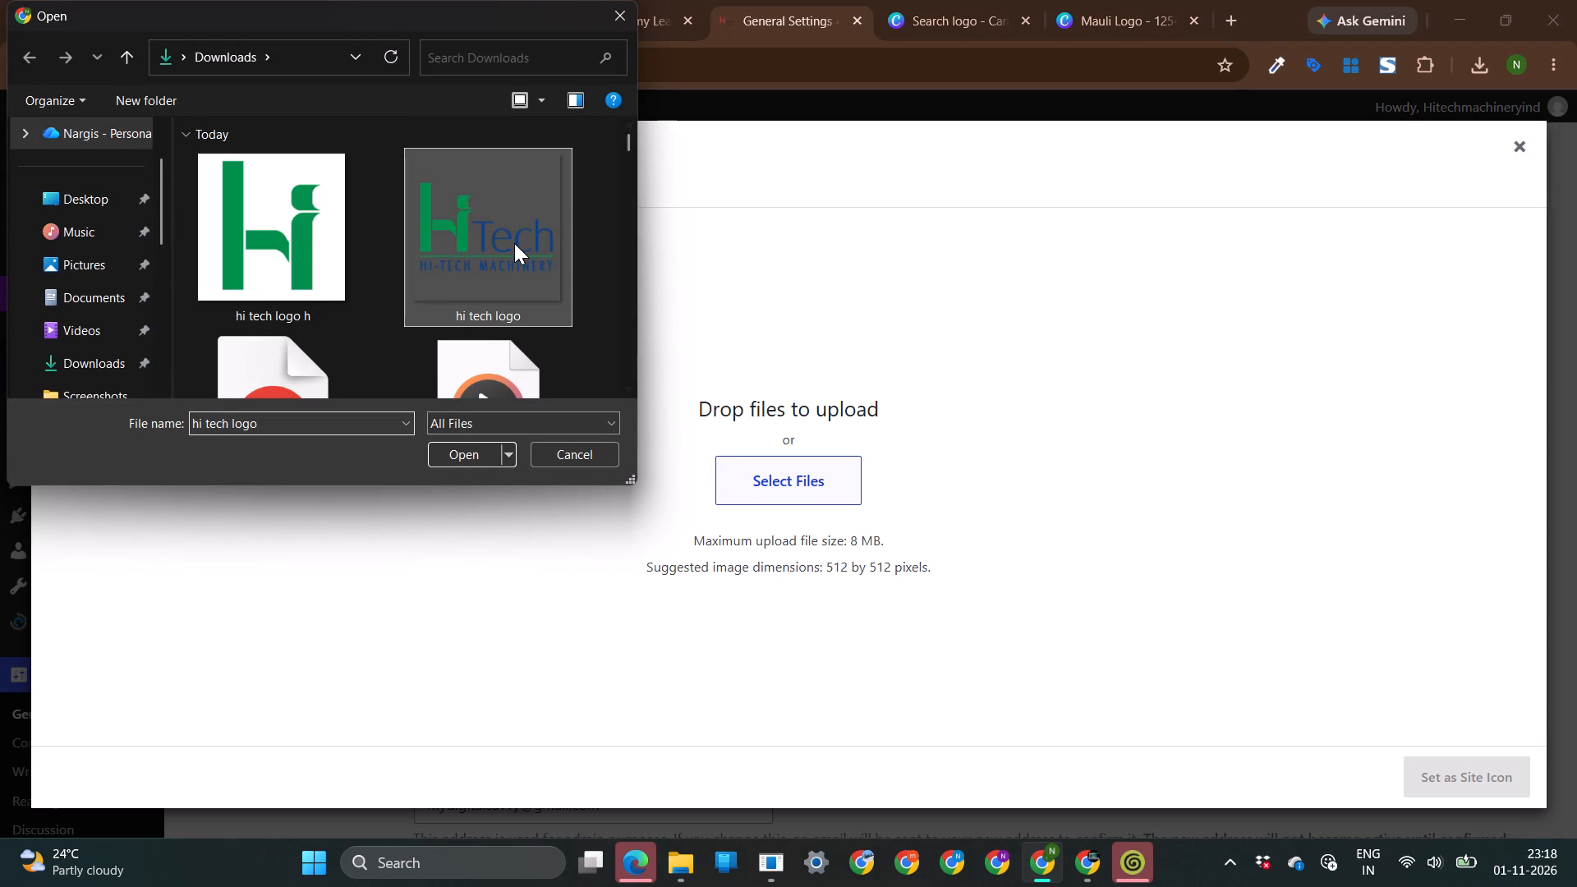
pyautogui.hotkey('shift', 'Left')
pyautogui.press('Return')
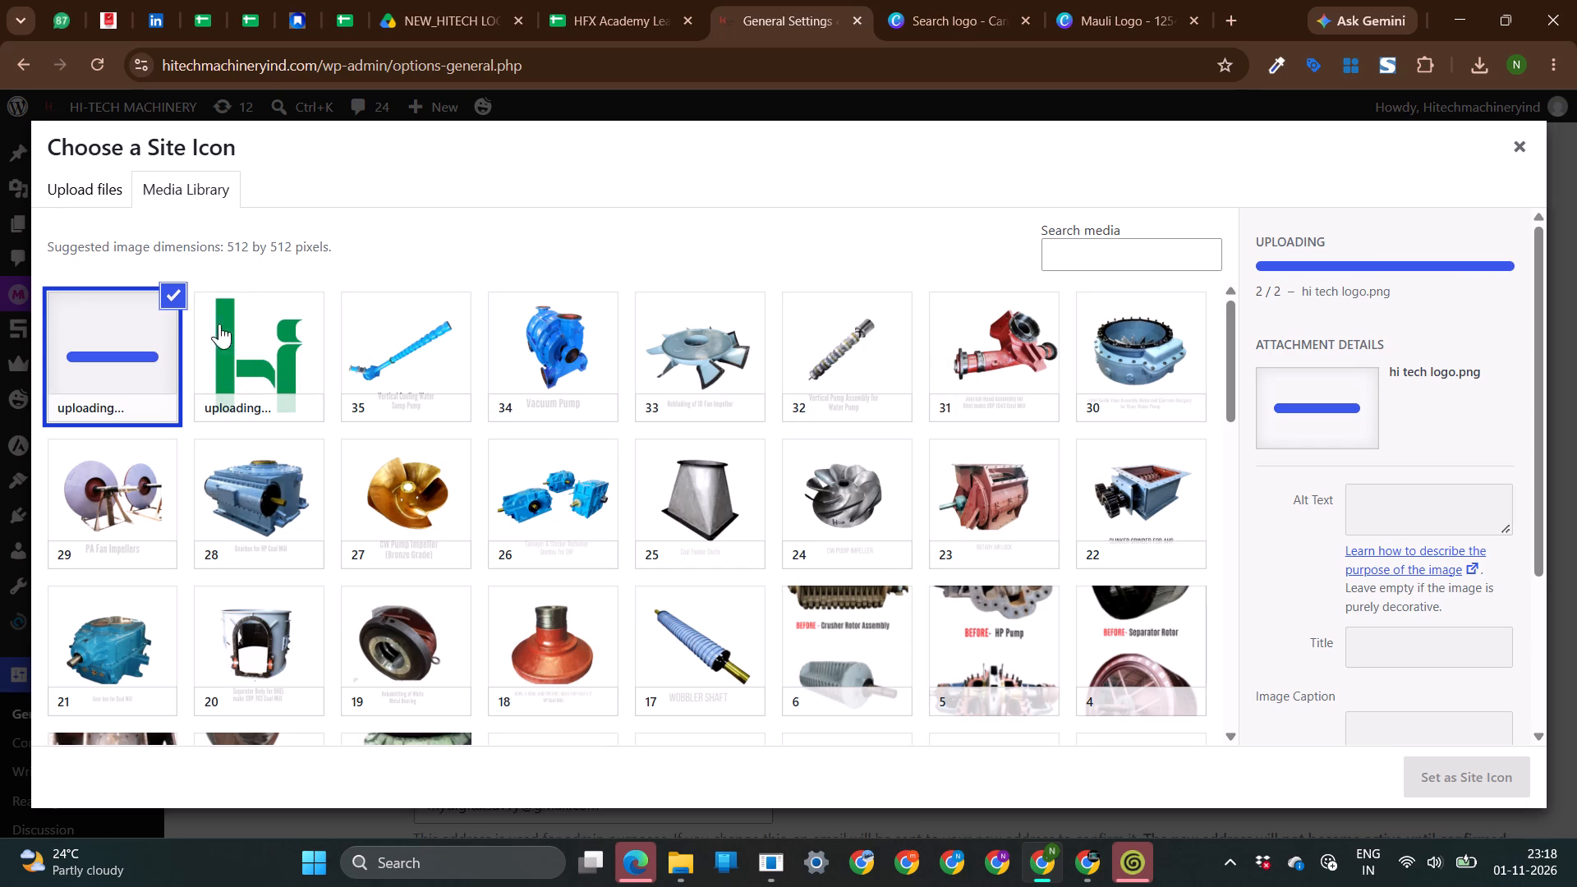
# Set the uploaded hi tech logo h image as the site icon, accepting the full-image crop.
pyautogui.click(264, 368)
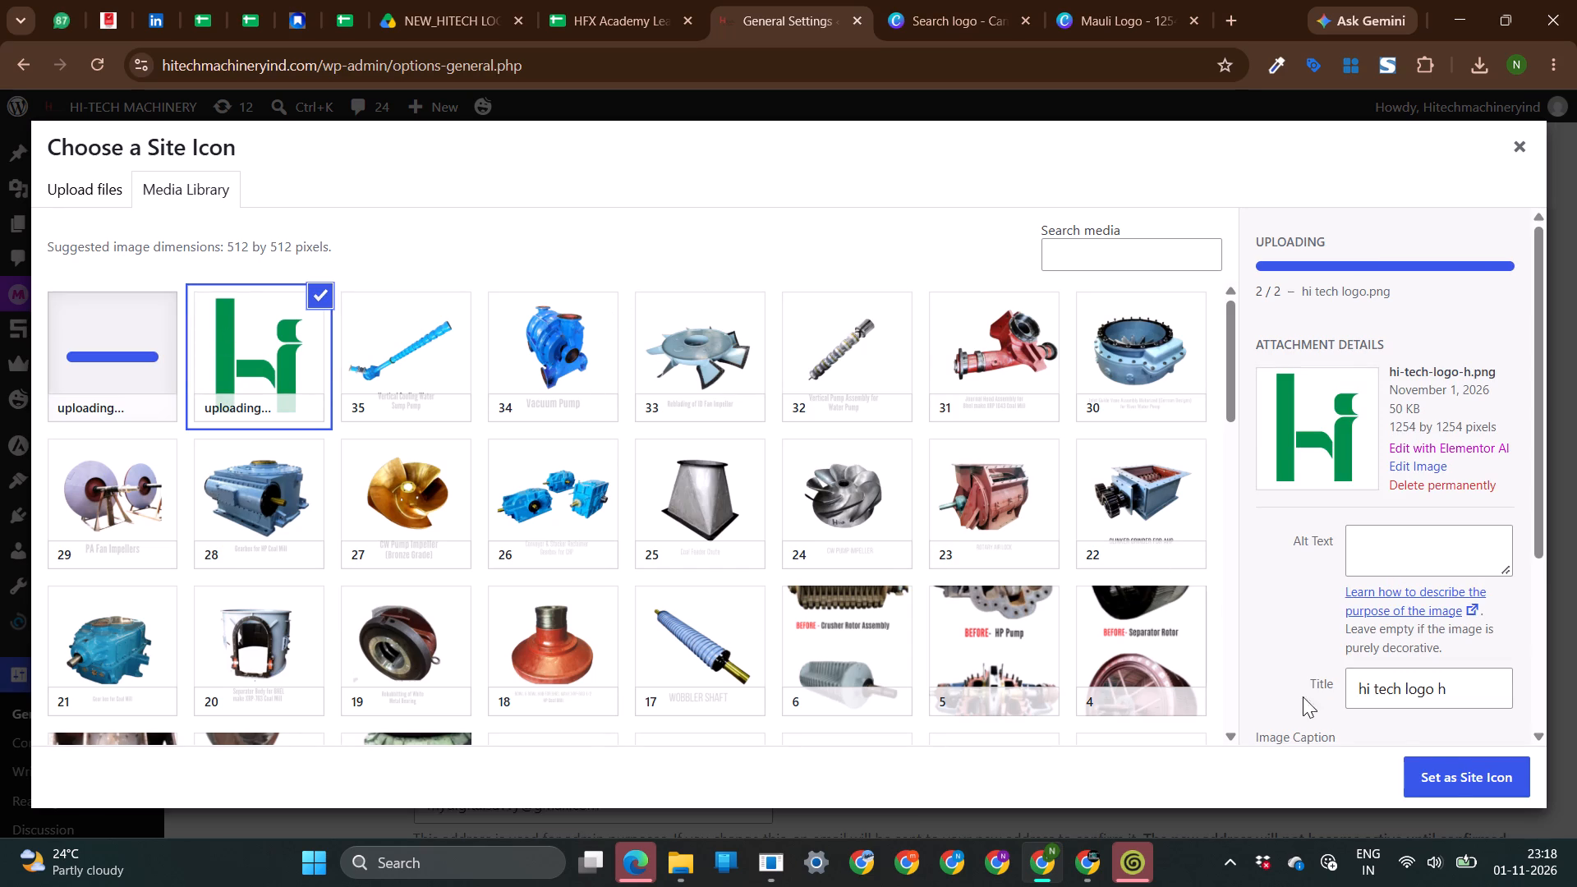
pyautogui.click(1451, 767)
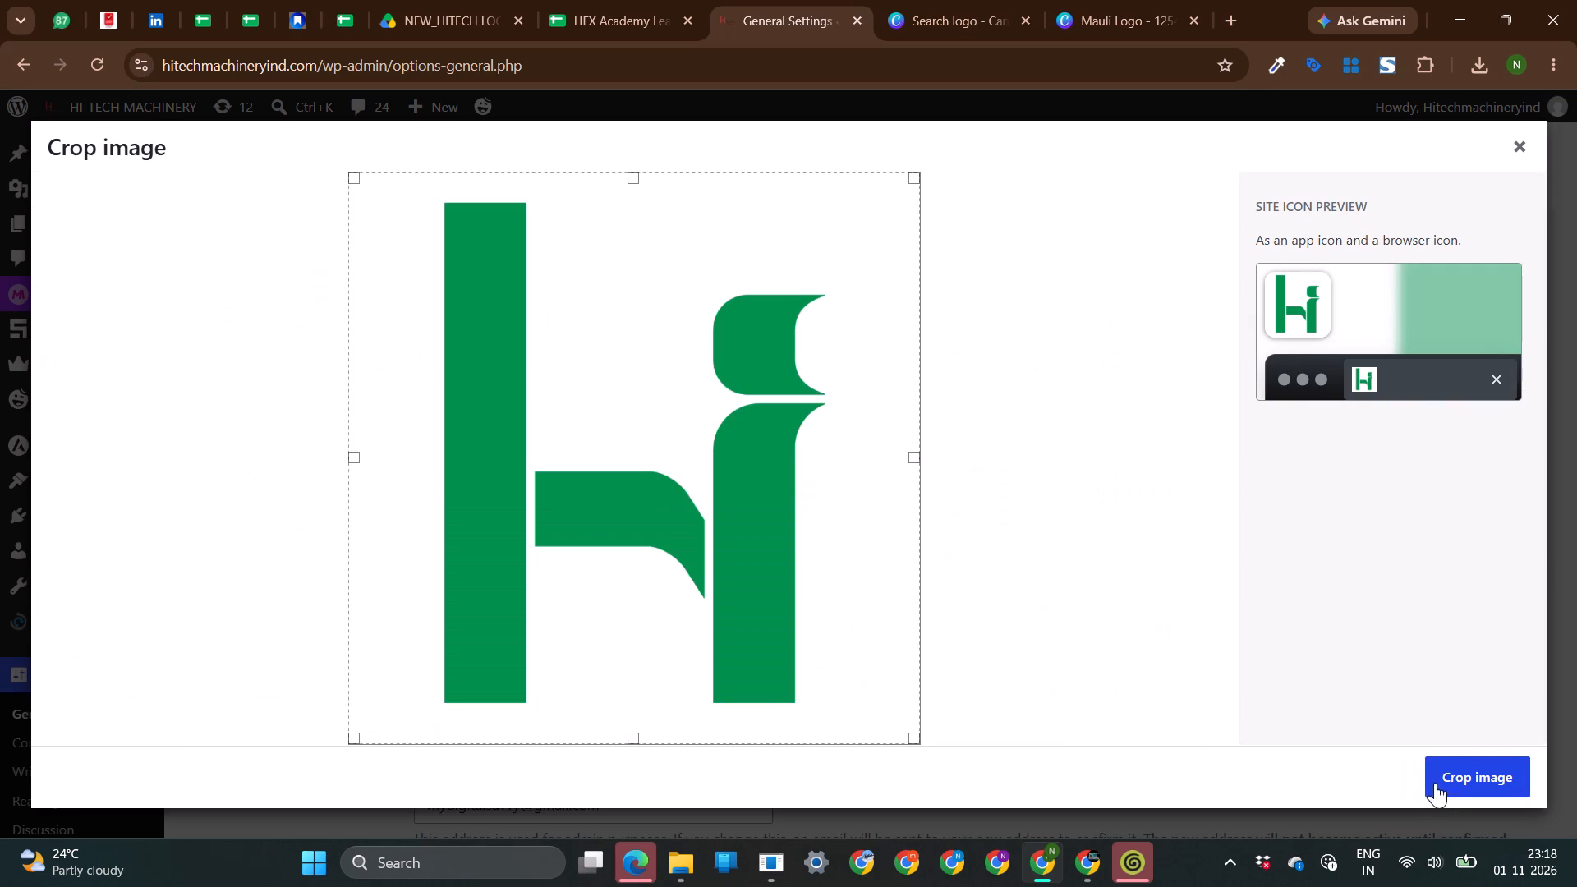
pyautogui.click(1445, 786)
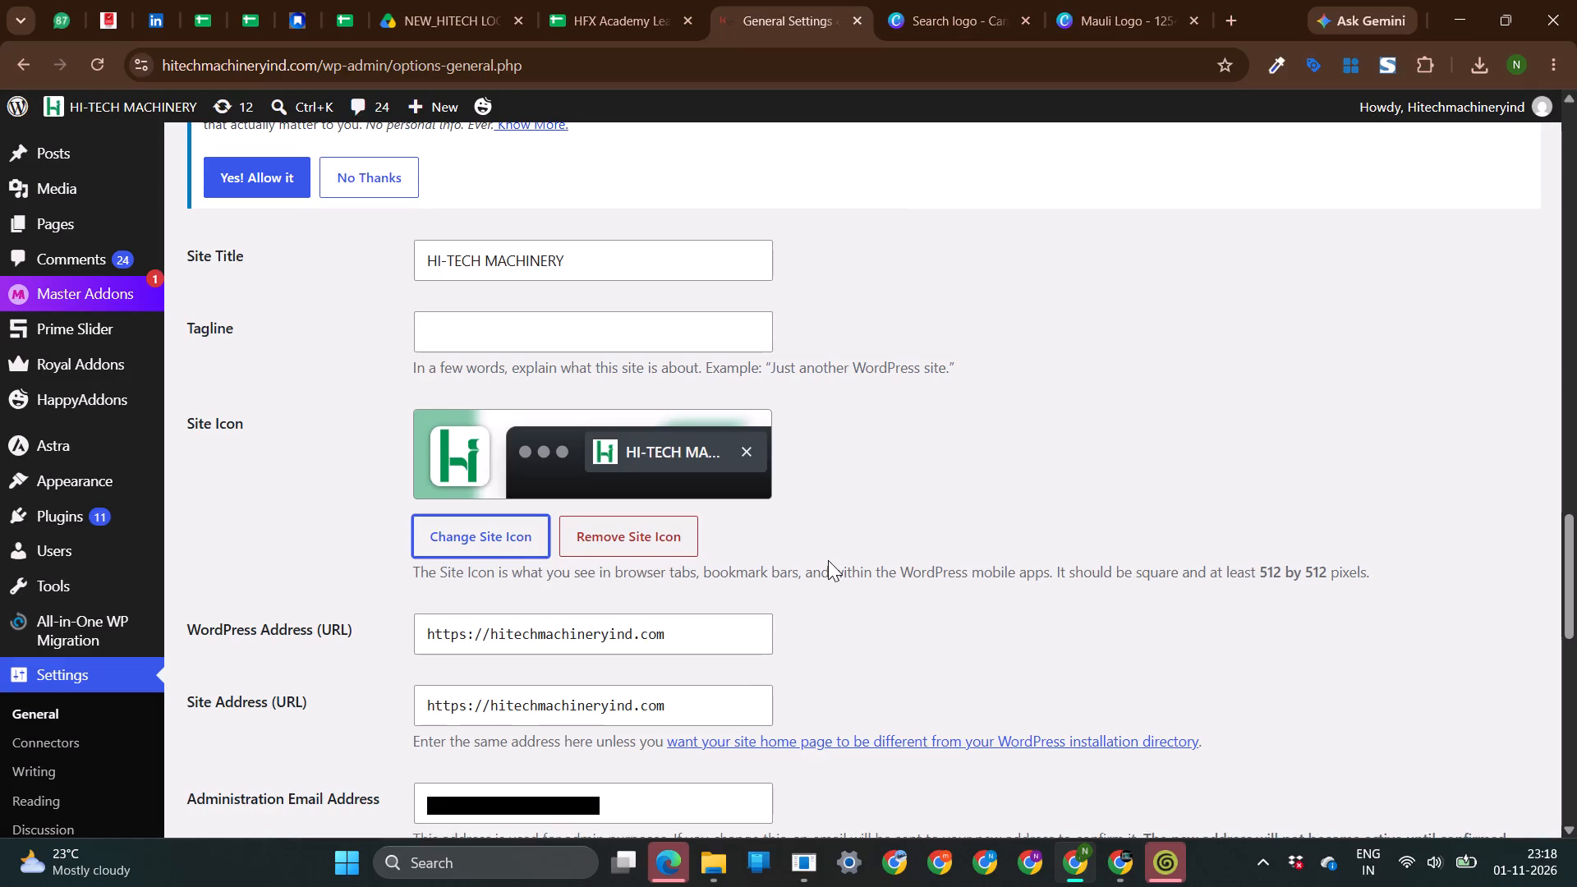
# Set the site's timezone to UTC+5:30.
pyautogui.scroll(-5, 828, 560)
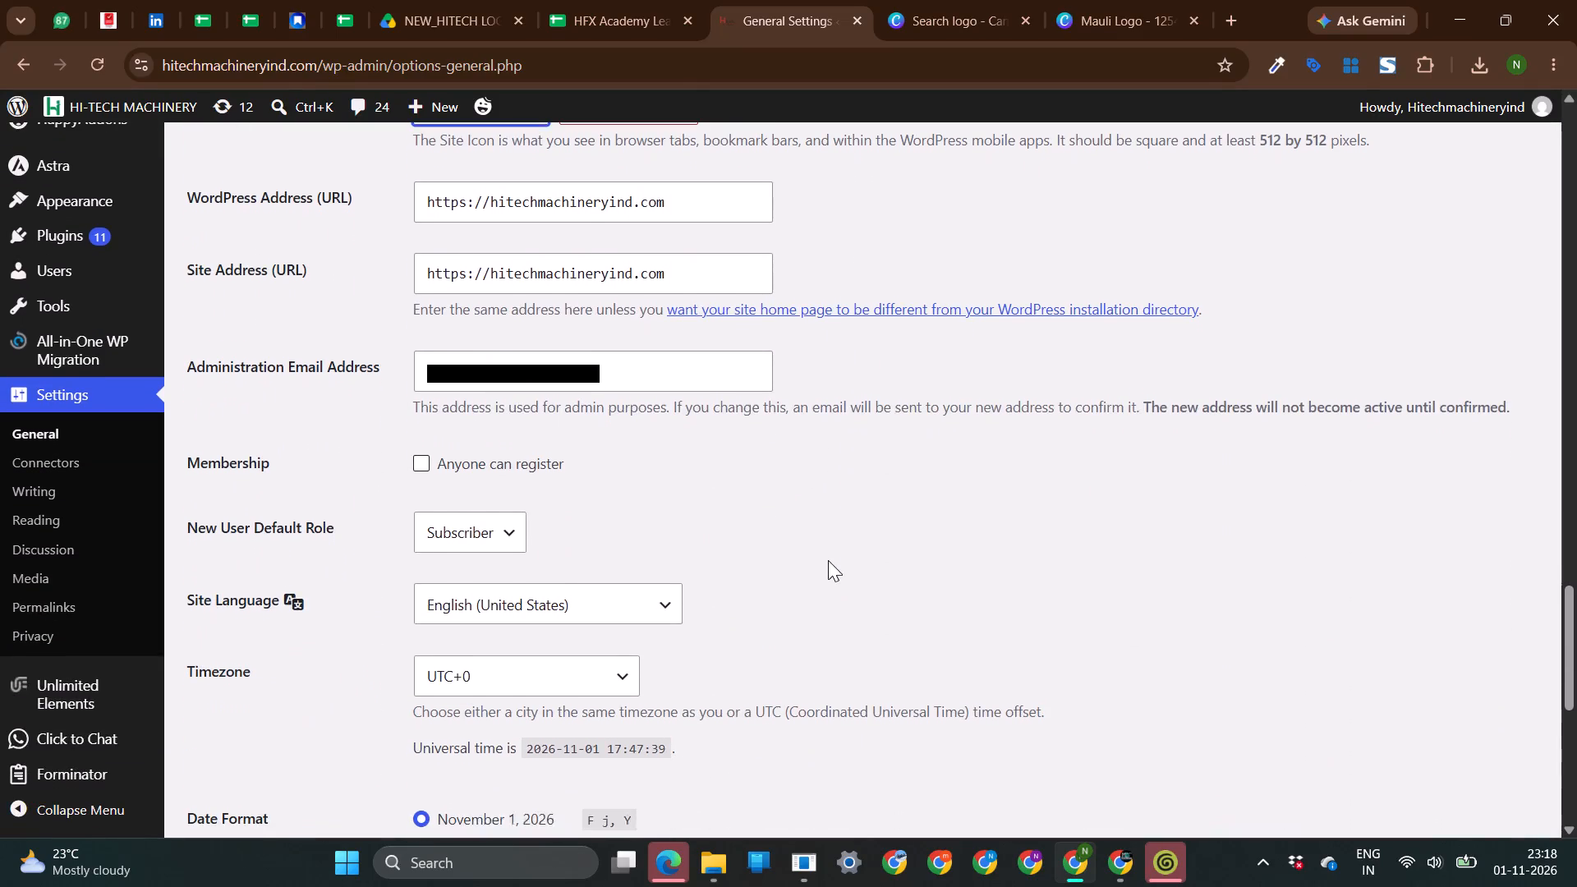
pyautogui.scroll(-1, 828, 560)
pyautogui.click(589, 602)
pyautogui.click(781, 592)
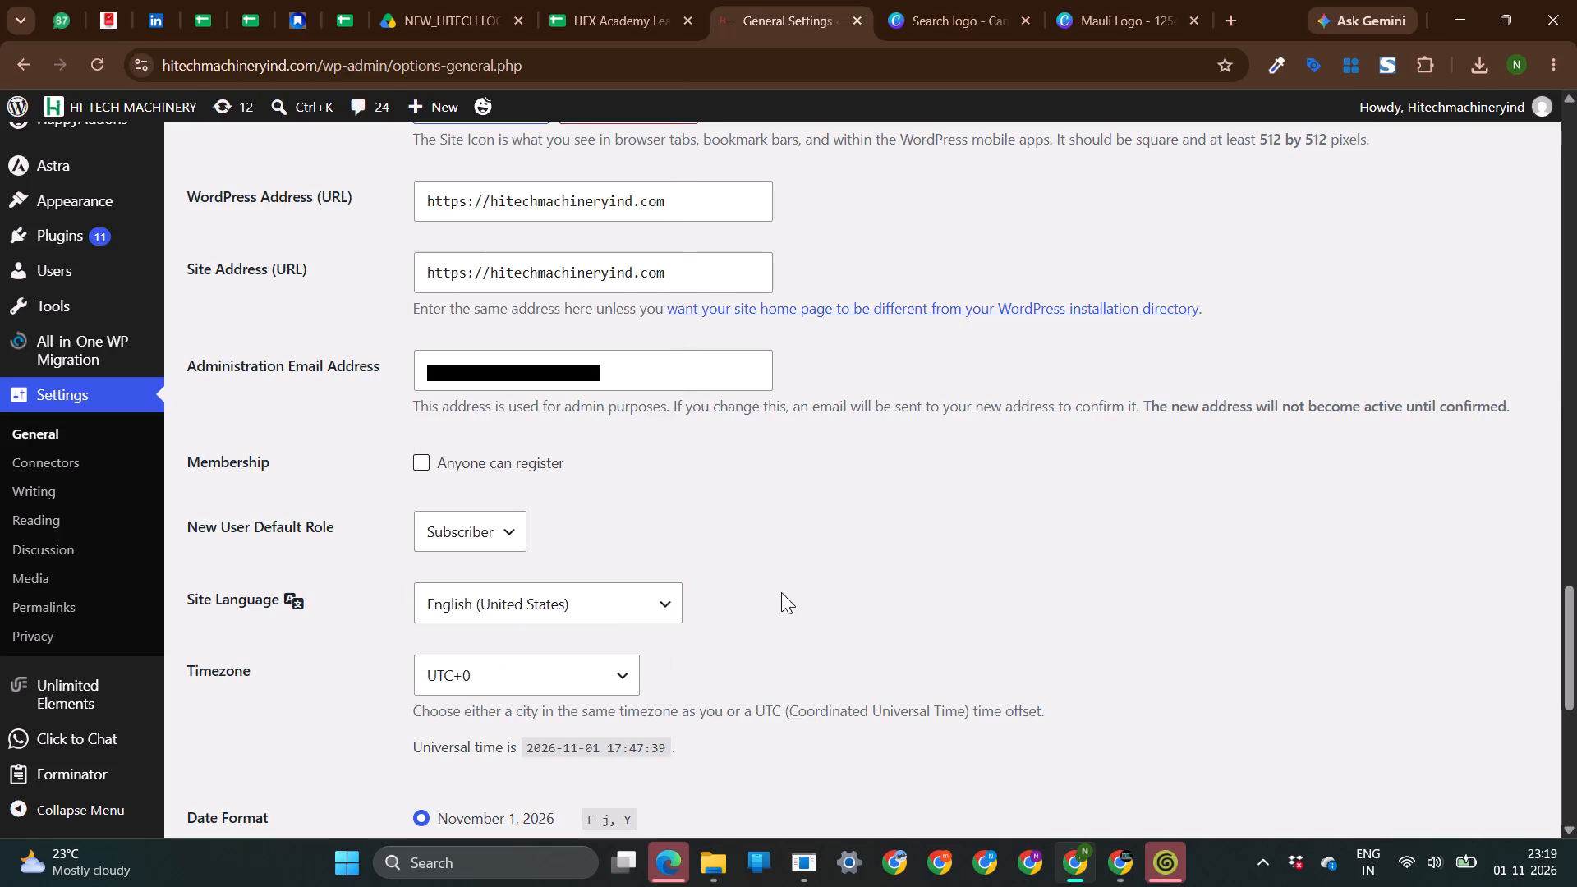
pyautogui.click(546, 672)
pyautogui.scroll(-3, 540, 468)
pyautogui.scroll(1, 540, 468)
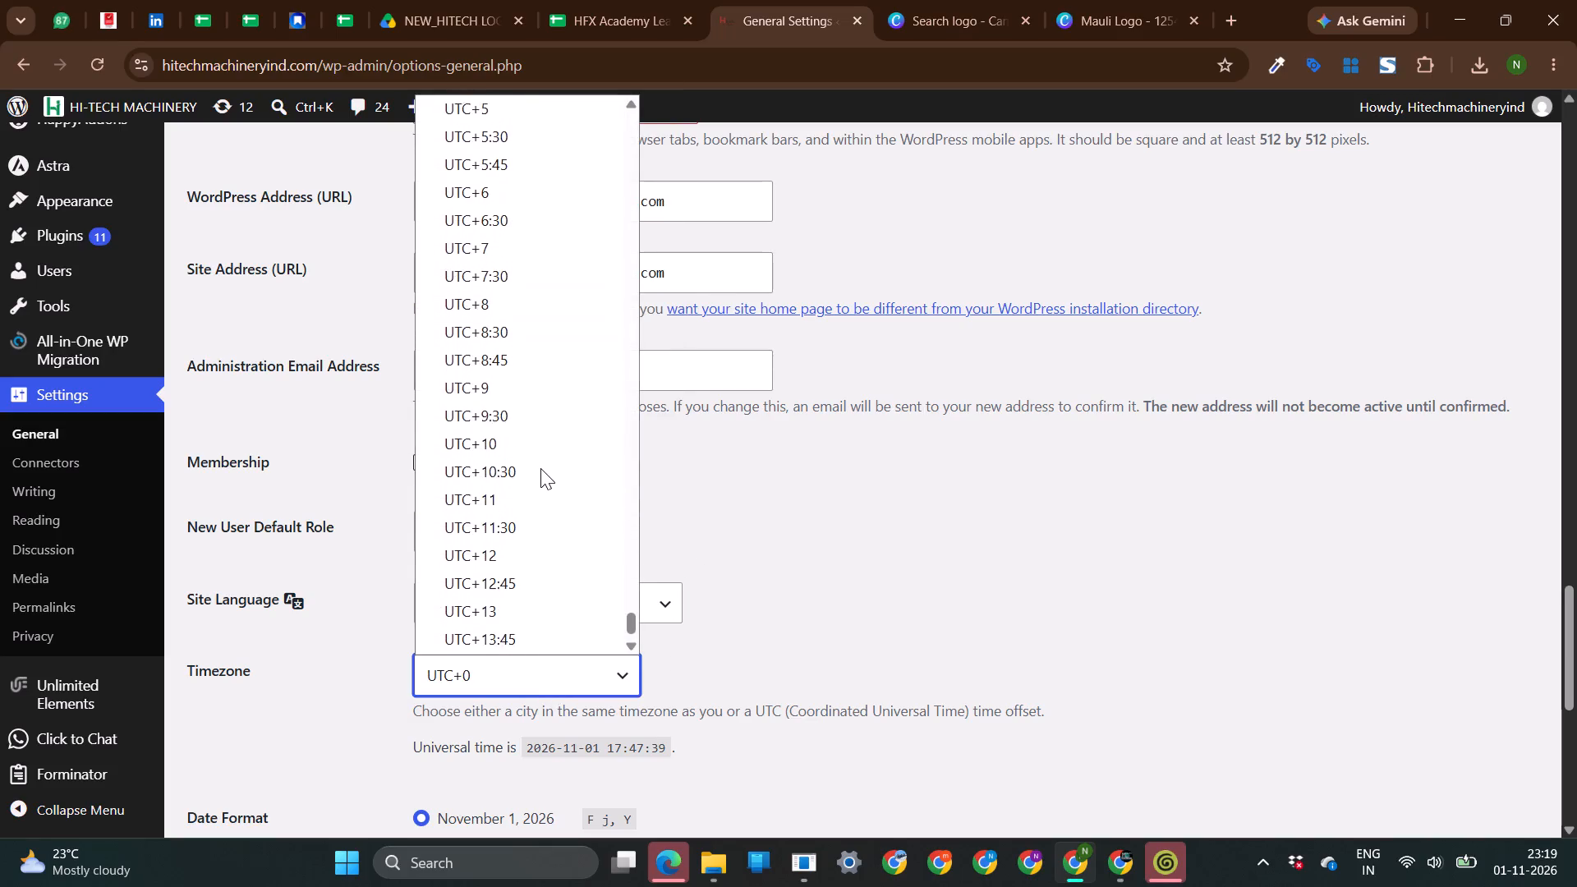
pyautogui.scroll(1, 540, 468)
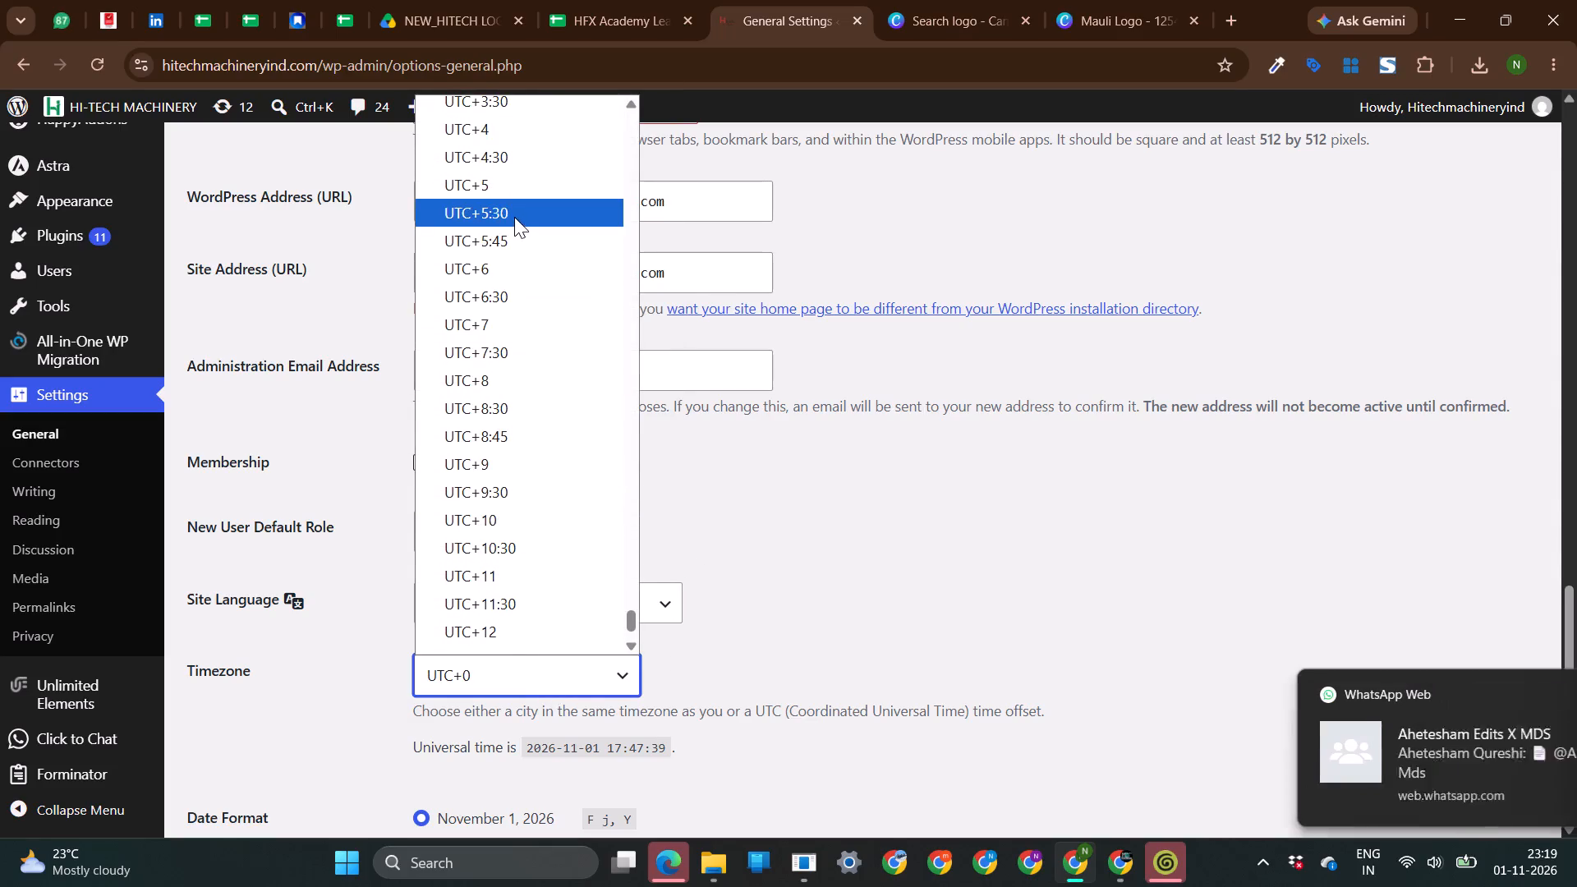
pyautogui.click(514, 217)
pyautogui.scroll(-4, 787, 530)
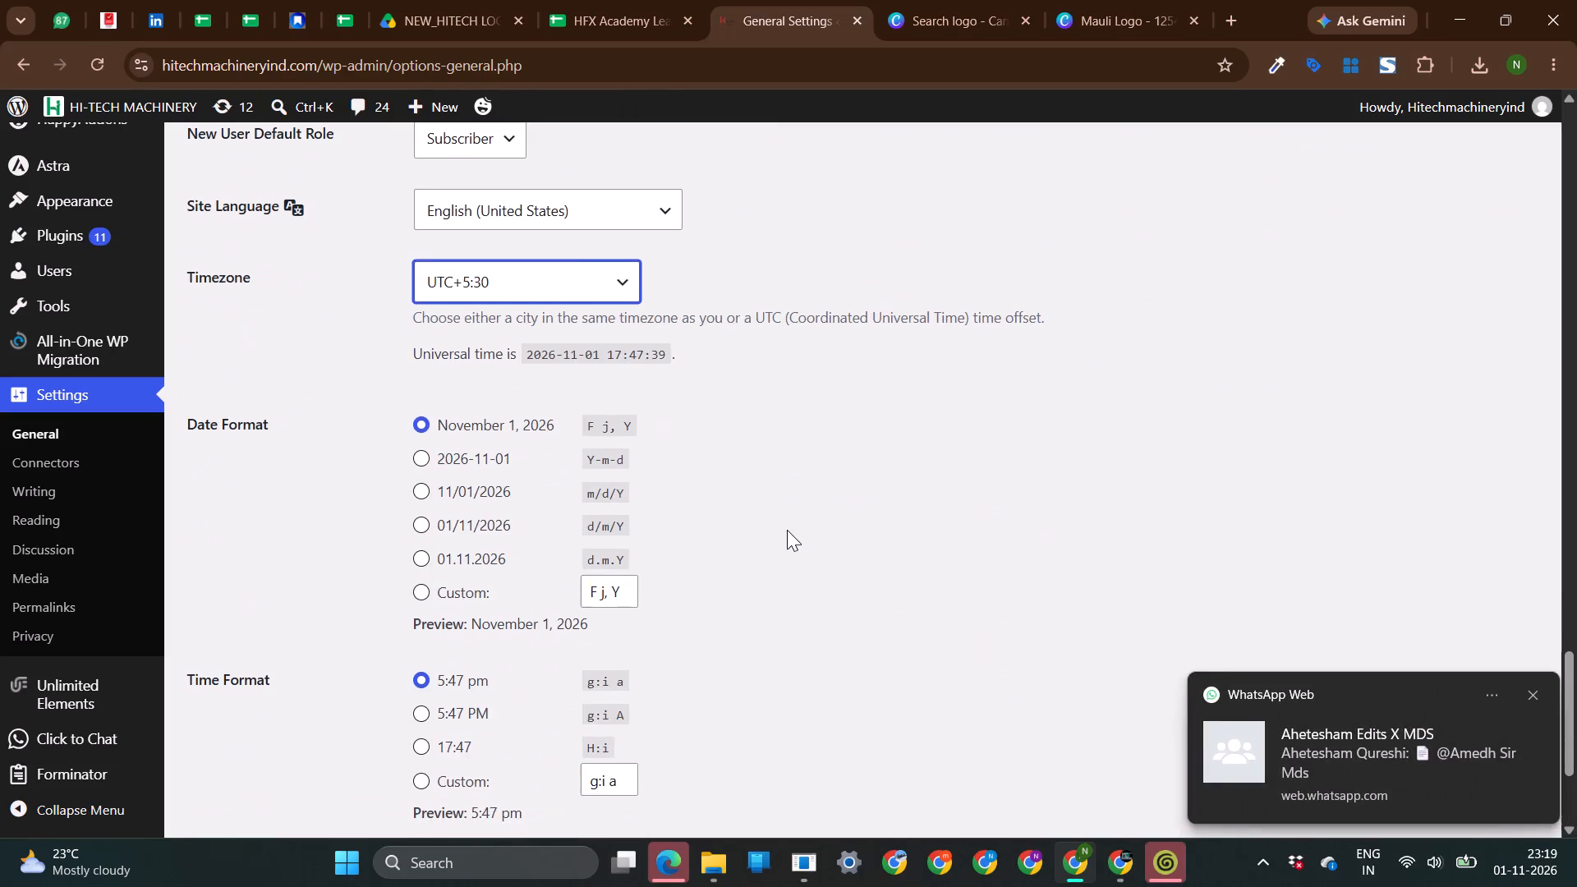
# Save the changes to the site's general settings.
pyautogui.scroll(-1, 787, 530)
pyautogui.click(565, 288)
pyautogui.scroll(-1, 545, 555)
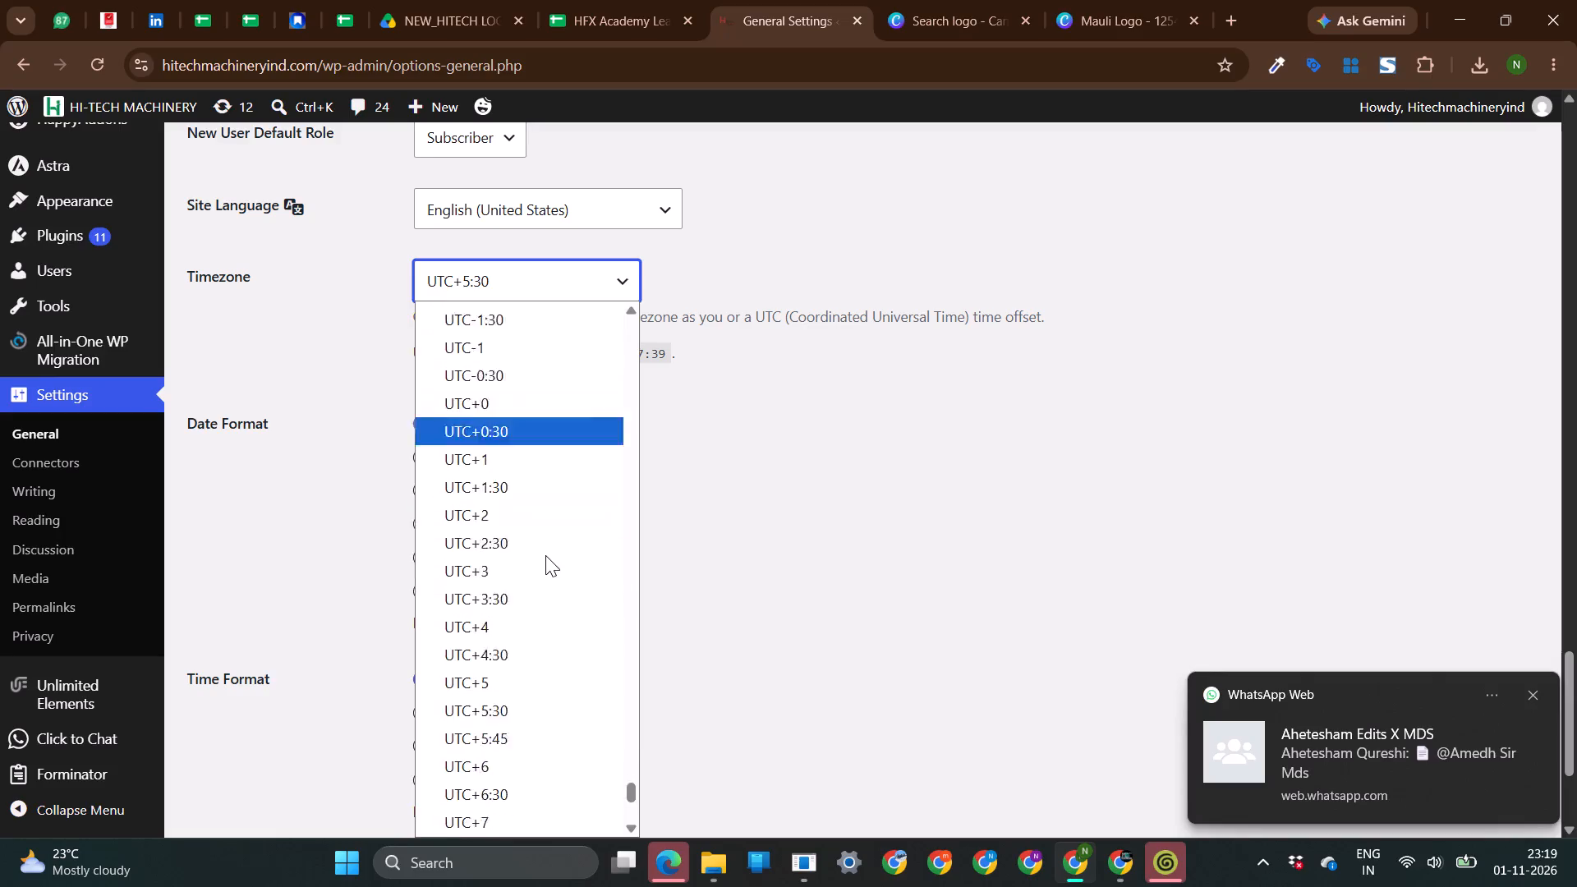
pyautogui.scroll(-1, 545, 555)
pyautogui.click(870, 622)
pyautogui.scroll(-4, 870, 622)
pyautogui.click(264, 724)
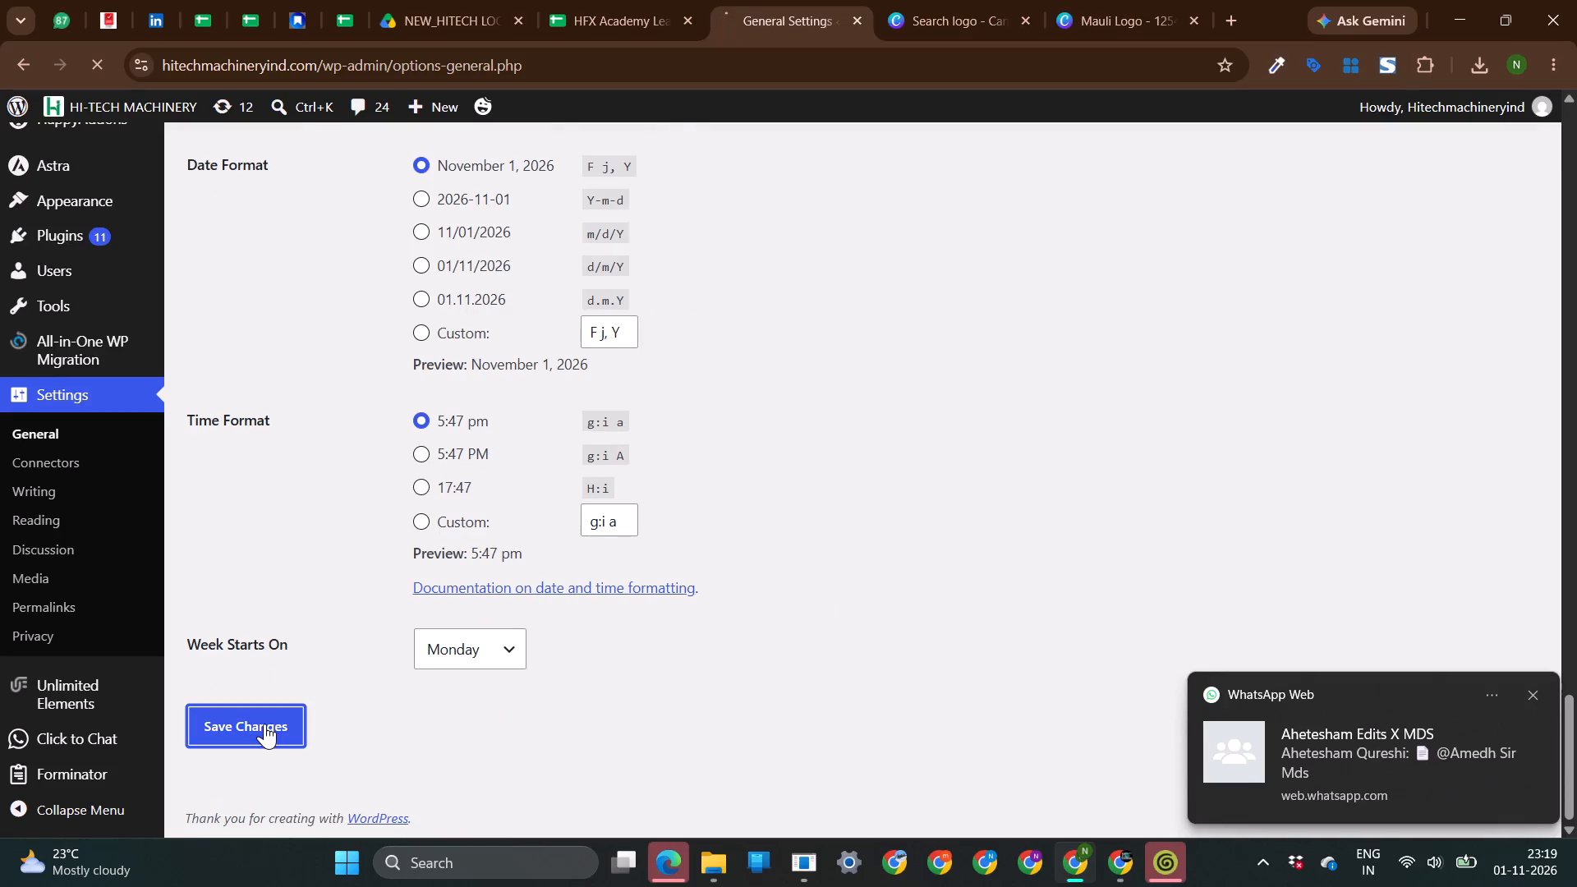
pyautogui.scroll(6, 655, 93)
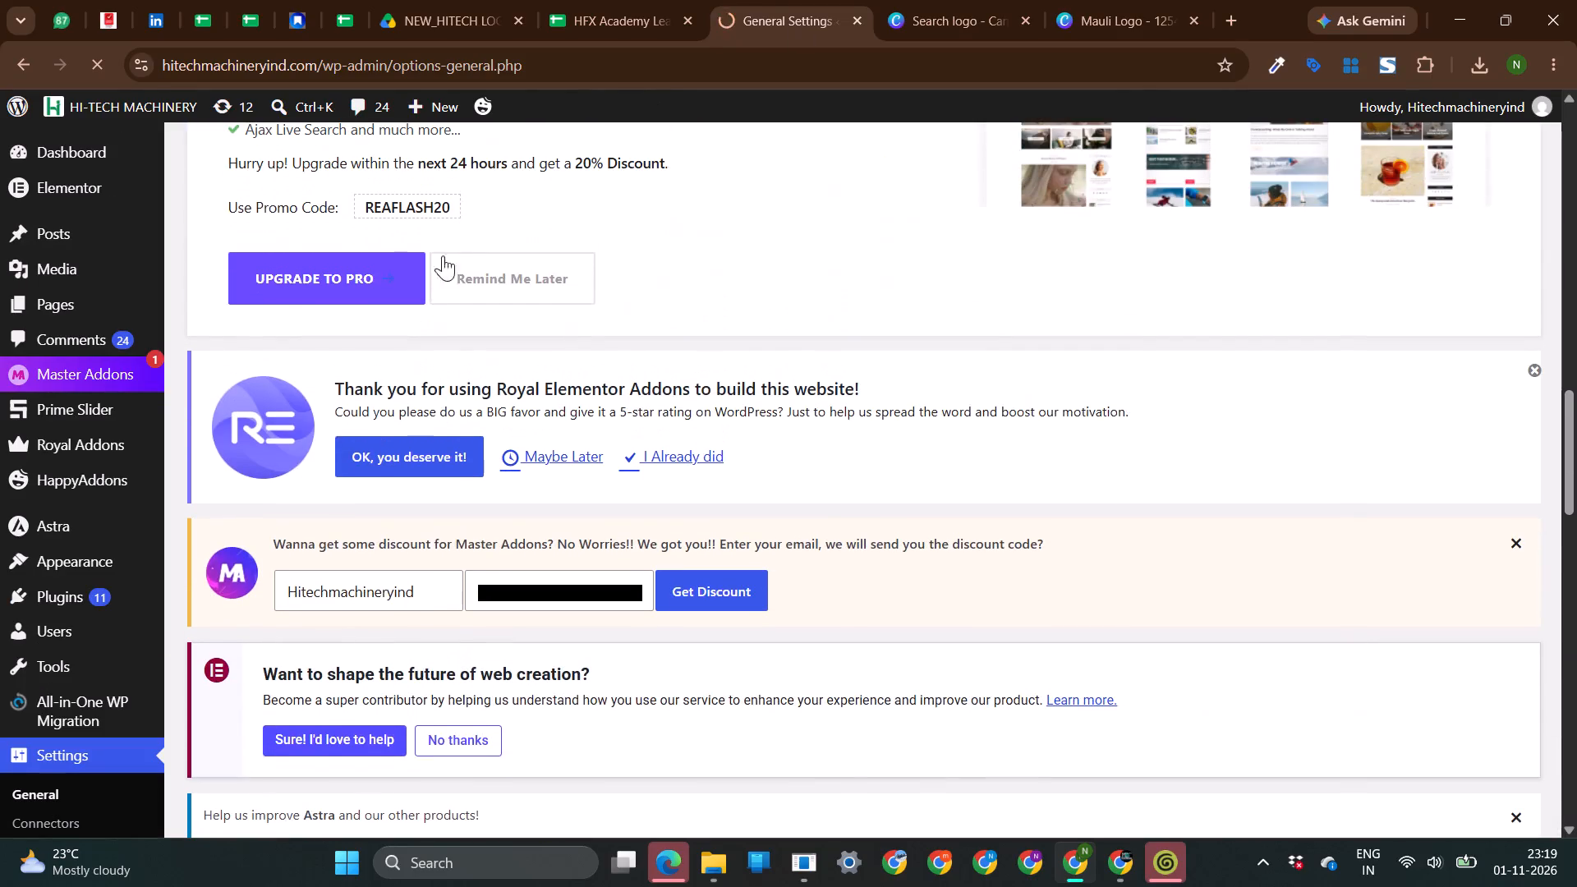
pyautogui.scroll(3, 367, 221)
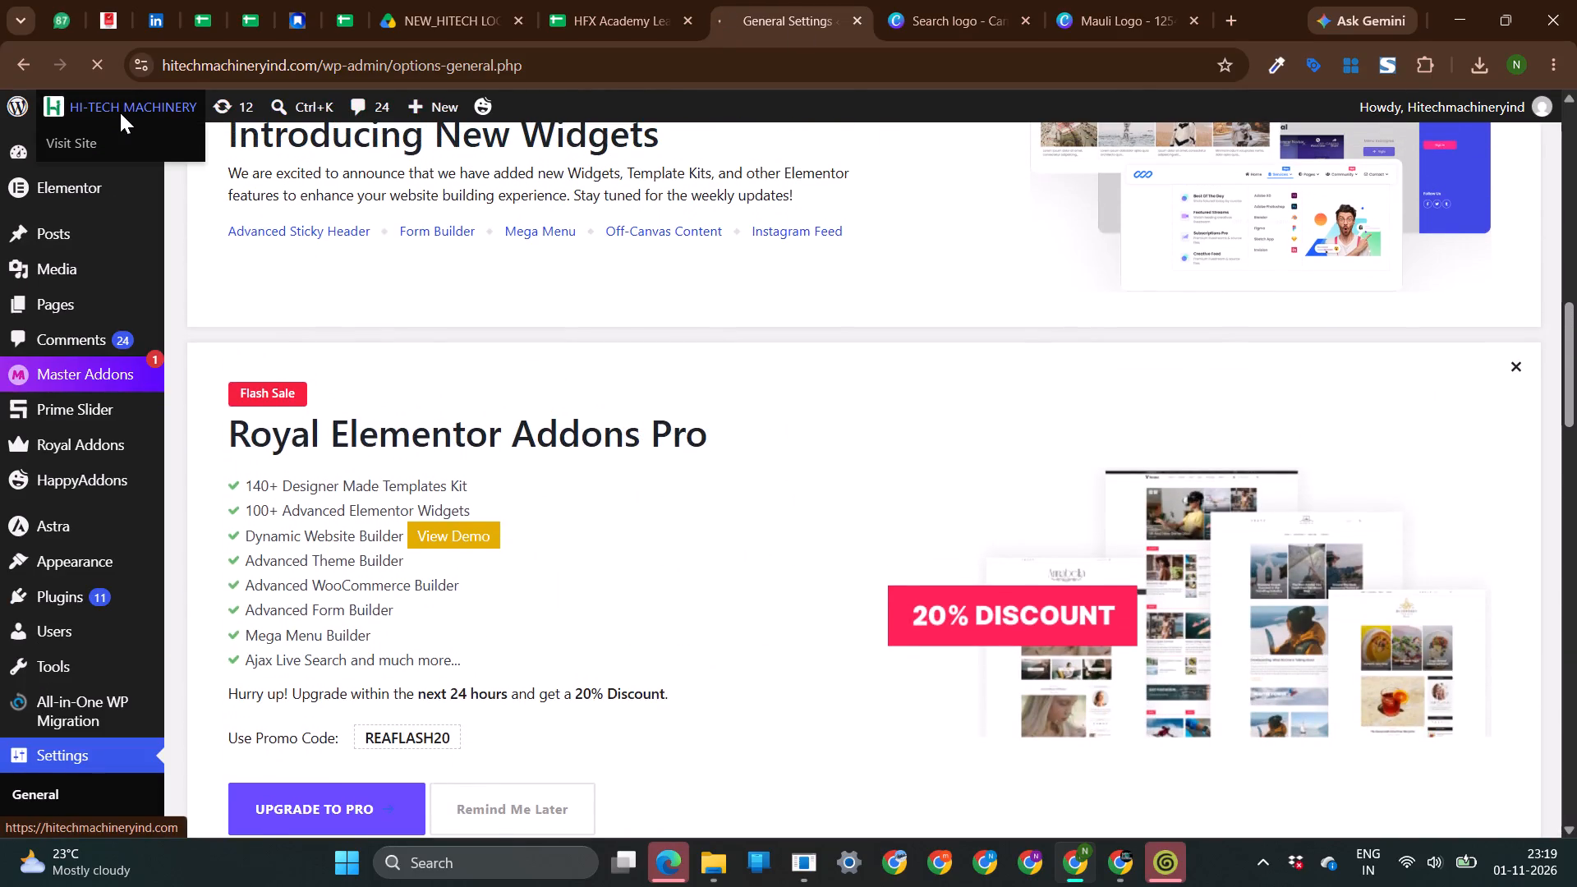
# Duplicate the General Settings browser tab and check the live site's home page header in the copy before returning to the dashboard.
pyautogui.rightClick(817, 0)
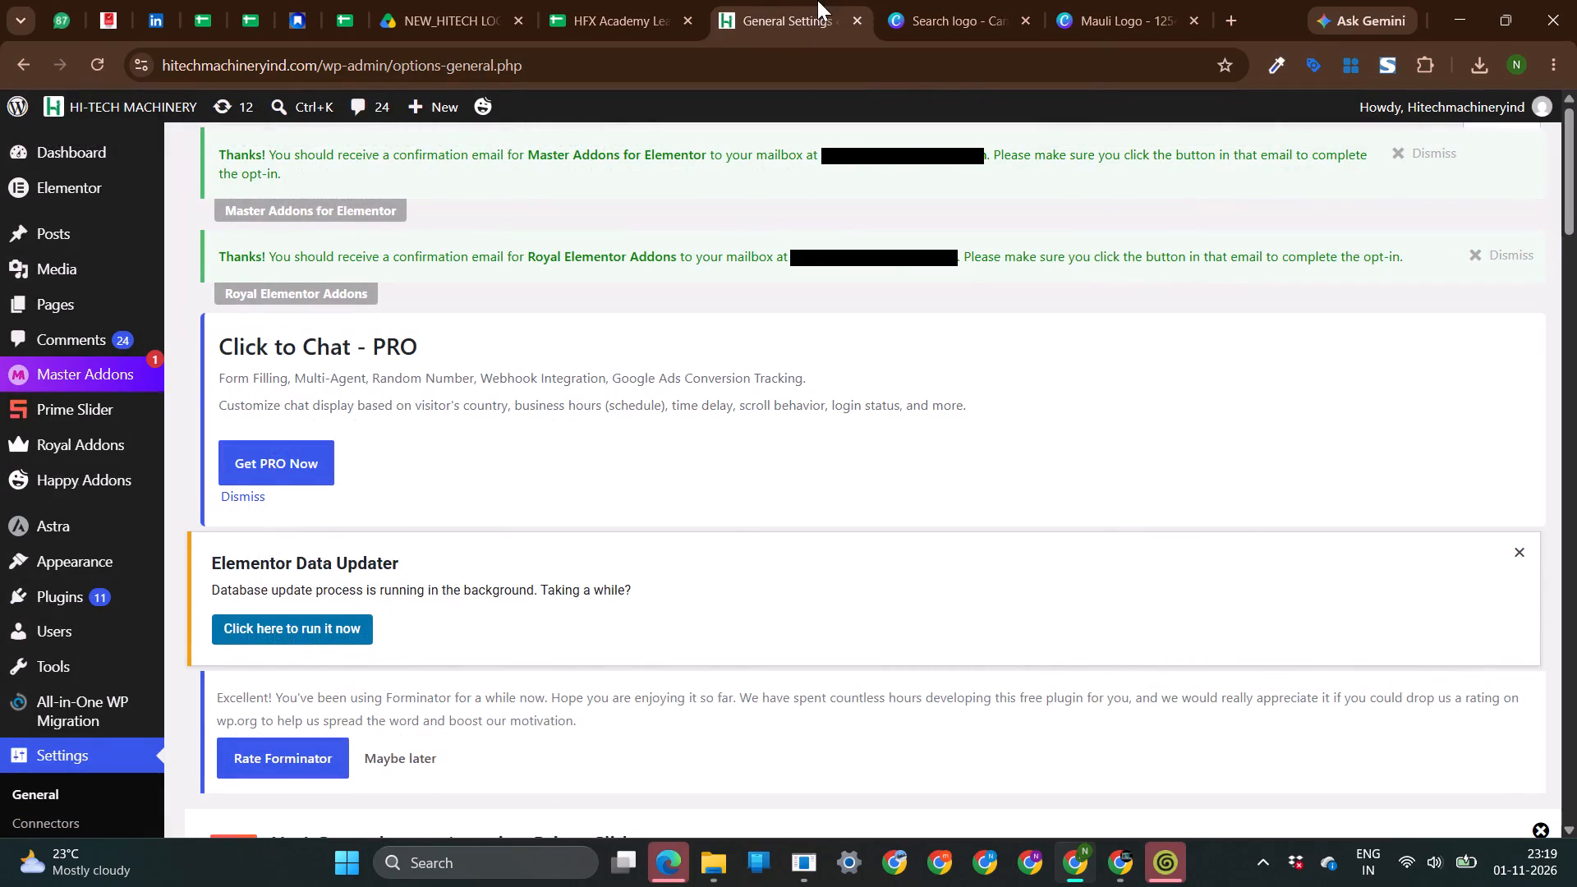
pyautogui.click(900, 180)
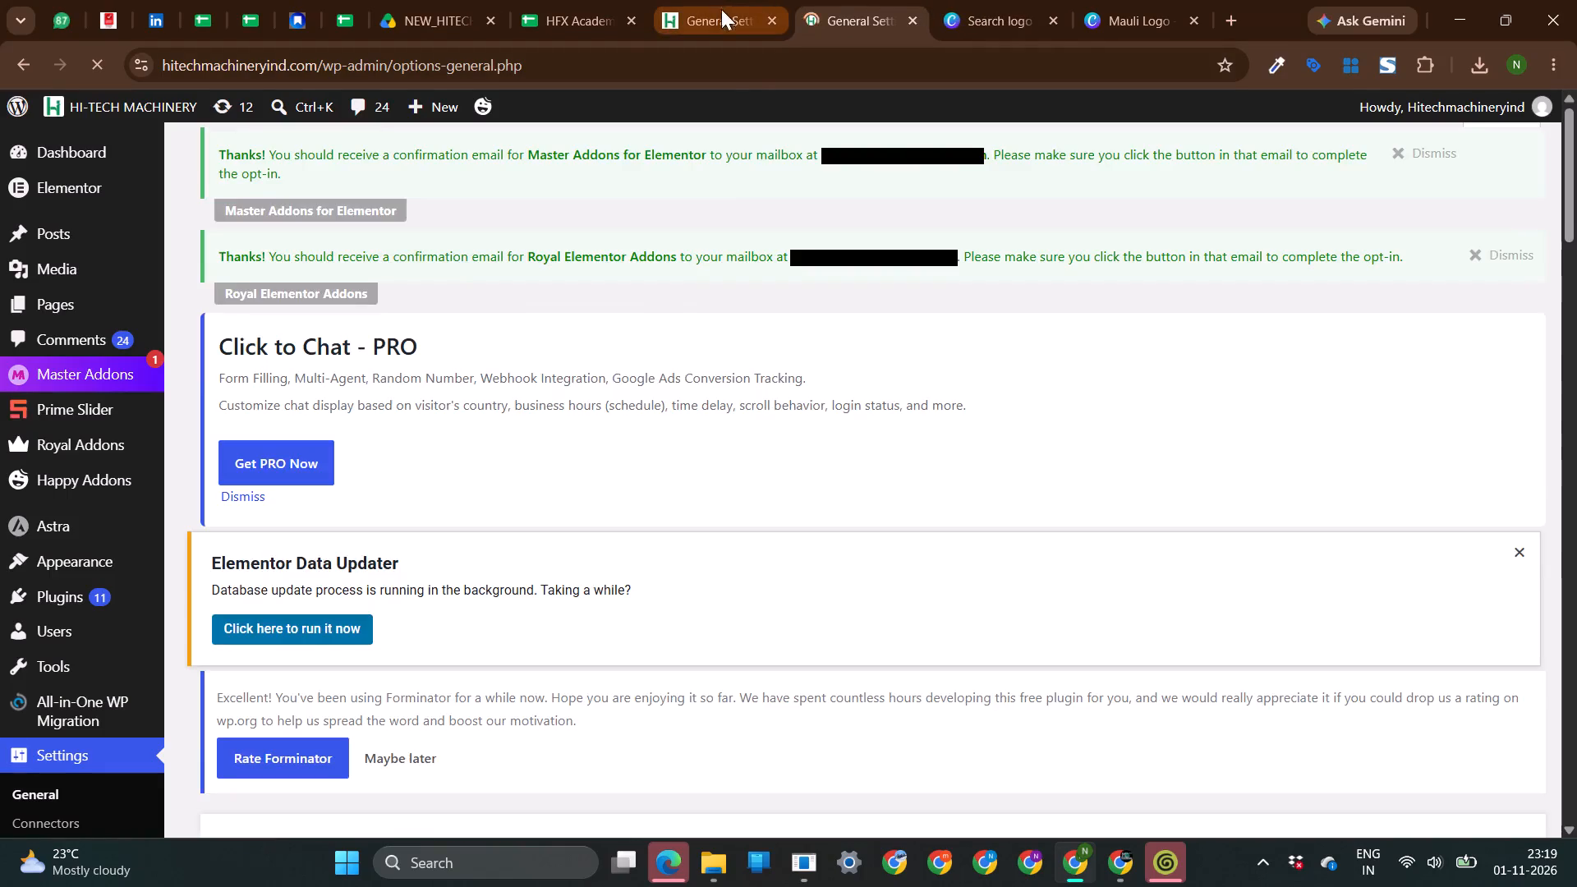
pyautogui.click(99, 105)
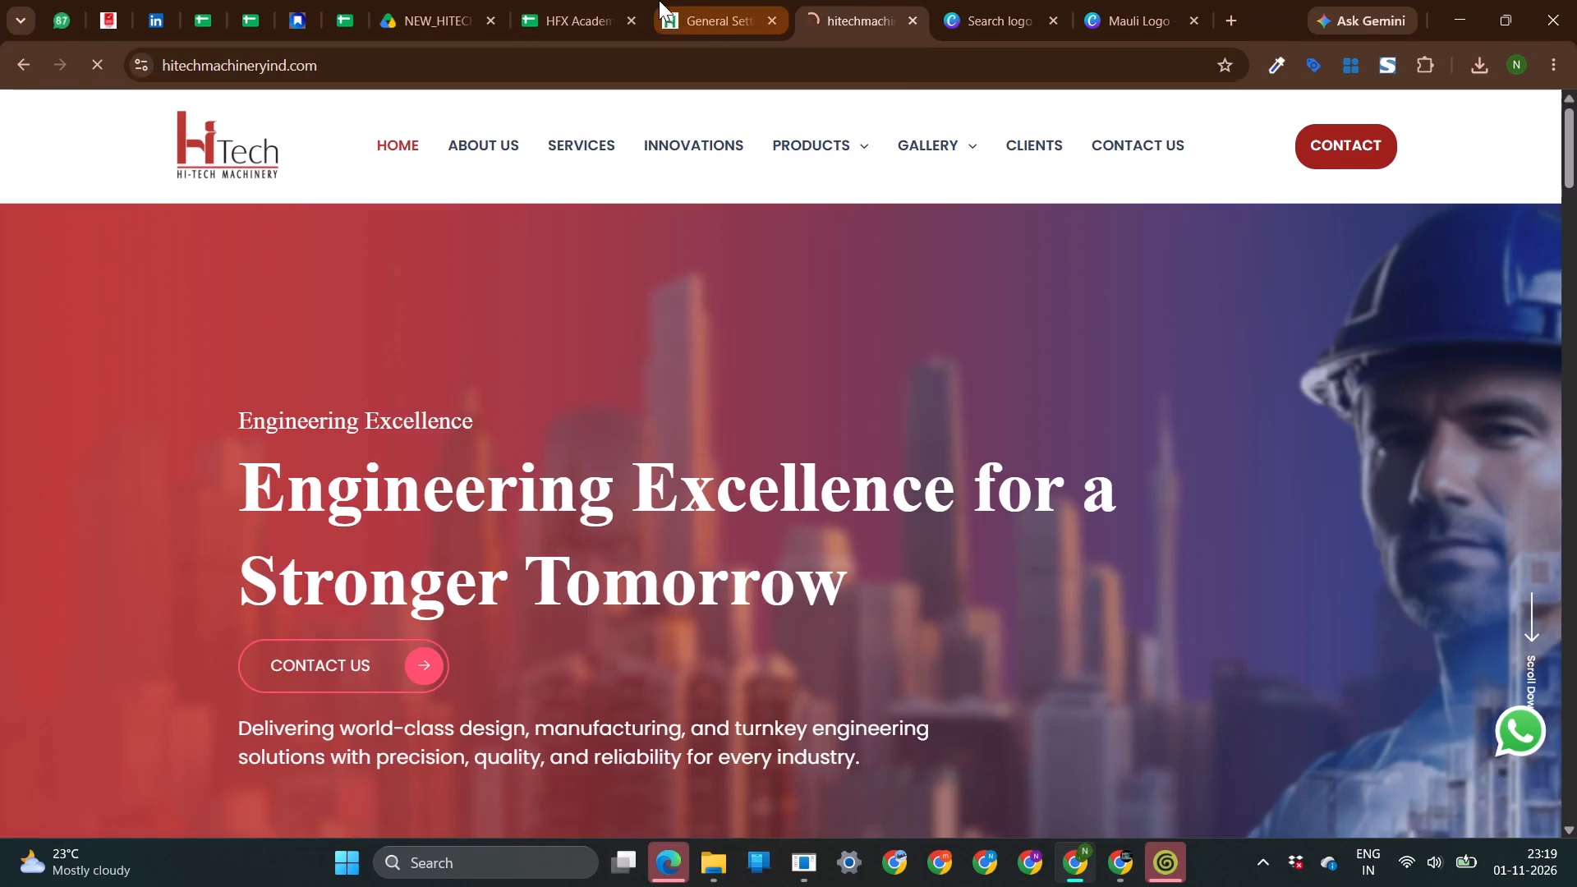
pyautogui.click(38, 62)
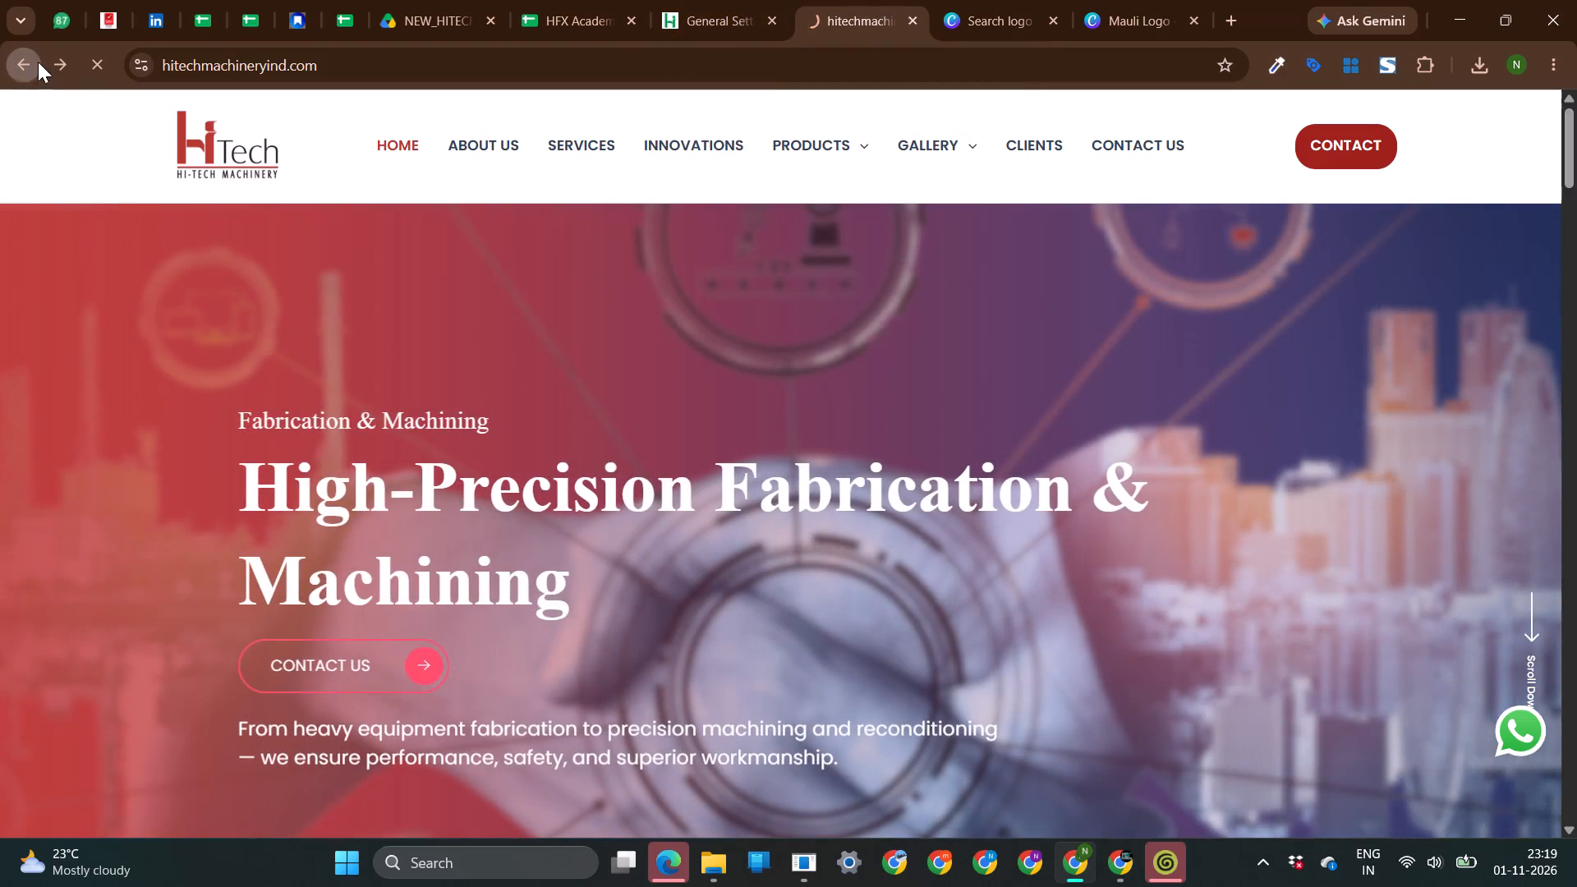
# Open the Royal Addons page in the duplicated tab and the Media Library in the original dashboard tab.
pyautogui.click(65, 306)
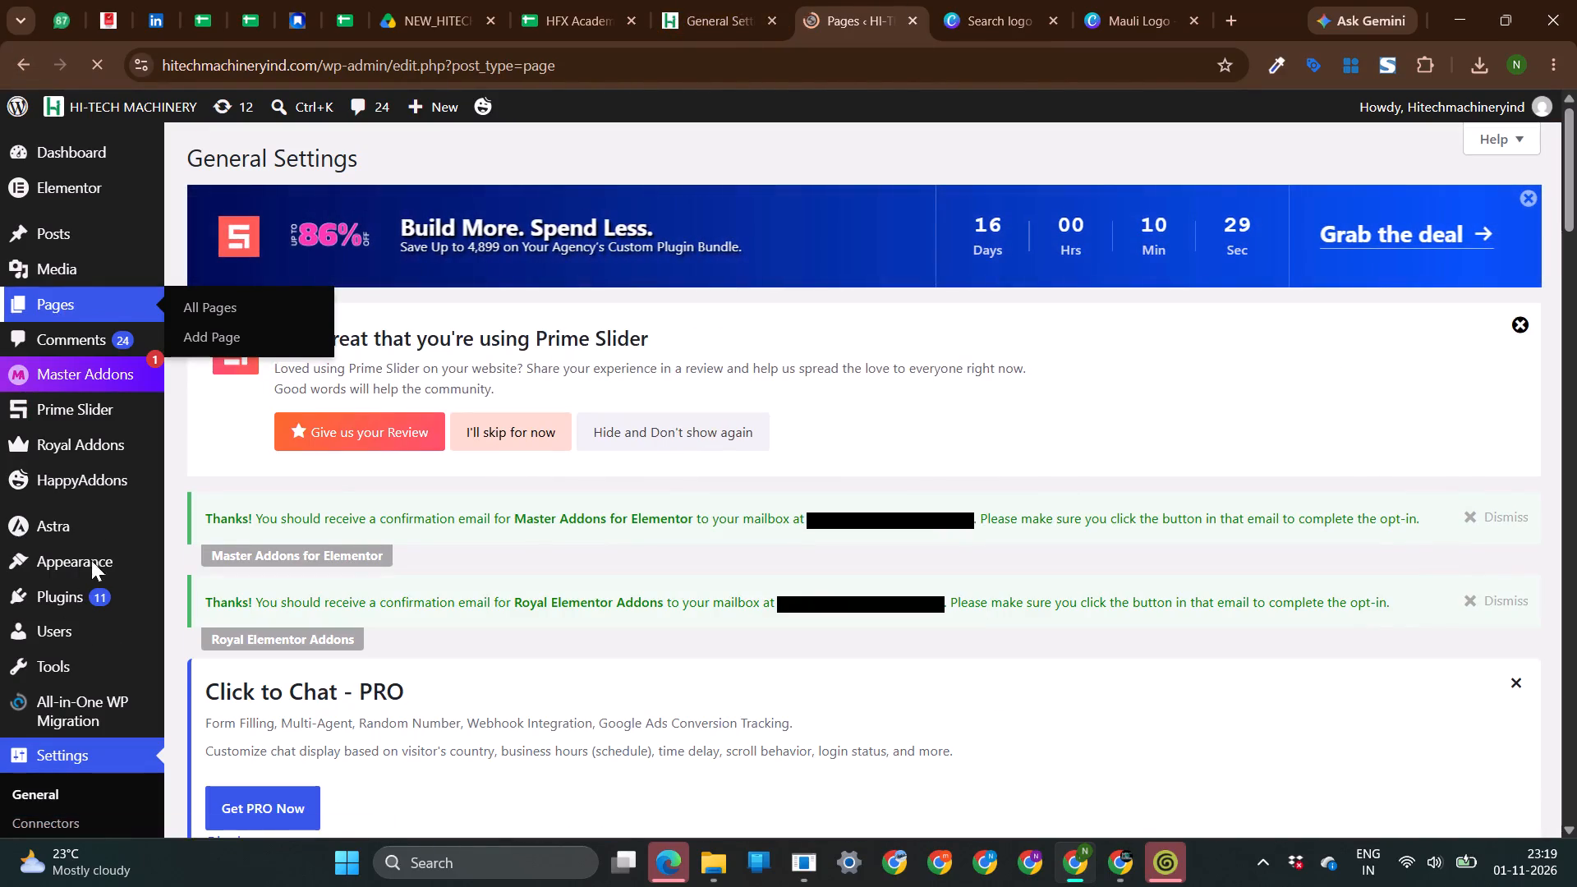
pyautogui.scroll(-2, 90, 555)
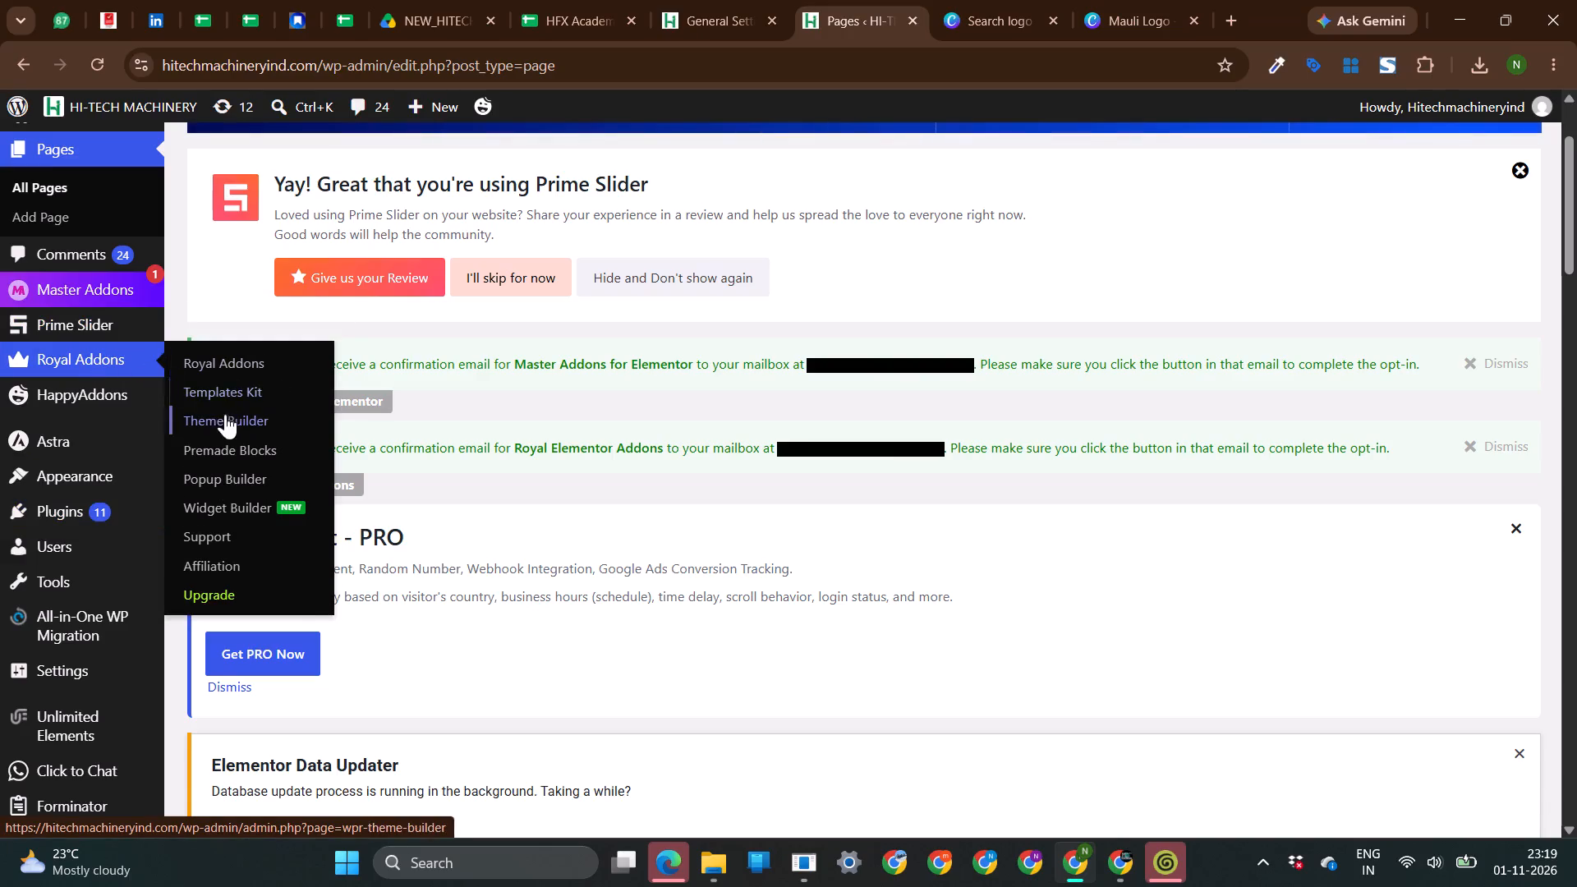
pyautogui.click(238, 365)
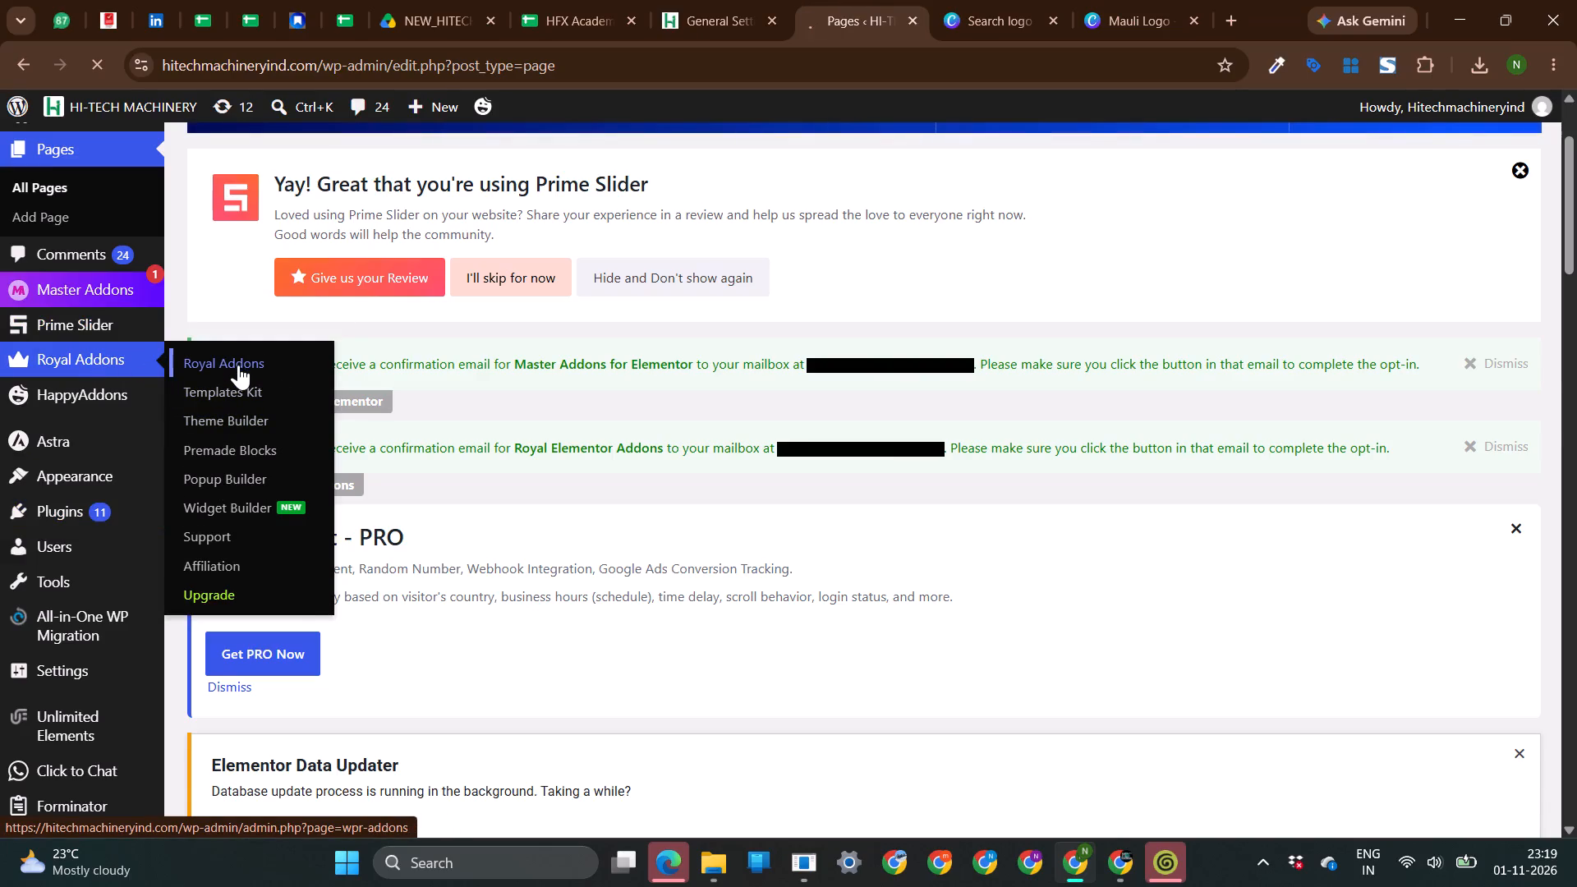
pyautogui.click(733, 2)
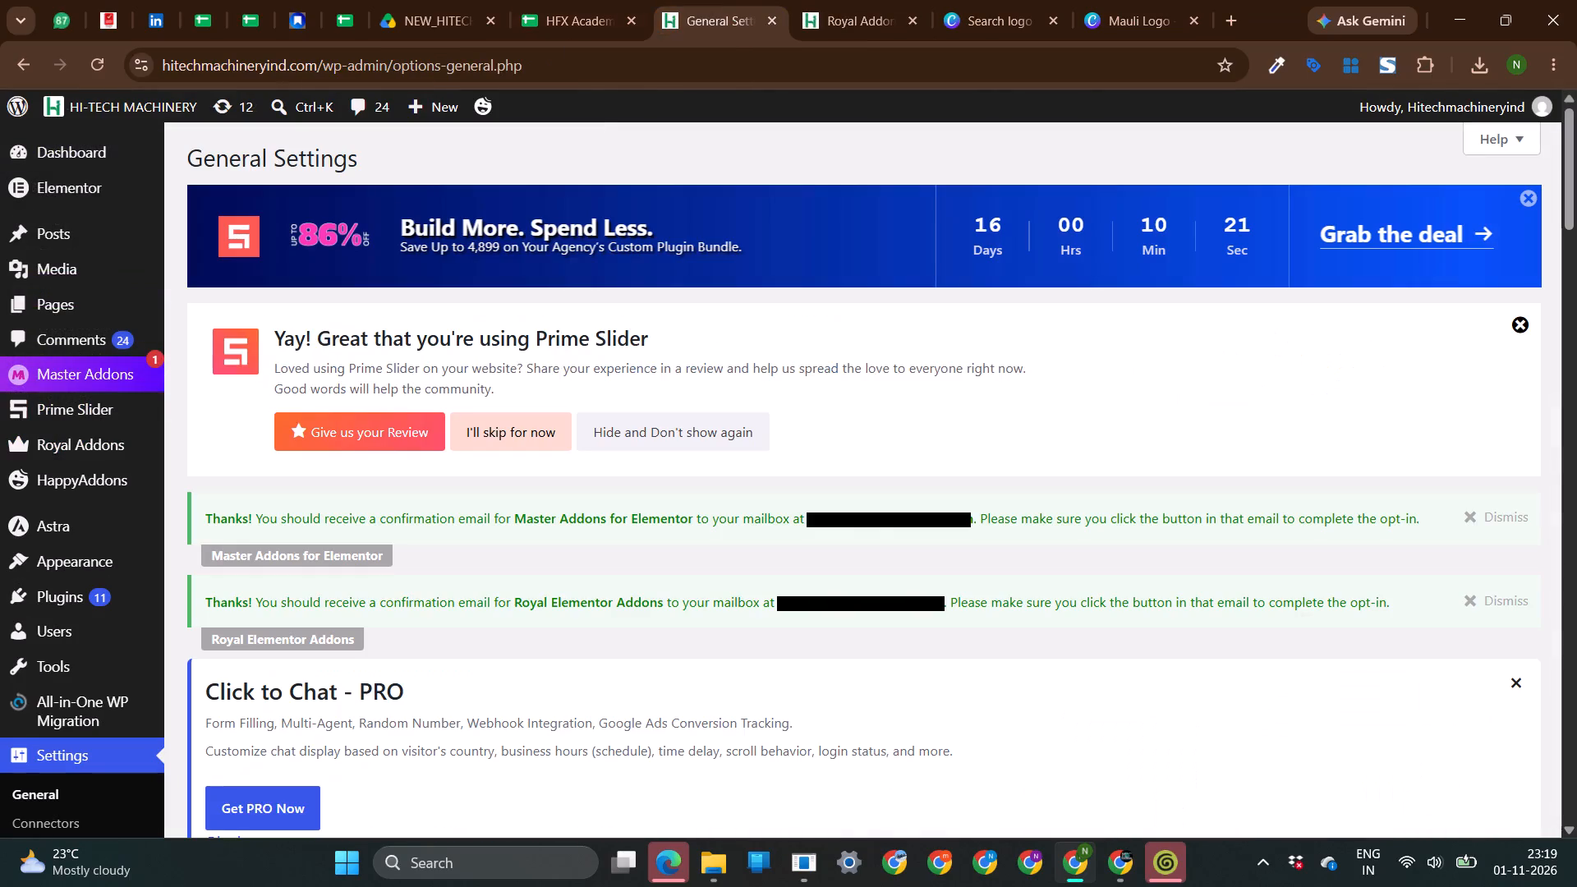
pyautogui.scroll(2, 87, 227)
pyautogui.click(66, 278)
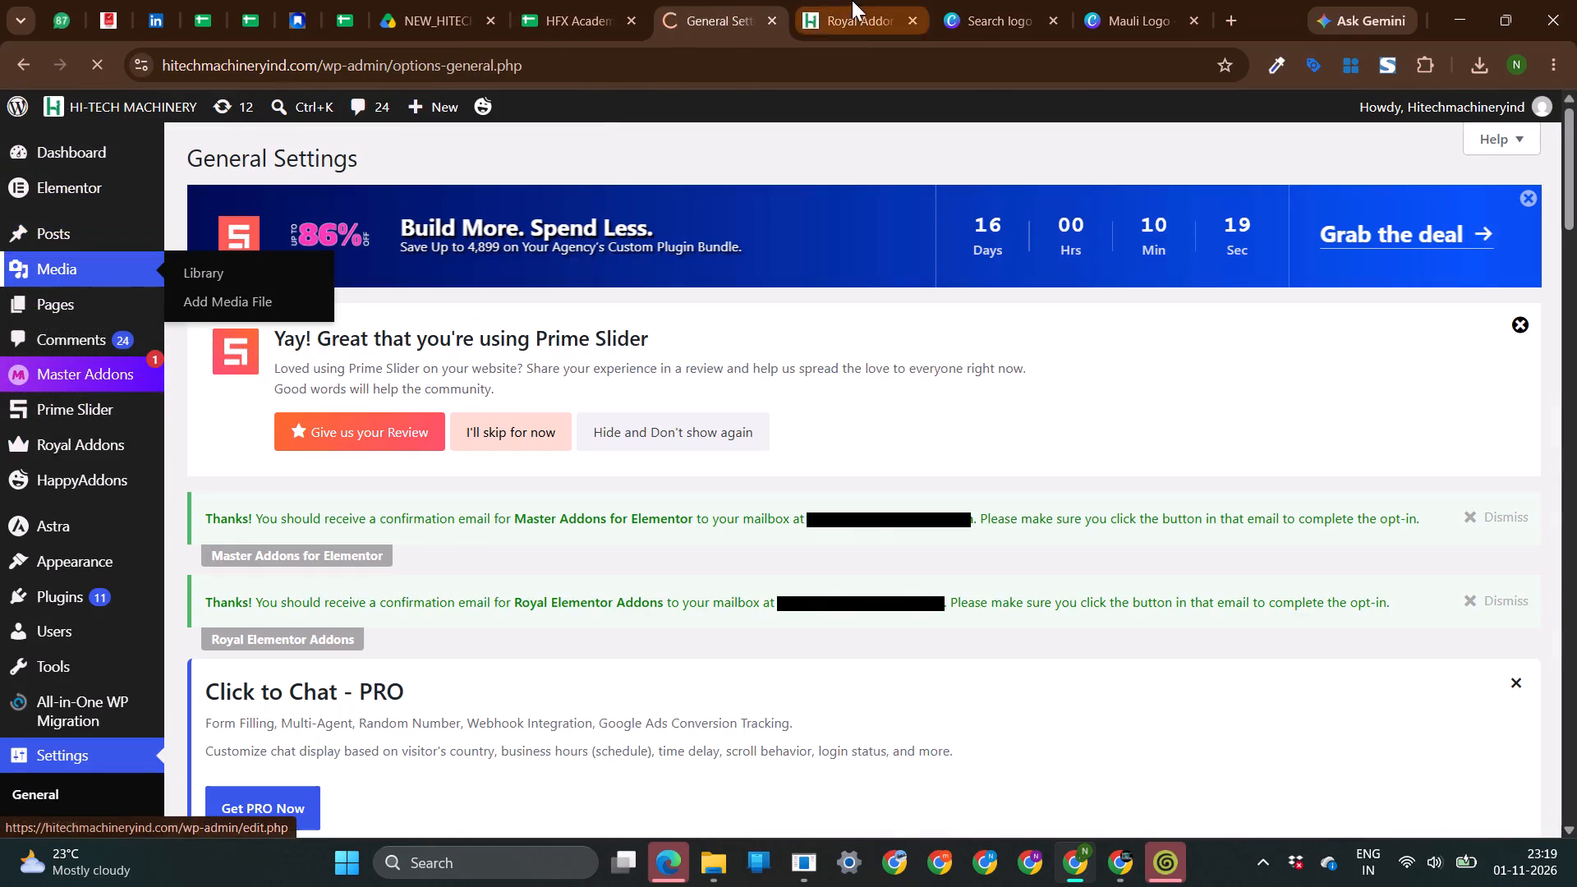
# Dismiss the Royal Addons update popup, look through its widgets page and open its Theme Builder.
pyautogui.click(855, 5)
pyautogui.scroll(-7, 560, 443)
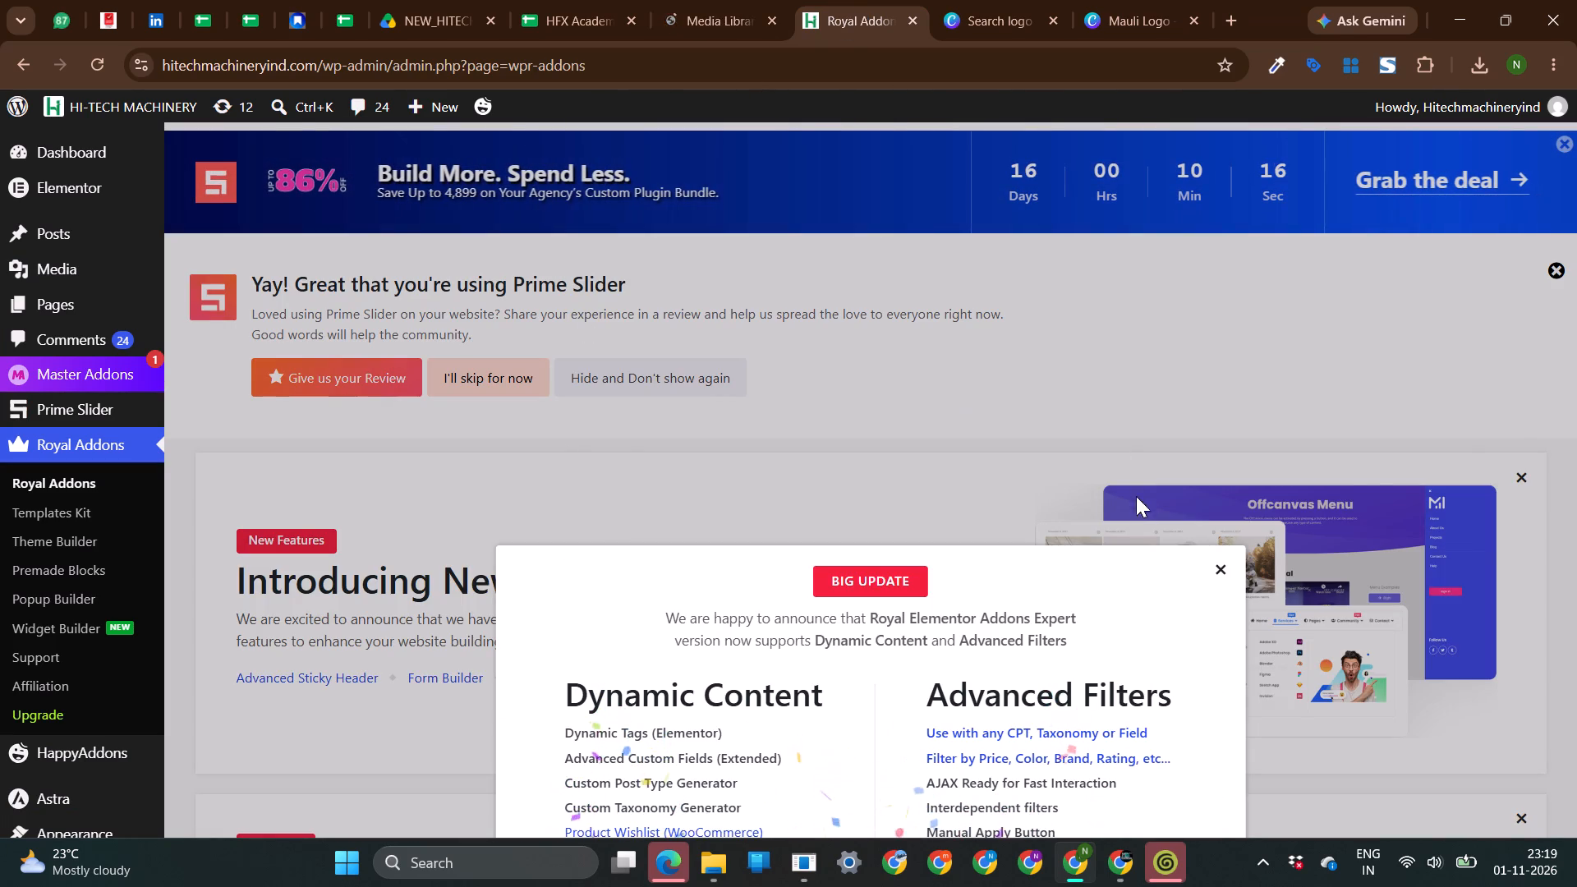
pyautogui.click(1223, 563)
pyautogui.scroll(-6, 1223, 563)
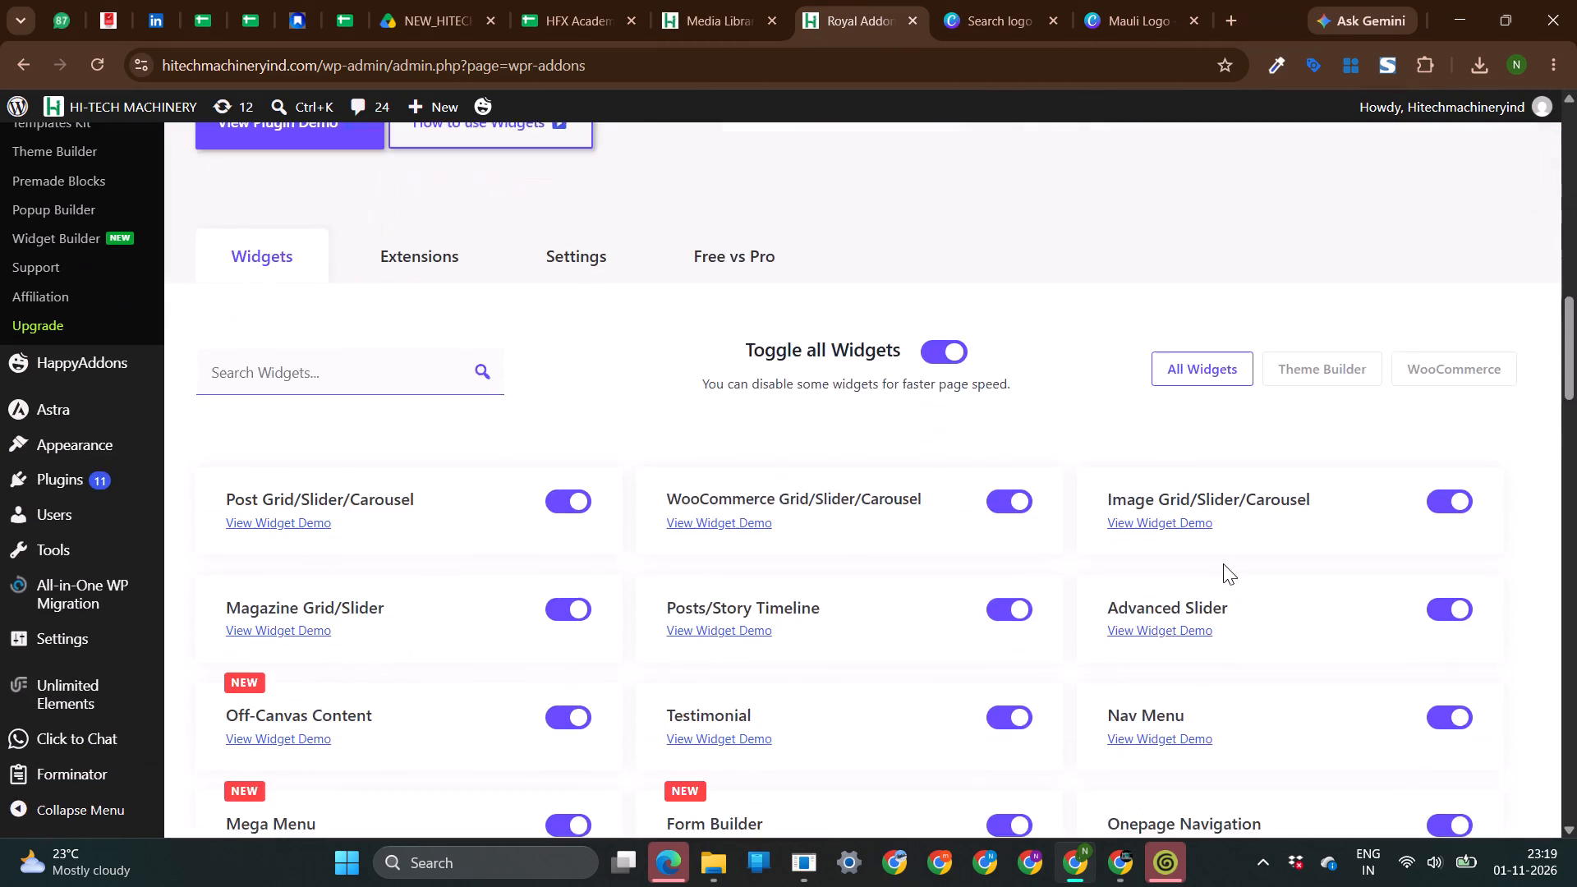
pyautogui.scroll(-2, 1223, 563)
pyautogui.scroll(4, 1223, 563)
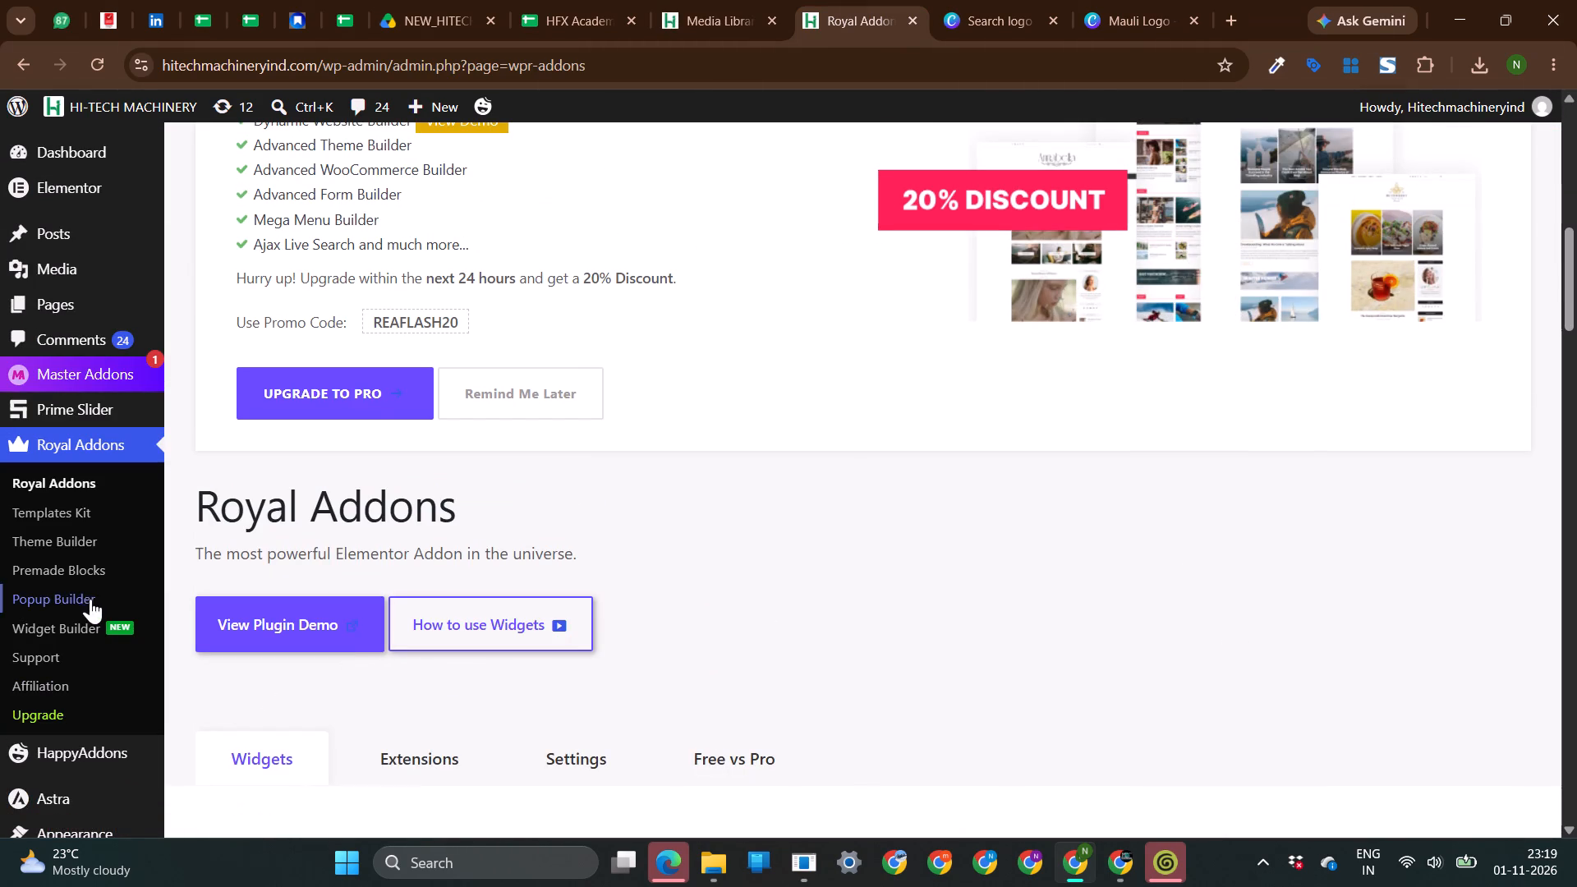
pyautogui.click(39, 536)
# Crop the empty space above and below the hi tech logo image in the Media Library to 1254 × 850 and save it.
pyautogui.click(673, 9)
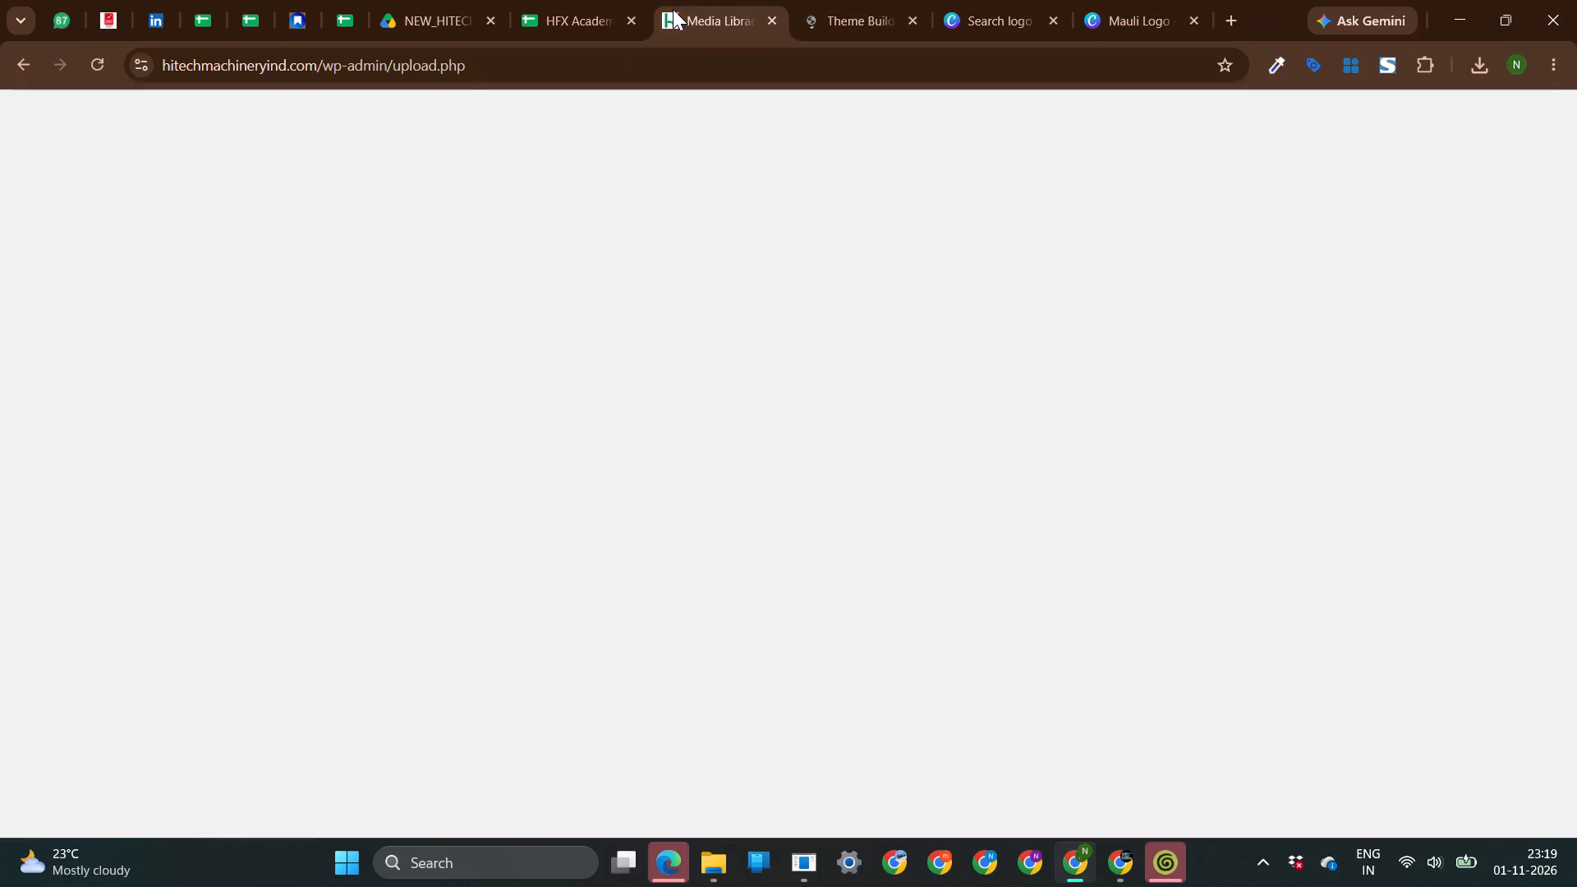
pyautogui.scroll(-9, 535, 369)
pyautogui.scroll(2, 535, 369)
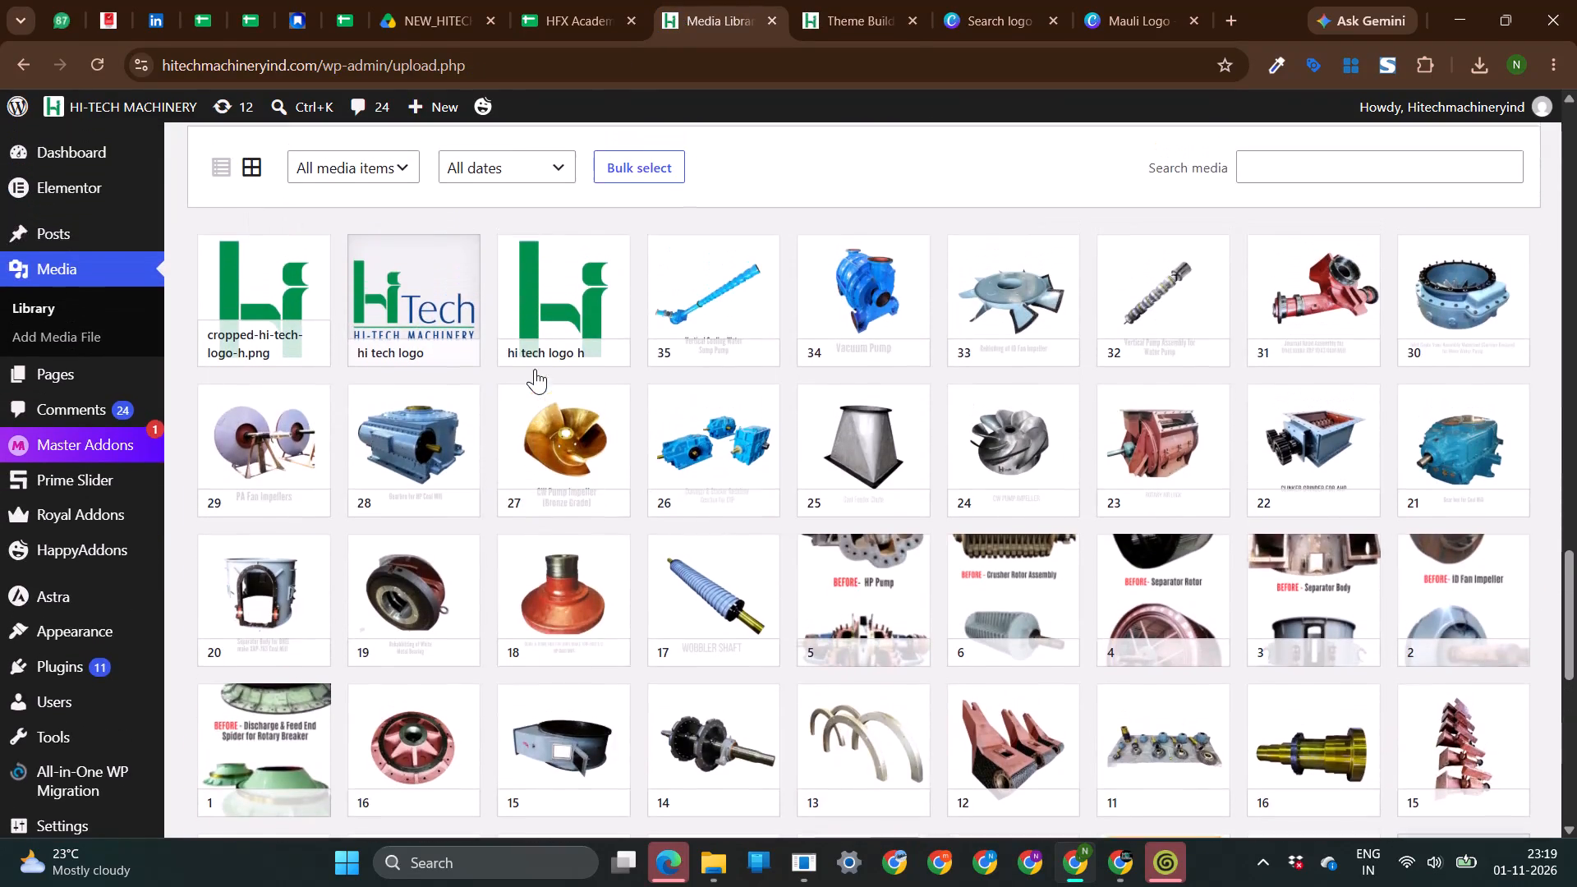
pyautogui.click(440, 282)
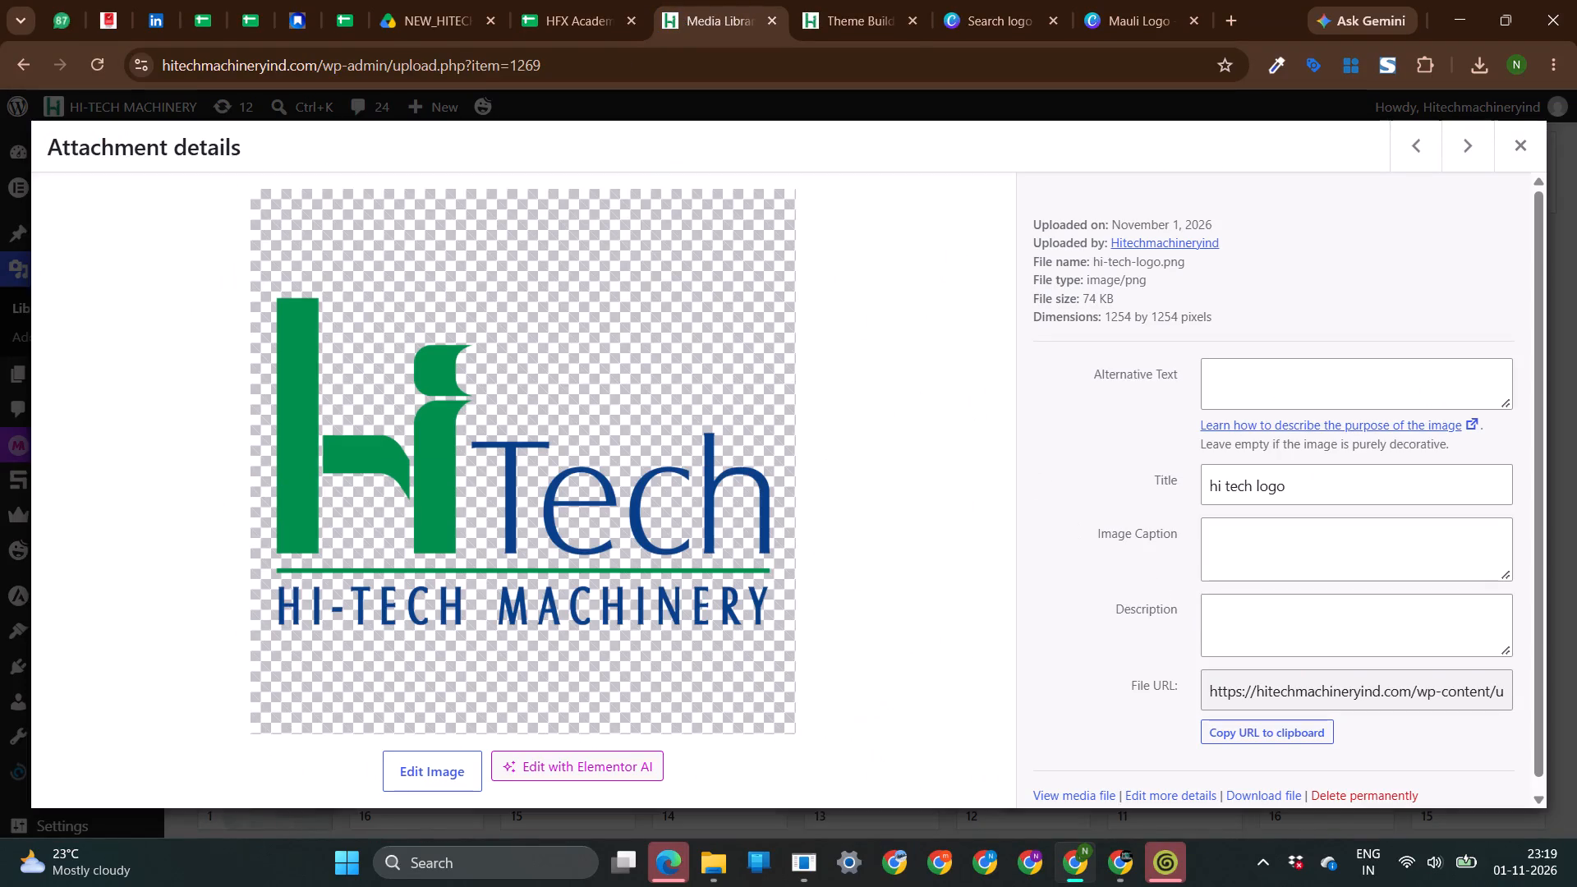
pyautogui.click(425, 776)
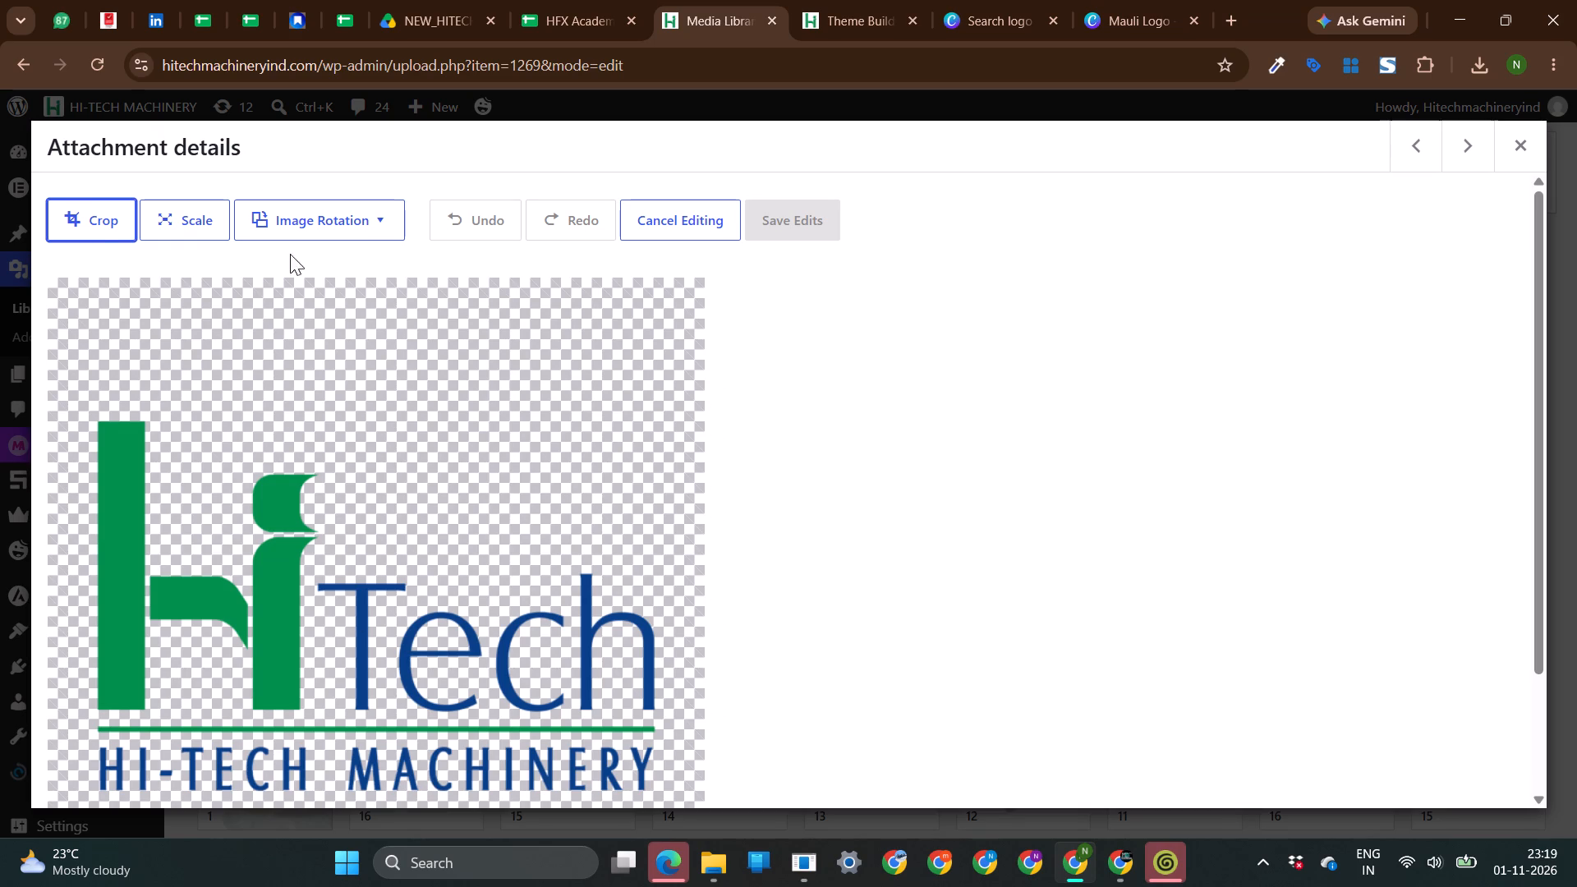
pyautogui.click(94, 214)
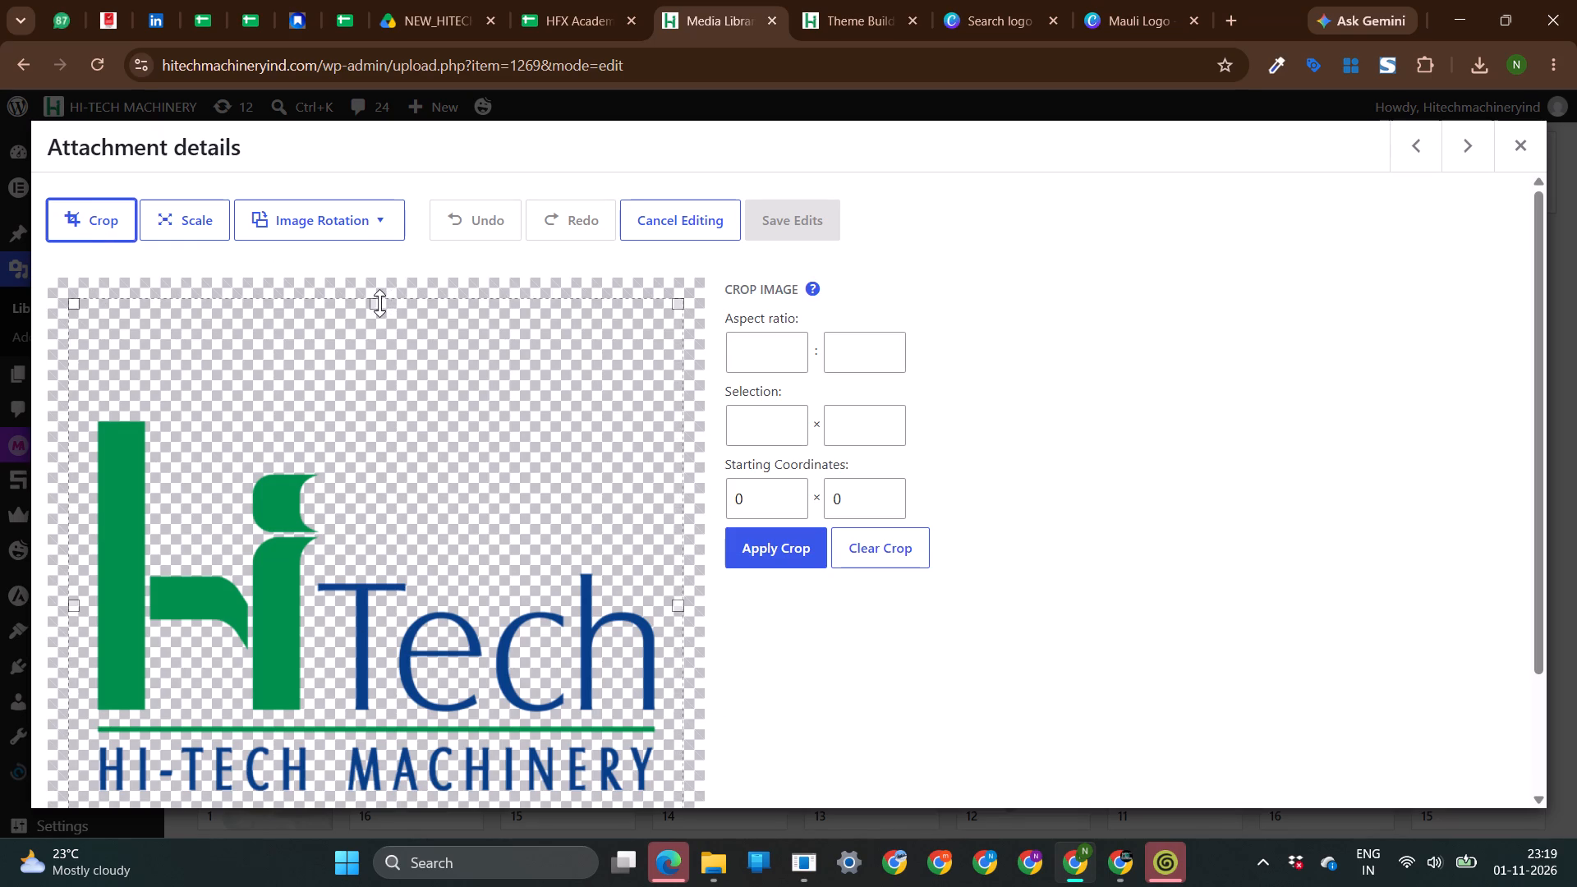
pyautogui.moveTo(379, 303); pyautogui.dragTo(366, 392)
pyautogui.scroll(-4, 366, 392)
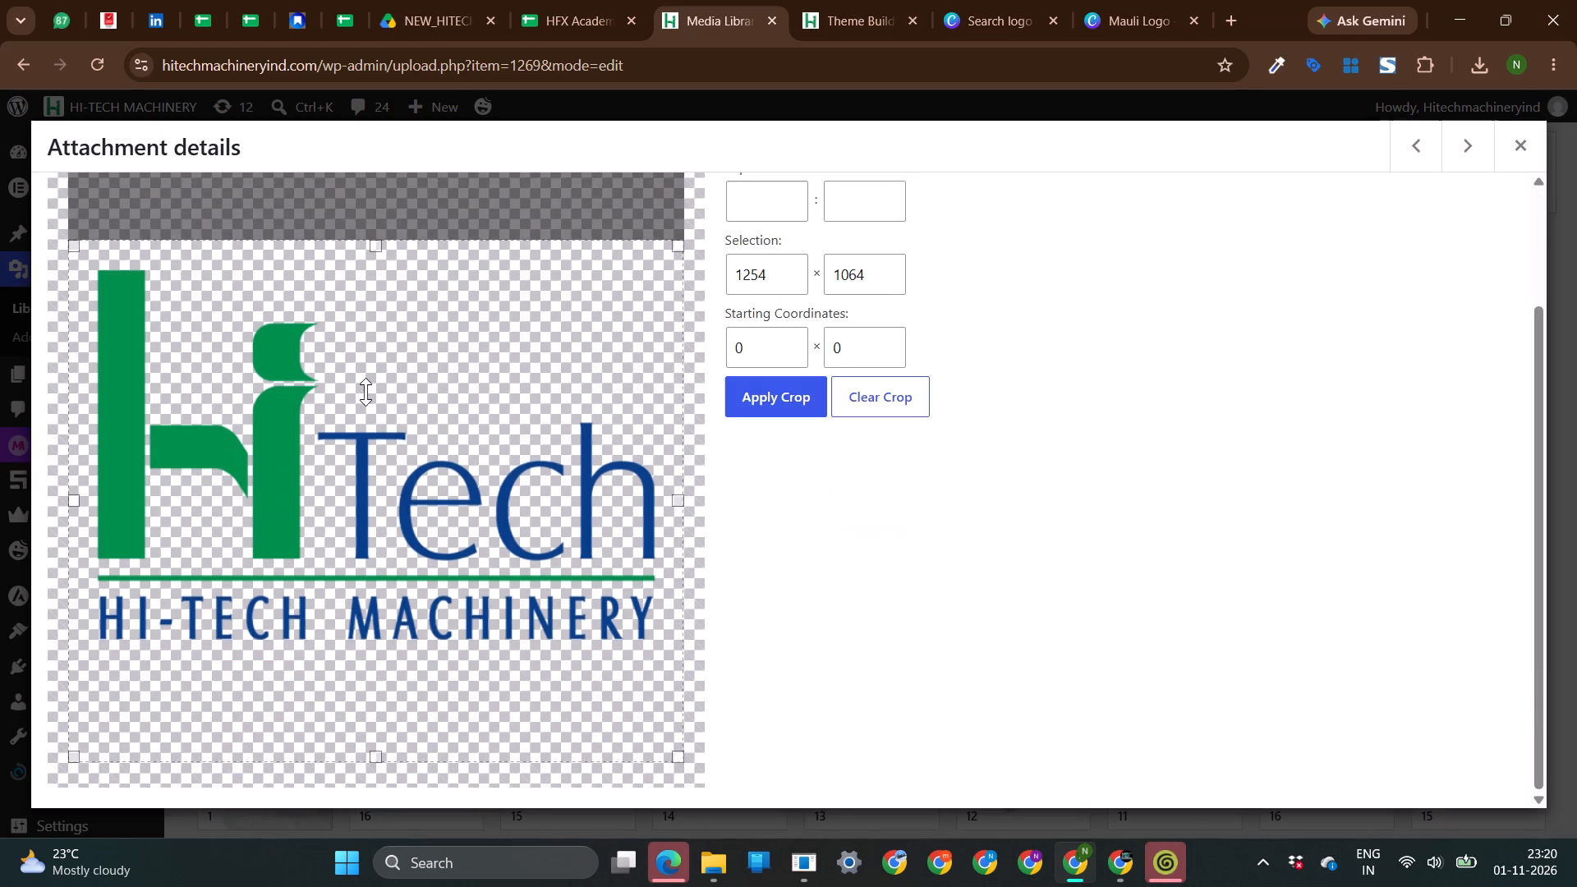
pyautogui.moveTo(378, 761); pyautogui.dragTo(409, 652)
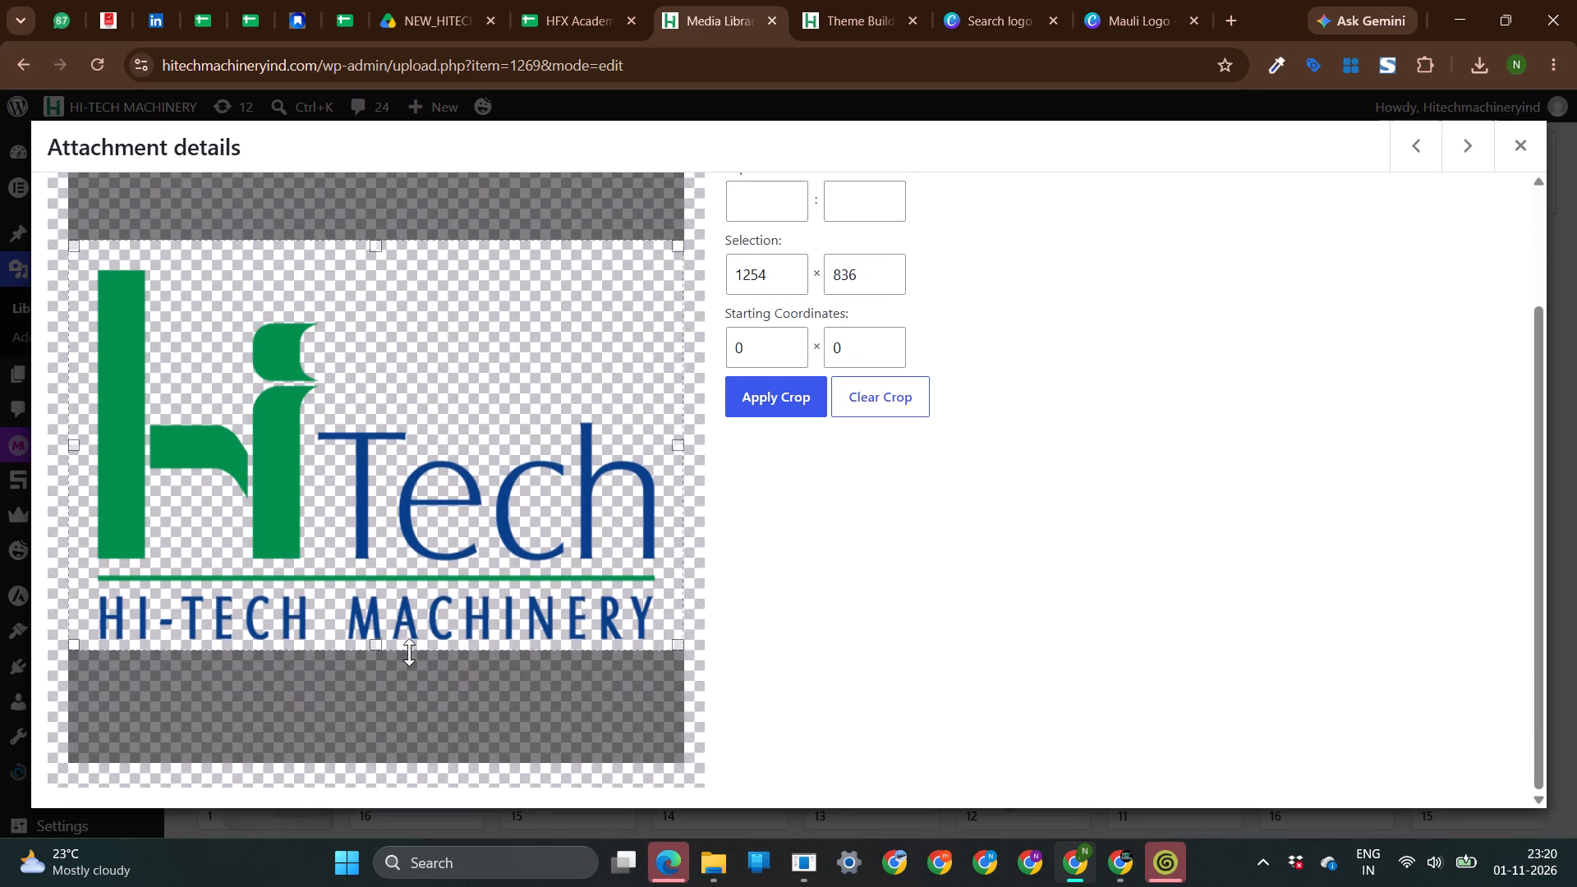
pyautogui.moveTo(409, 652); pyautogui.dragTo(409, 656)
pyautogui.click(421, 540)
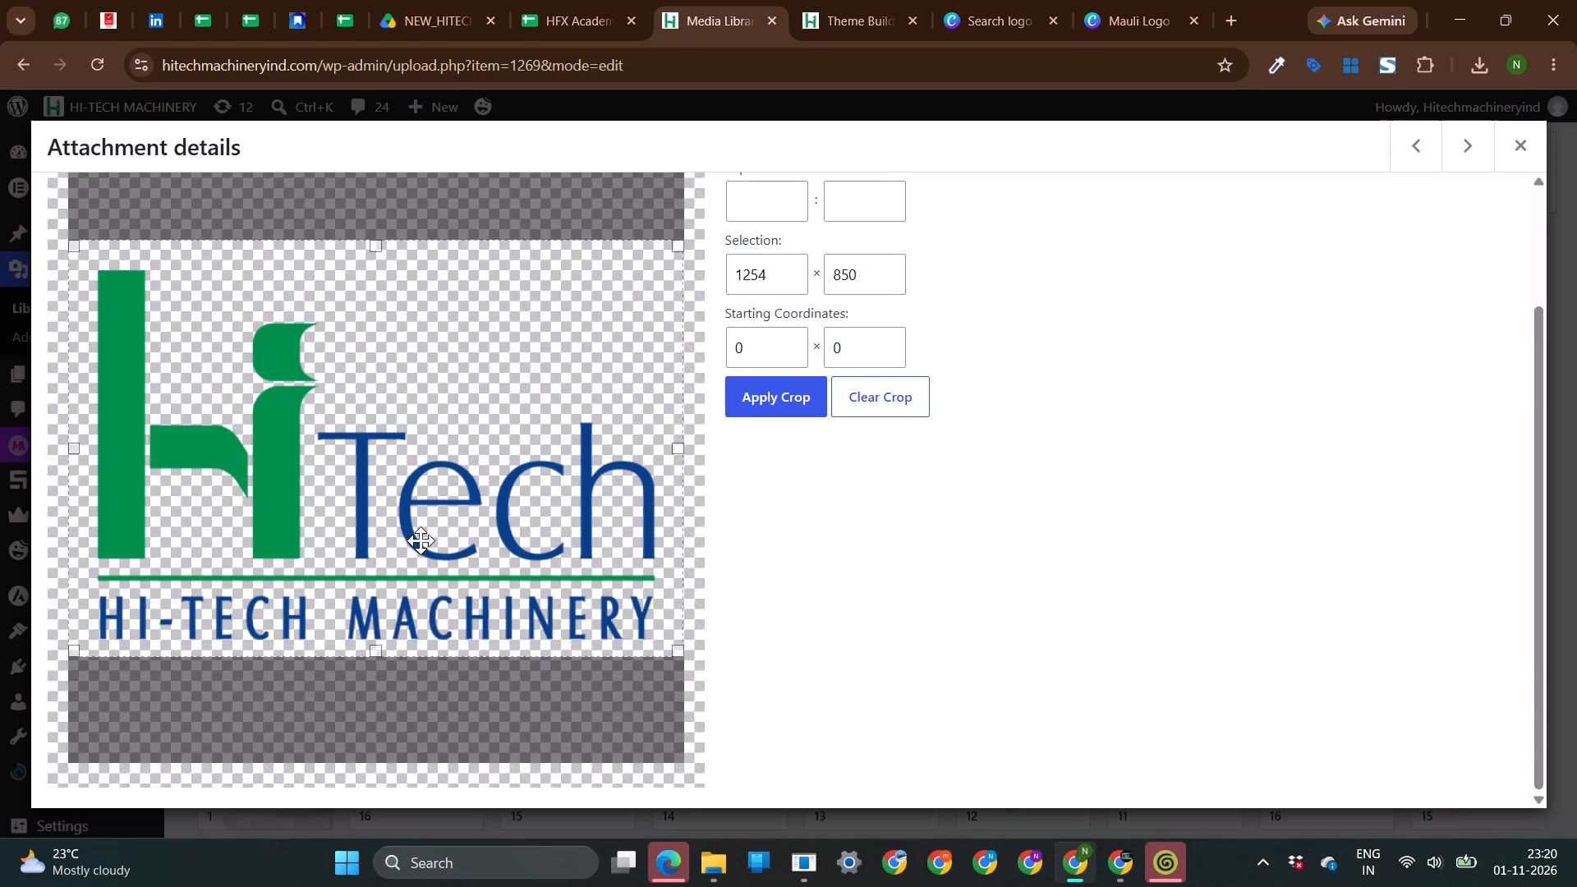
pyautogui.click(794, 384)
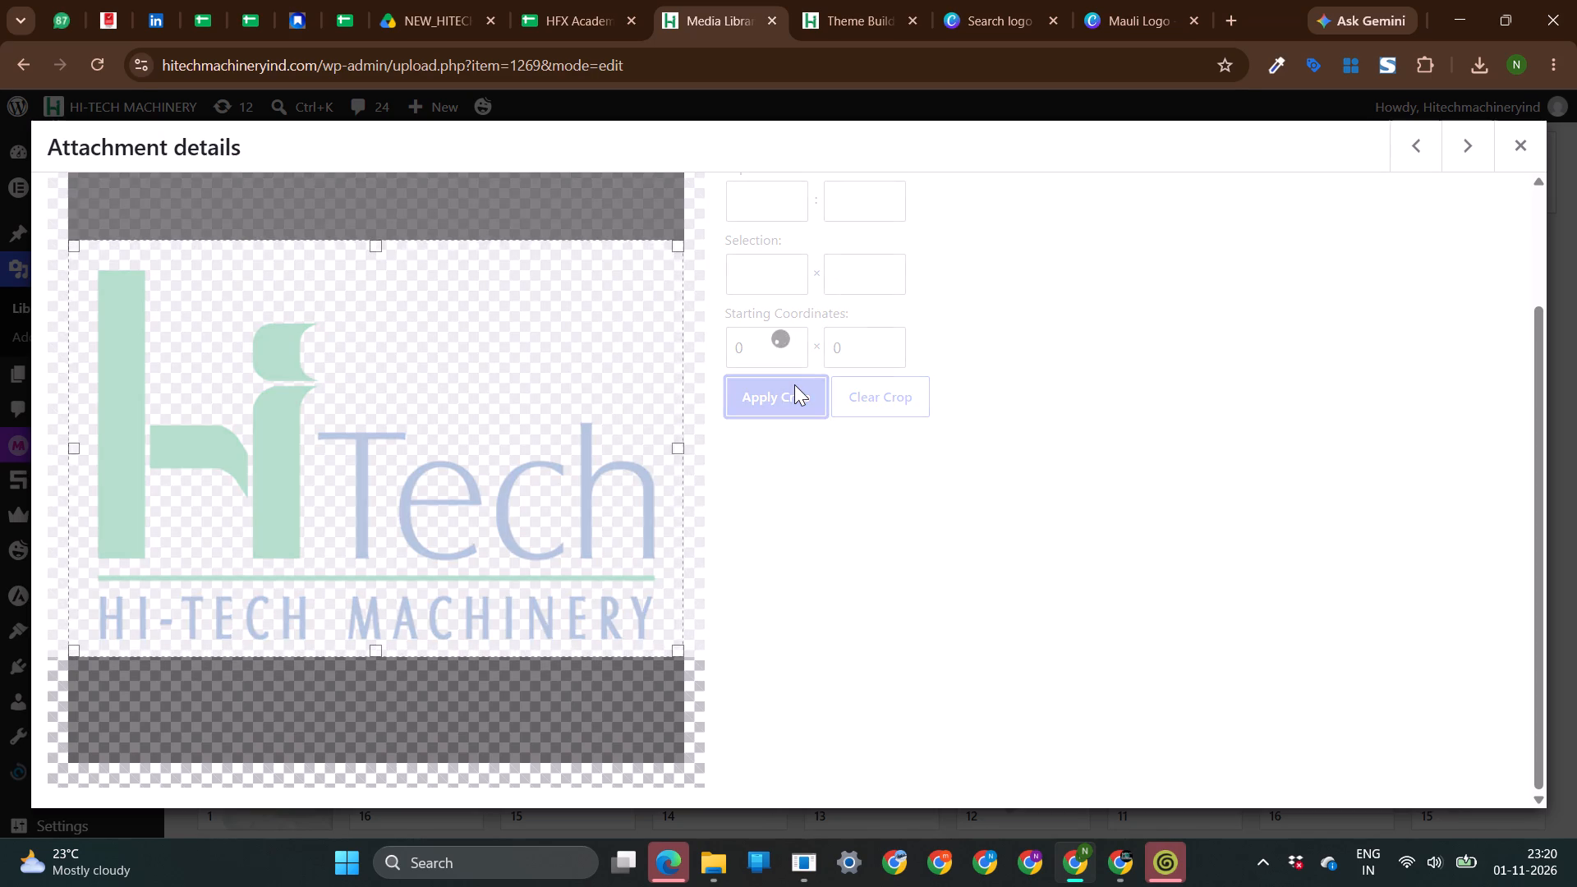
pyautogui.click(787, 224)
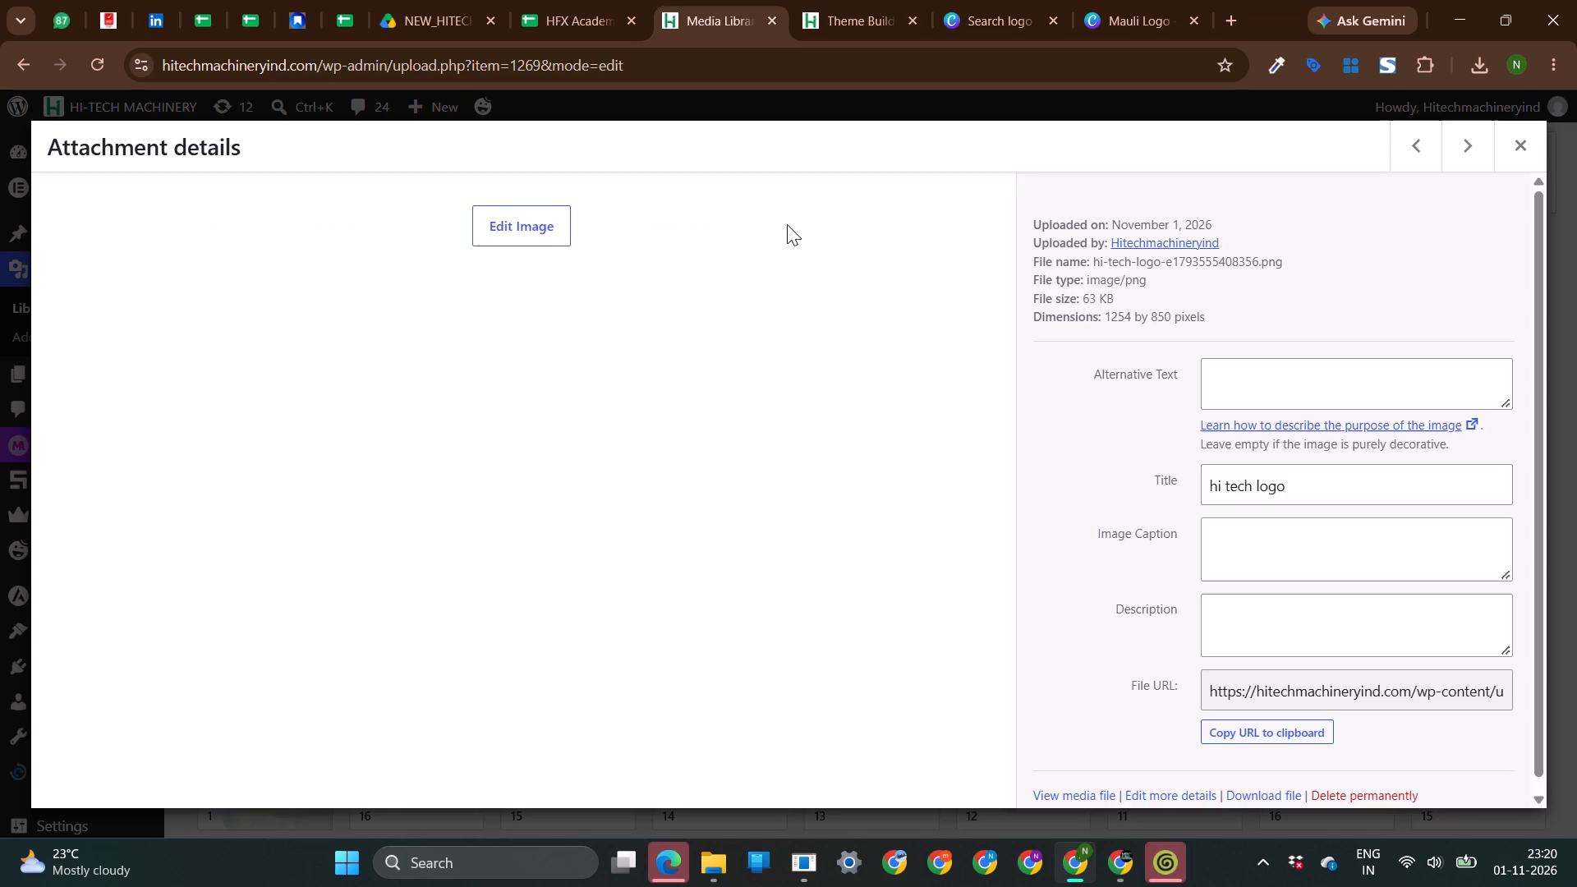
# Check the Royal Addons Theme Builder for header templates and open the theme Customizer from that tab.
pyautogui.click(864, 2)
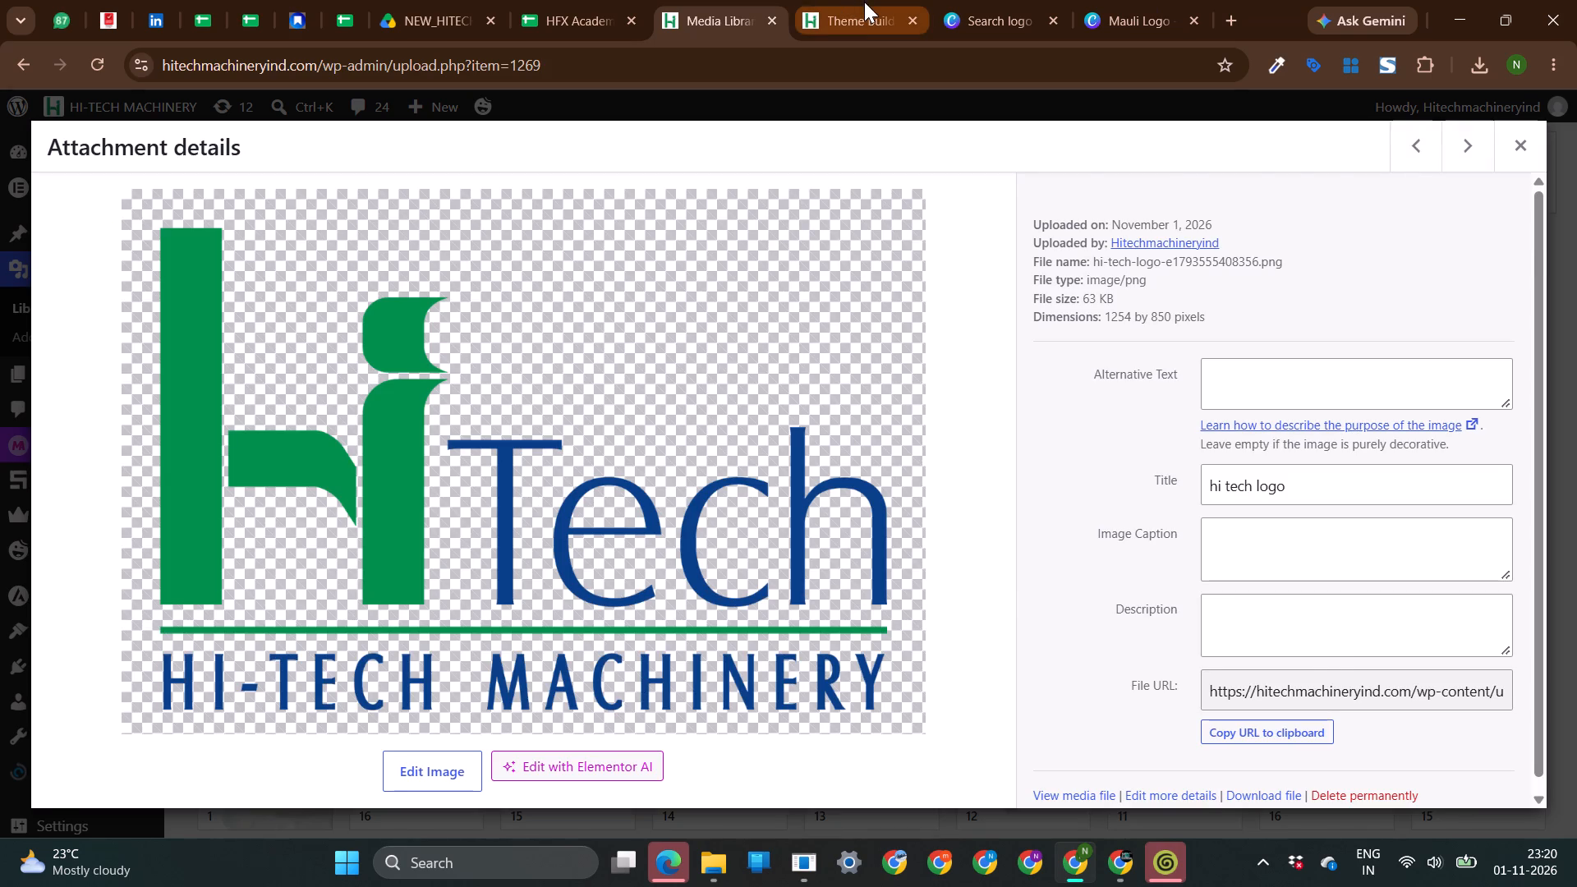
pyautogui.scroll(-8, 446, 434)
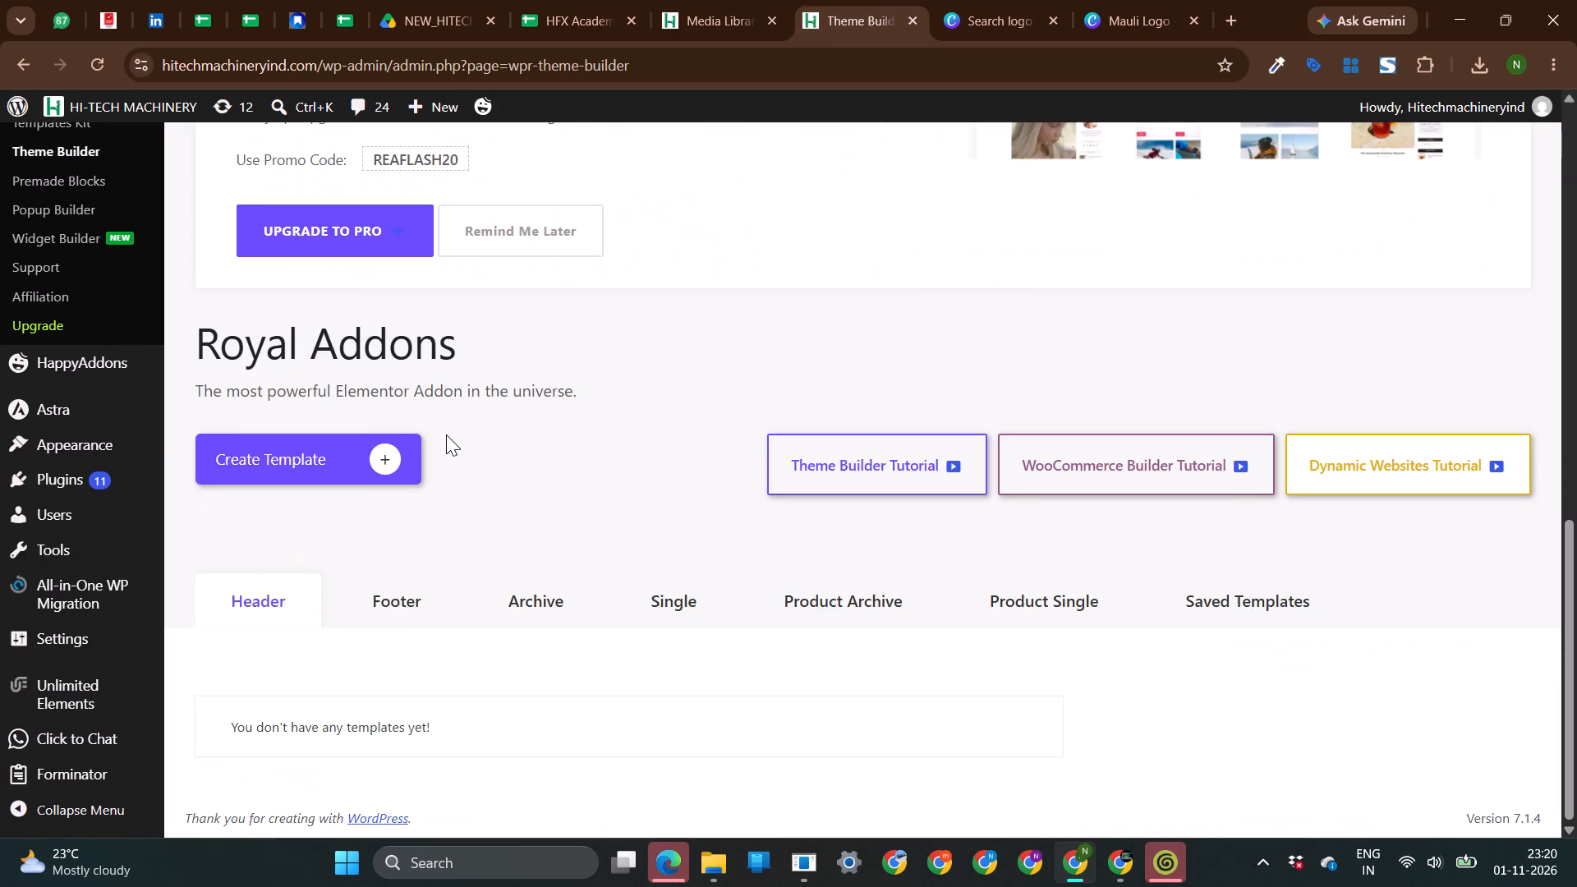
pyautogui.scroll(4, 176, 347)
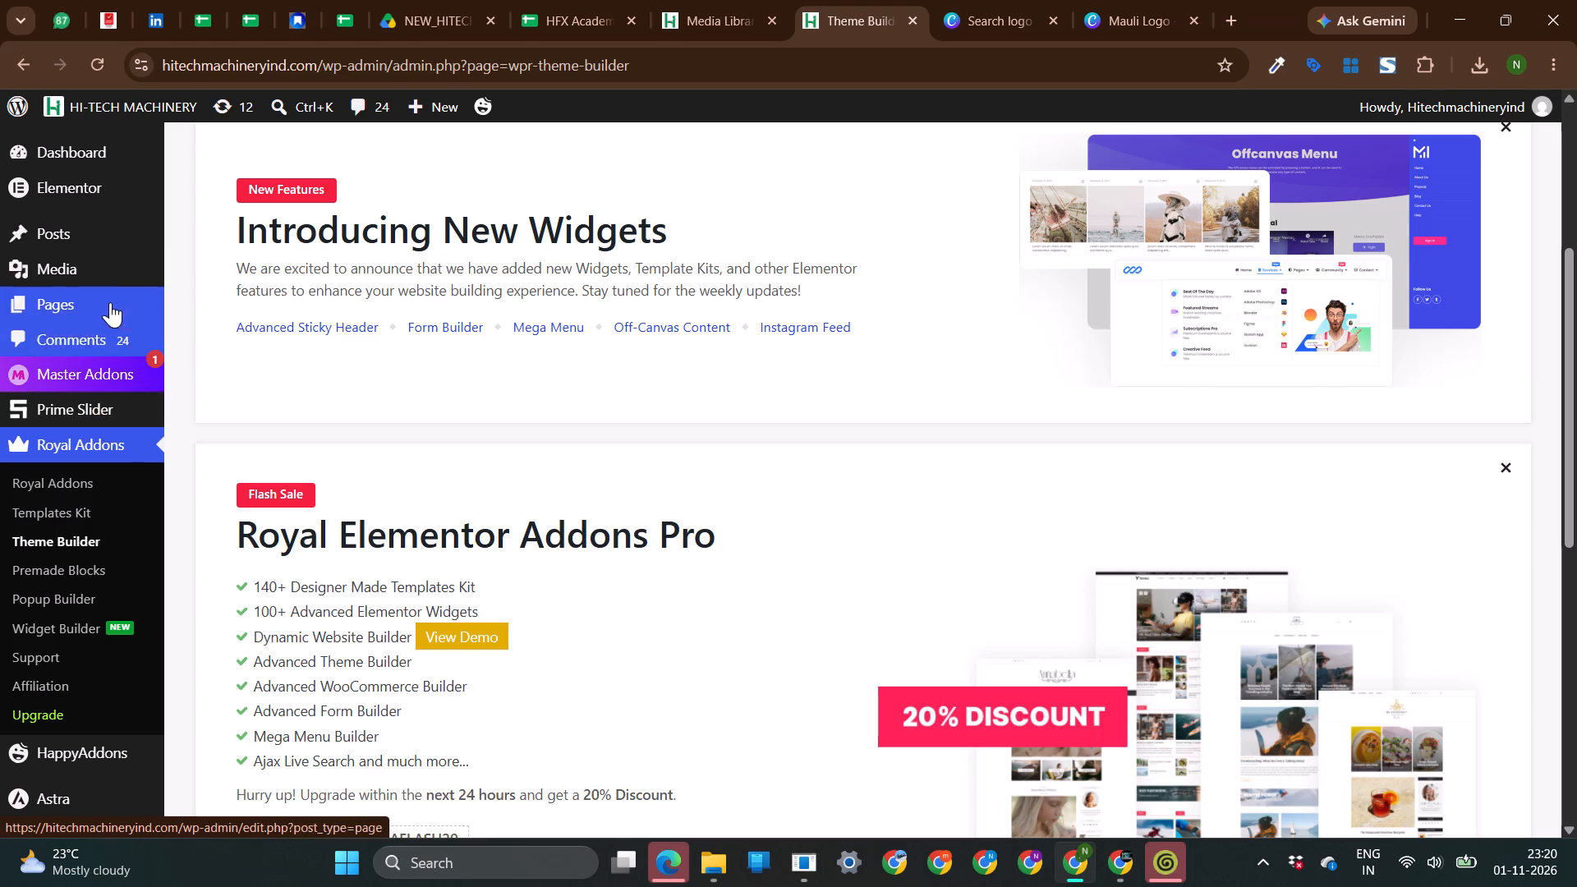
pyautogui.scroll(-5, 44, 475)
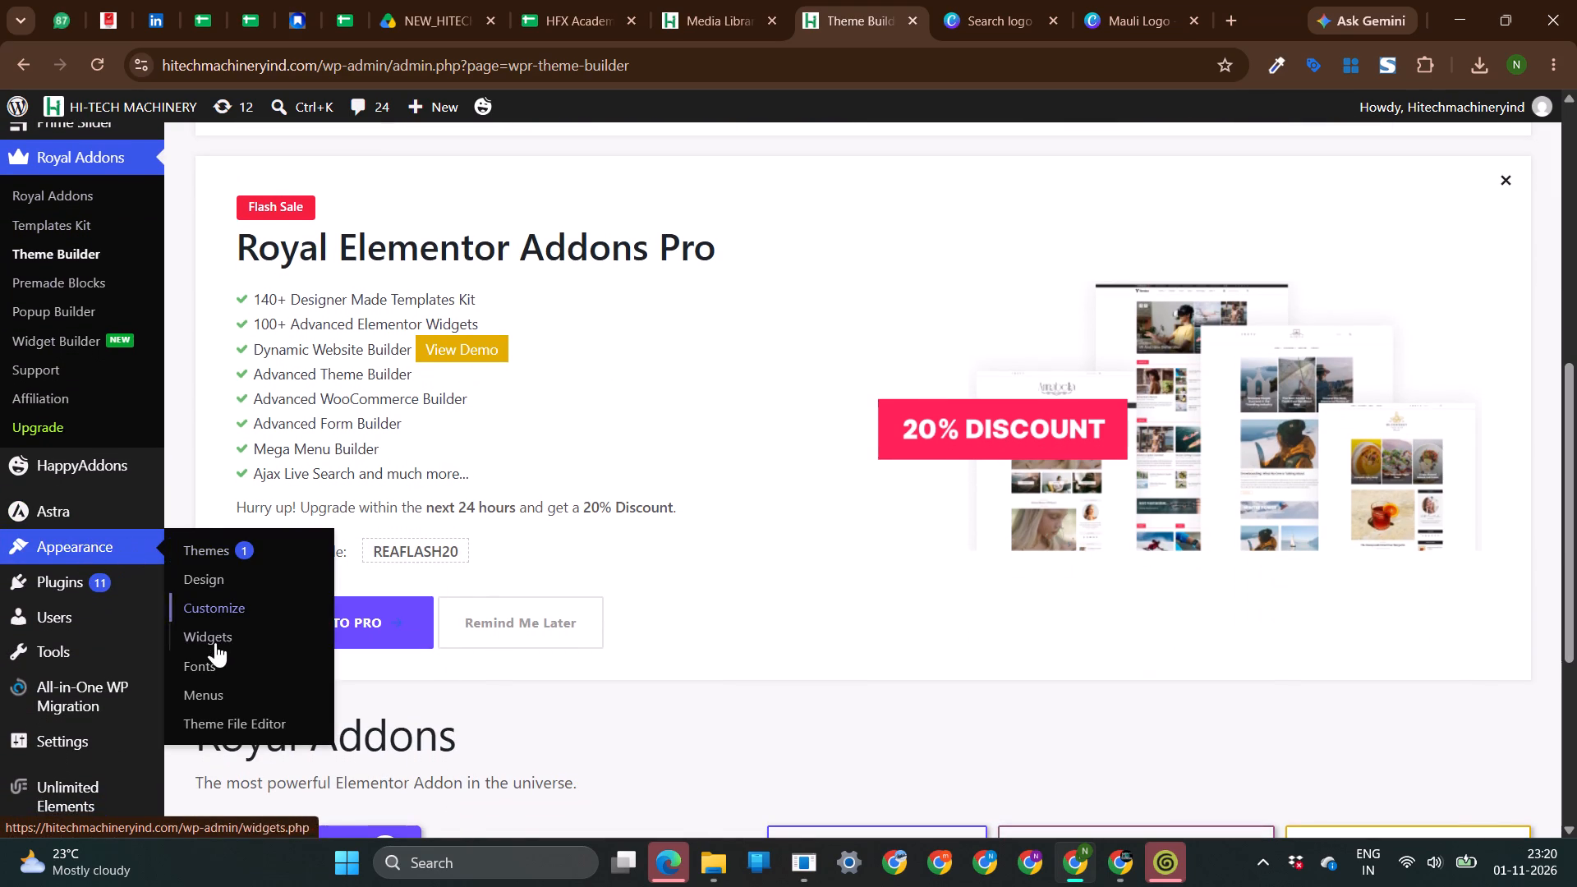
pyautogui.click(227, 605)
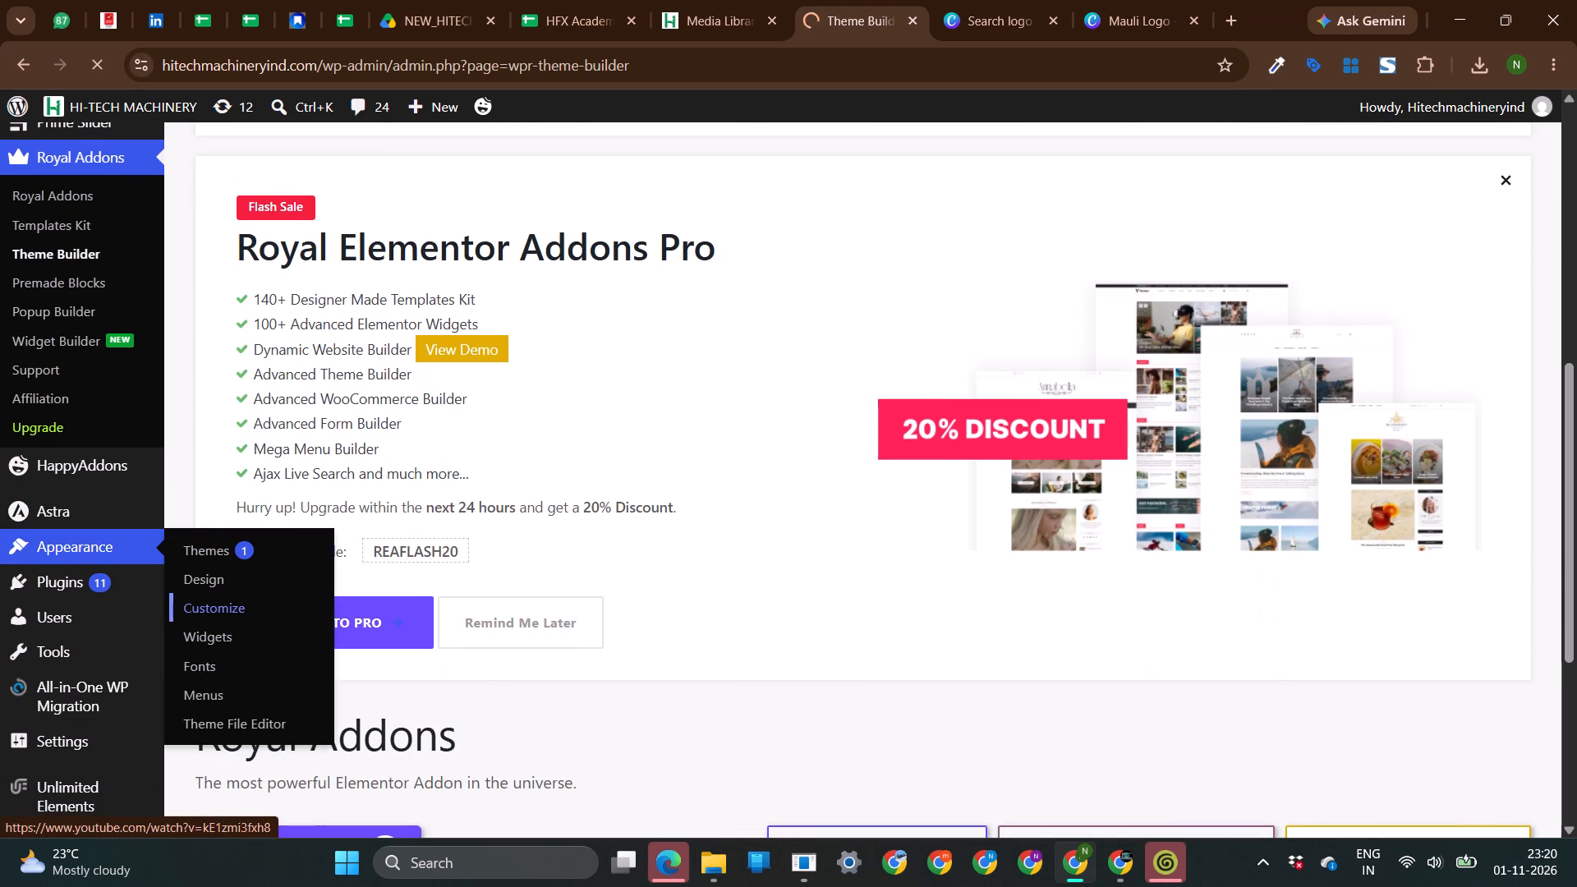
pyautogui.click(668, 0)
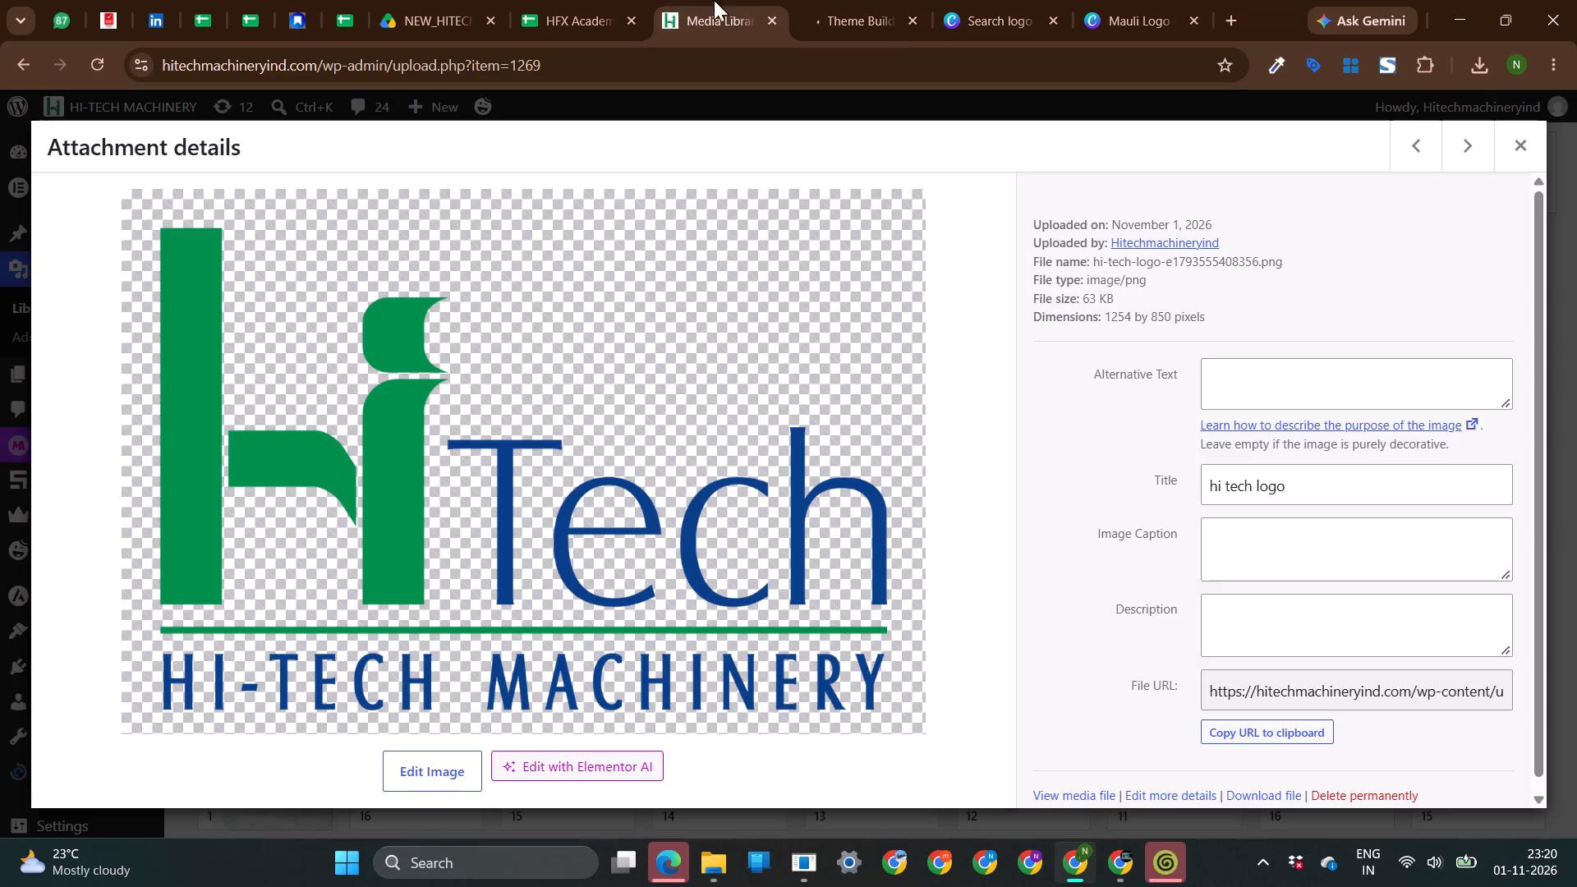
pyautogui.click(868, 0)
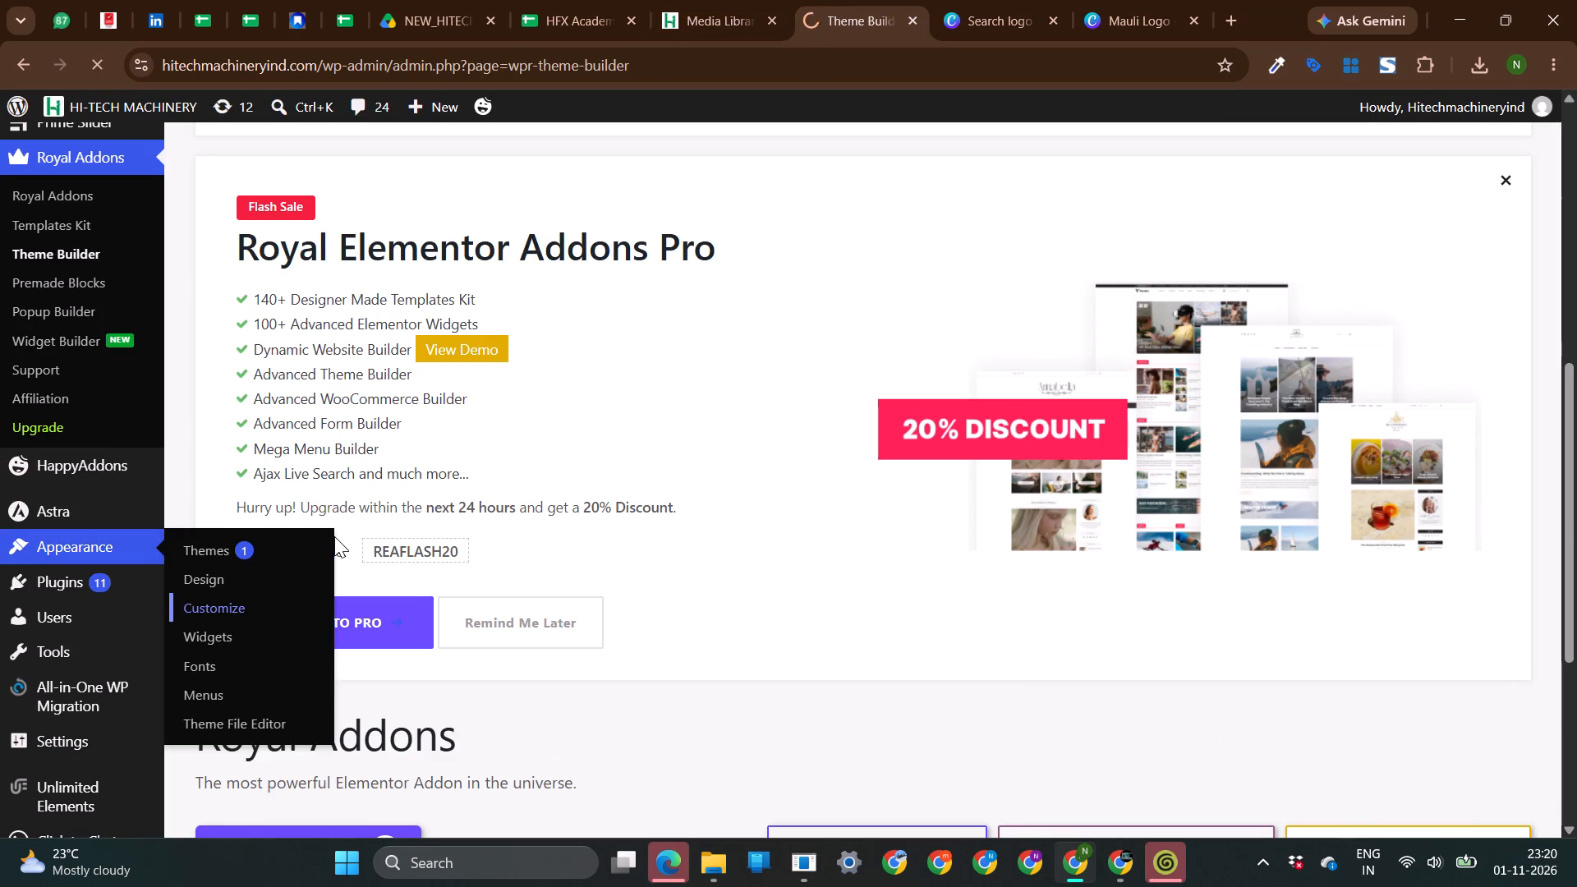
# Close the Canva logo search browser tab.
pyautogui.click(1063, 0)
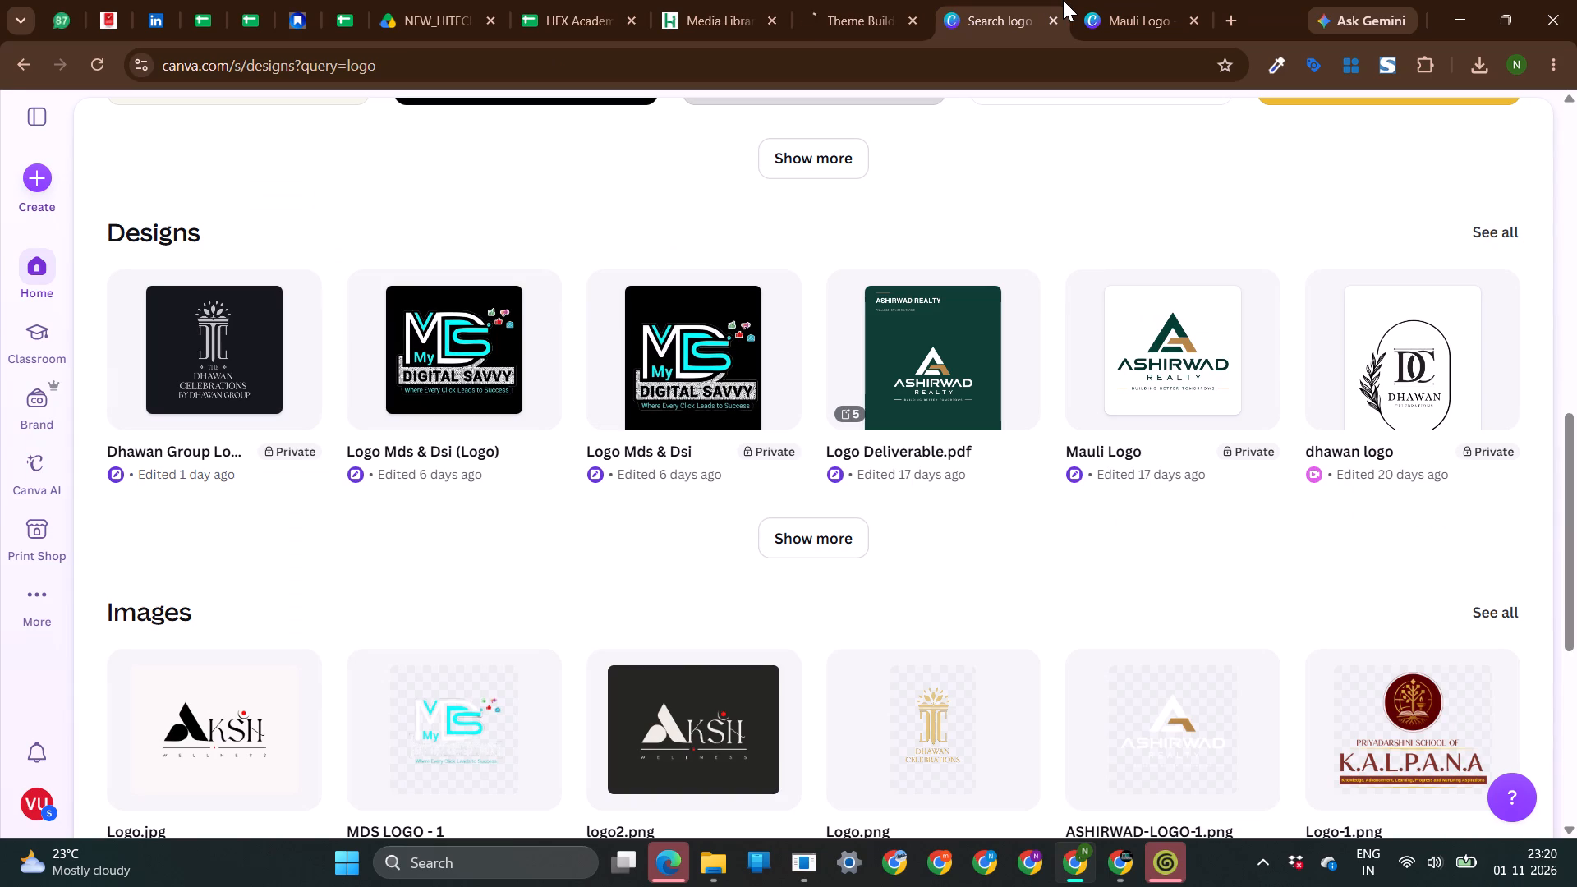
pyautogui.click(1057, 12)
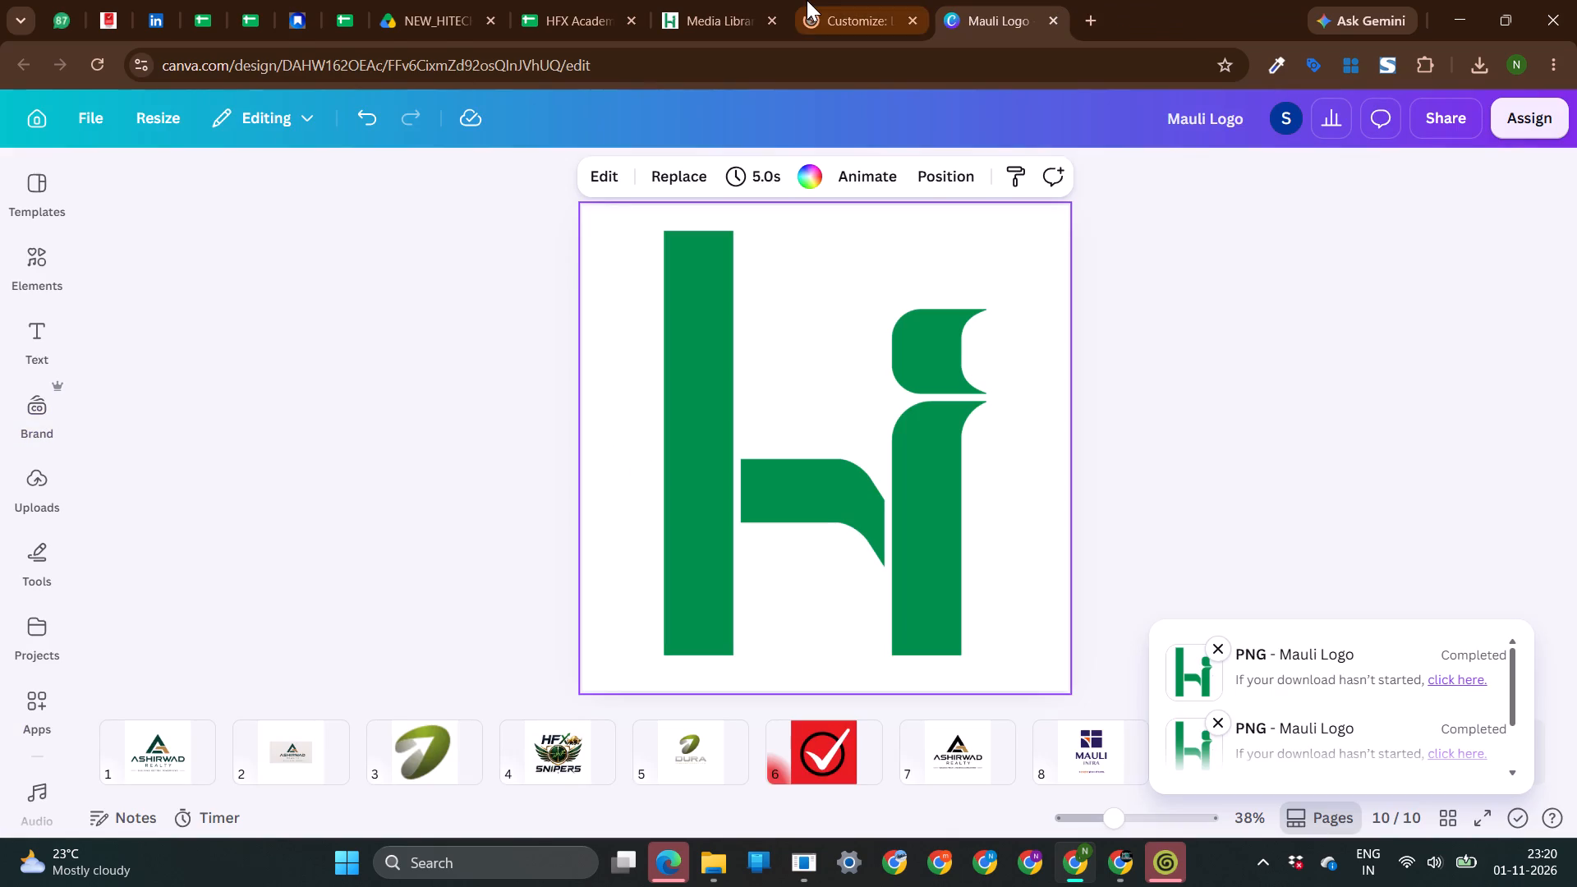
# Check the hi tech logo in the Media Library and close the NEW_HITECH Google Drive tab.
pyautogui.click(806, 0)
pyautogui.click(715, 0)
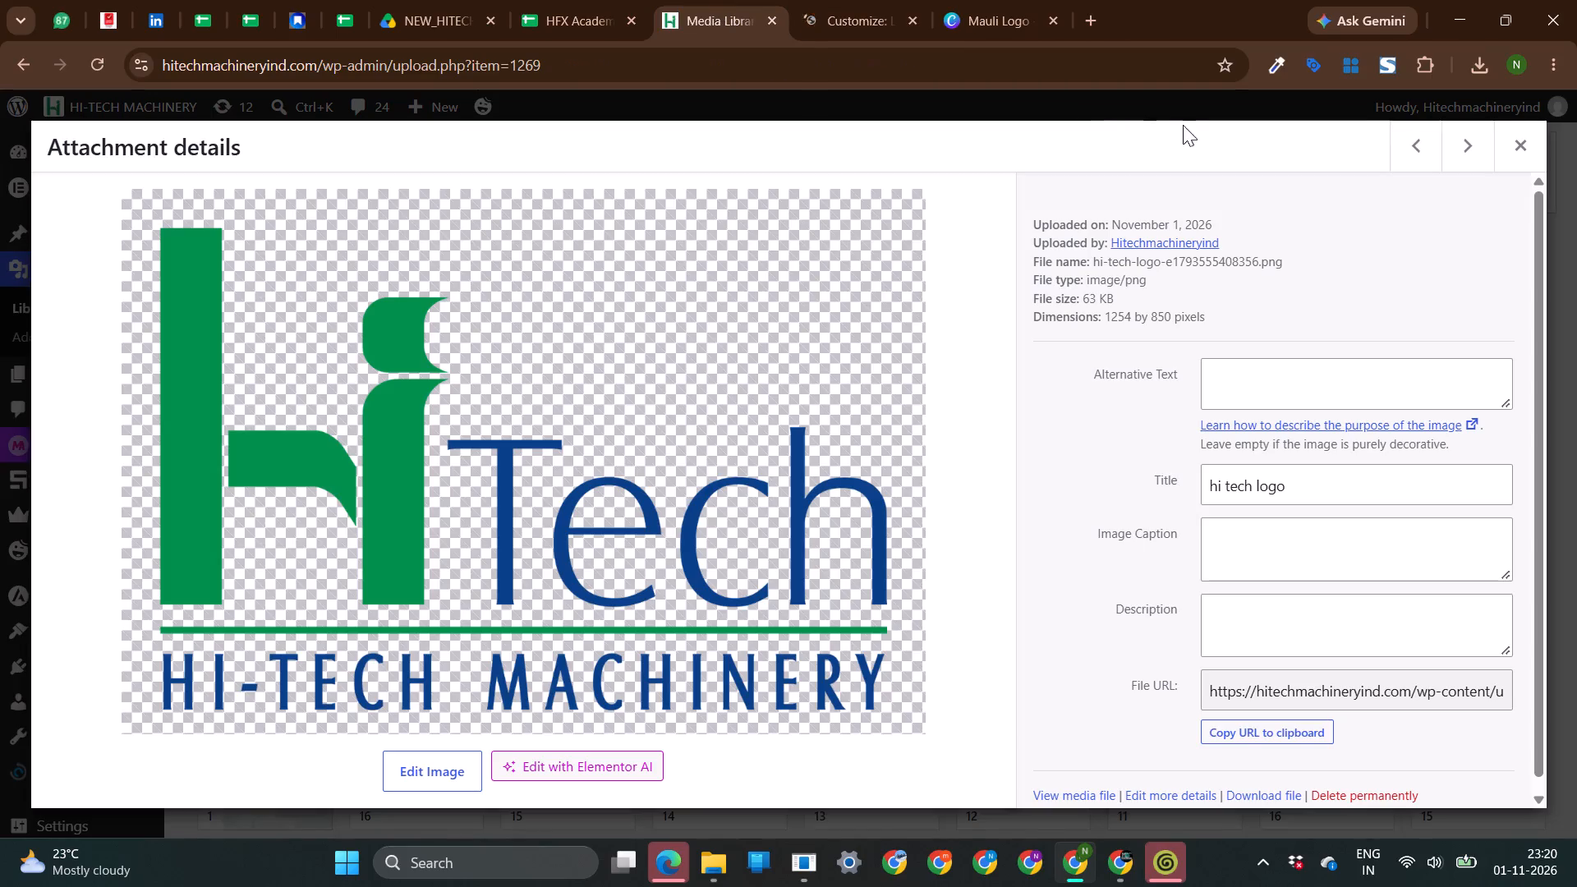
pyautogui.click(940, 0)
pyautogui.click(546, 11)
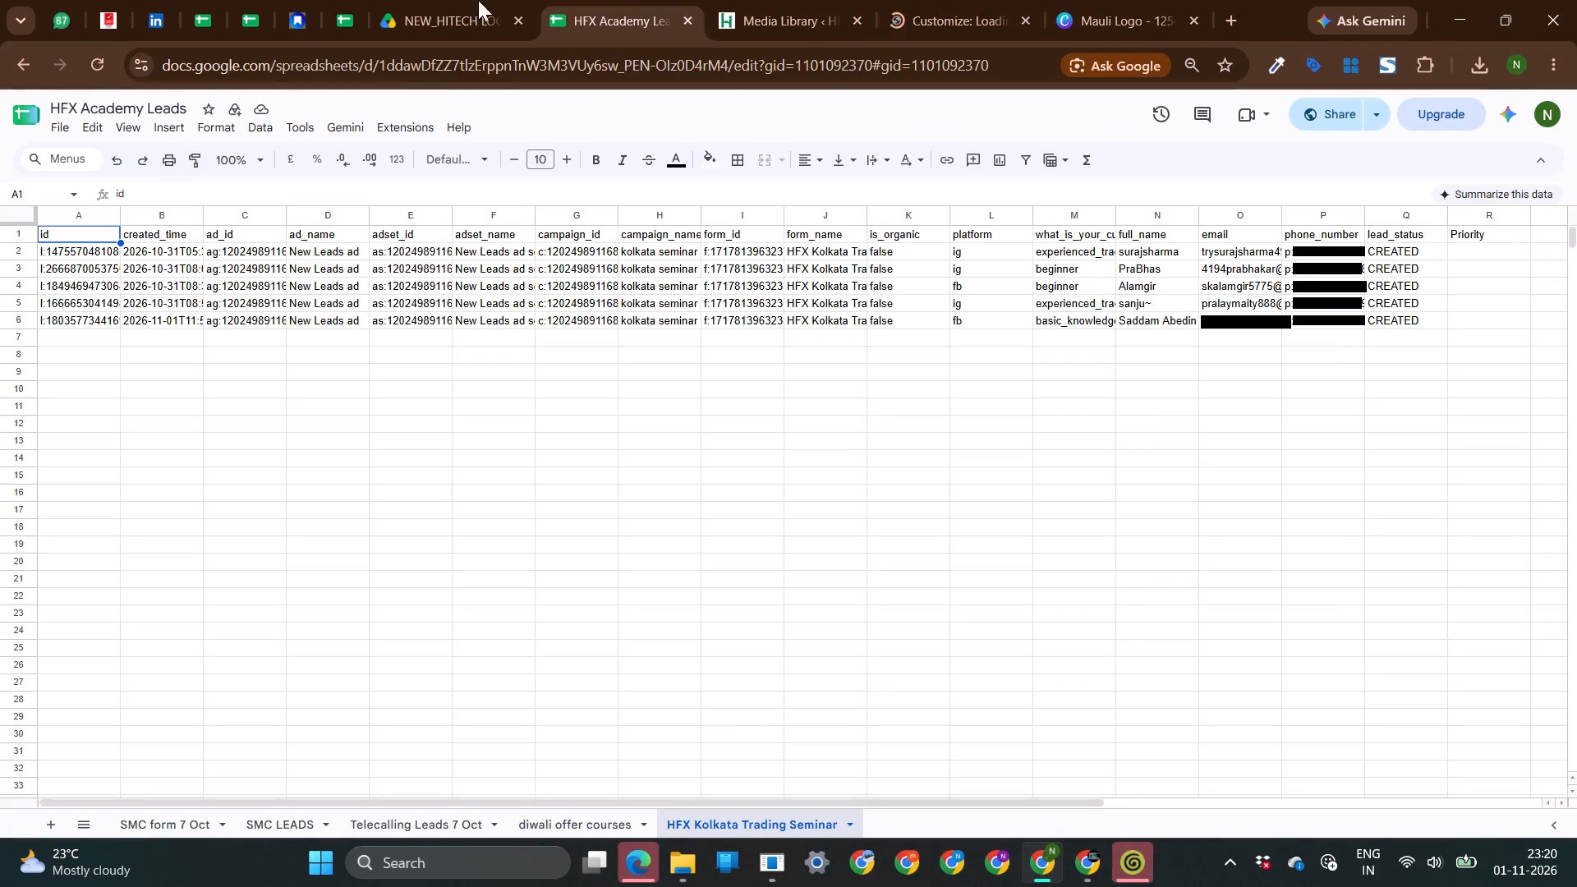
pyautogui.click(453, 5)
pyautogui.click(520, 23)
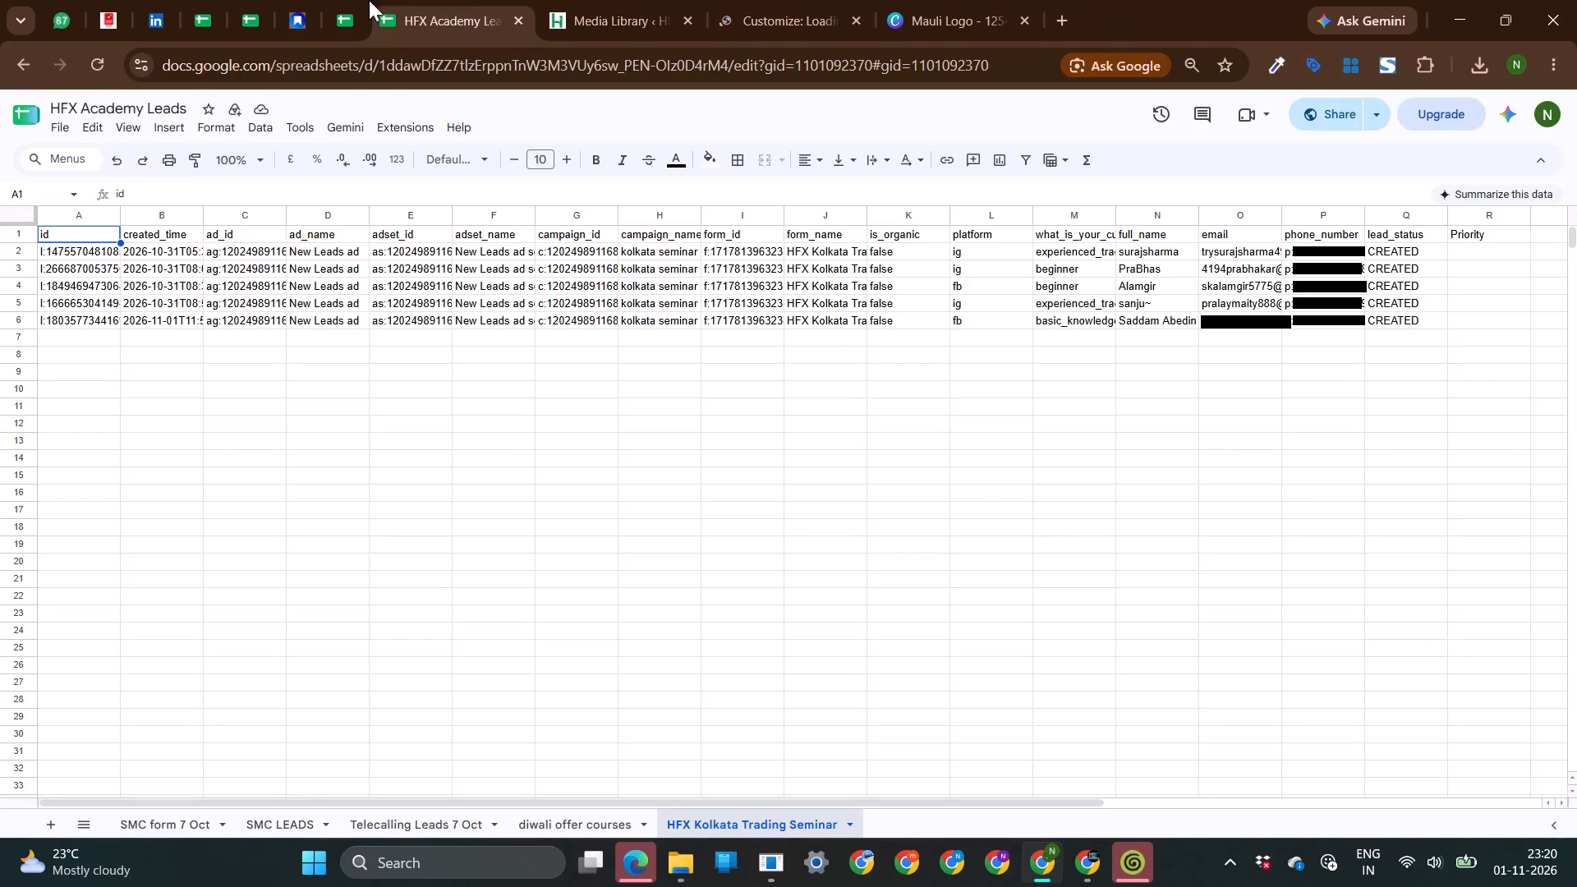
# View the ITCG X MDS Leads spreadsheet and switch to the other browser profile's Meta Ads Manager.
pyautogui.click(320, 4)
pyautogui.click(191, 17)
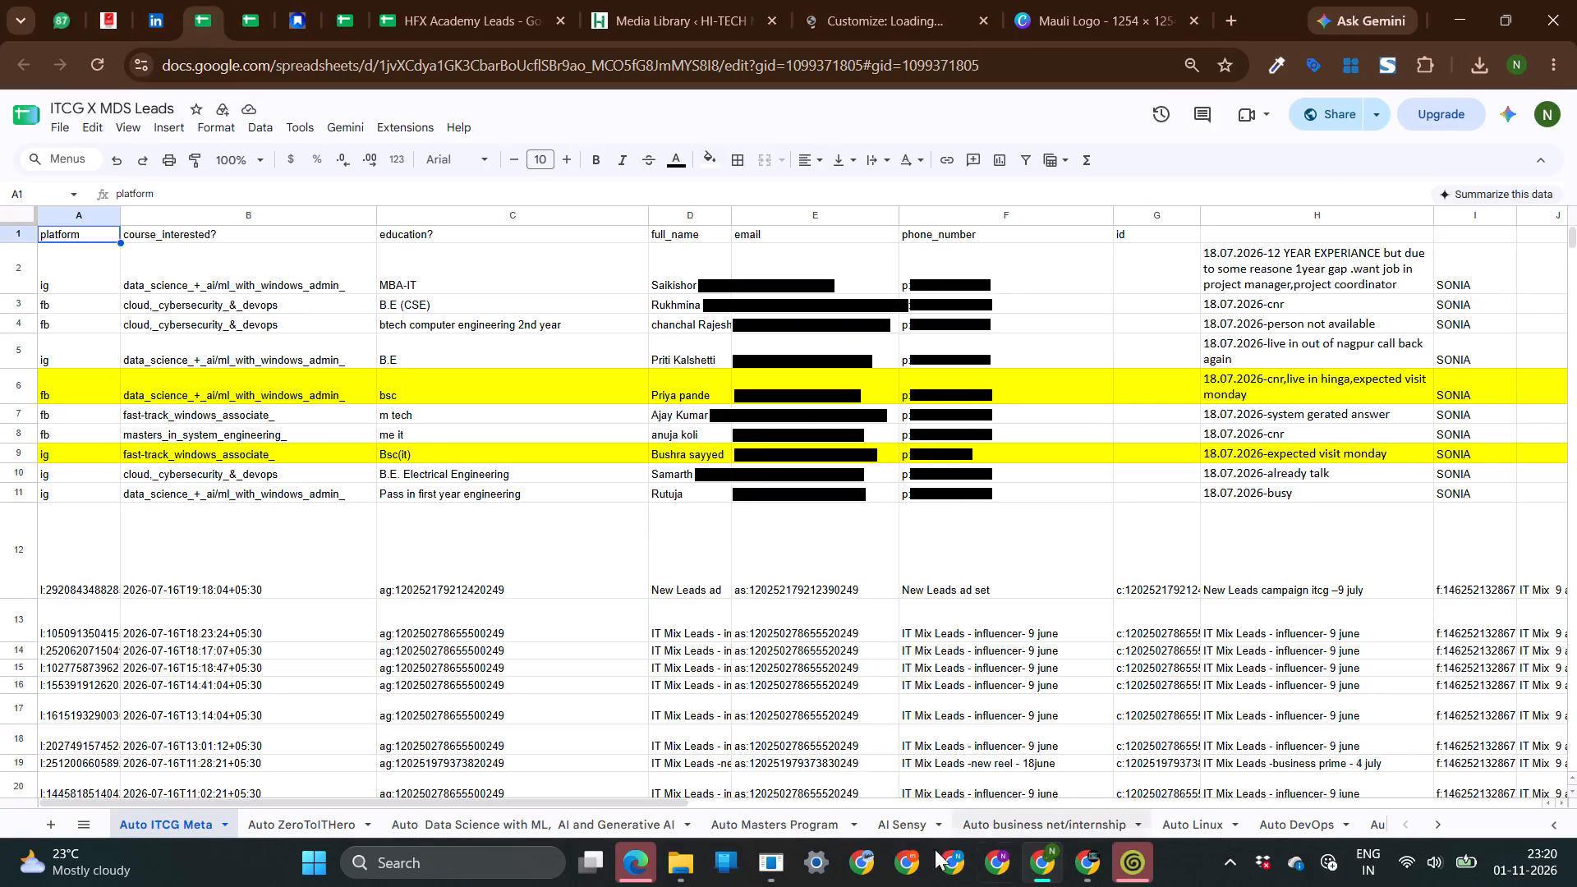
pyautogui.click(905, 860)
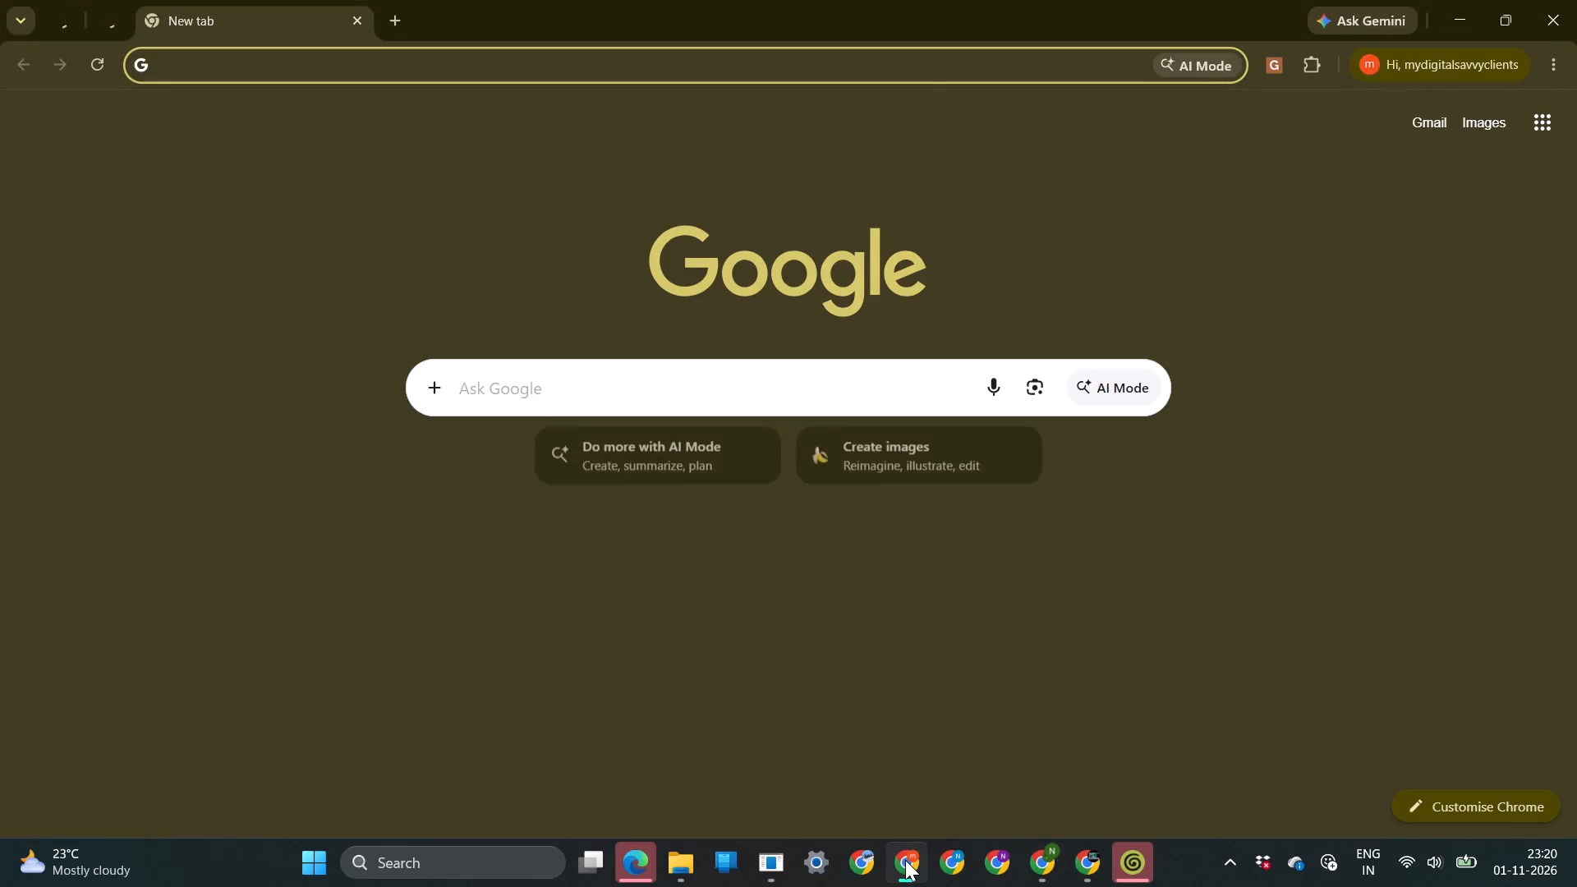
pyautogui.click(71, 19)
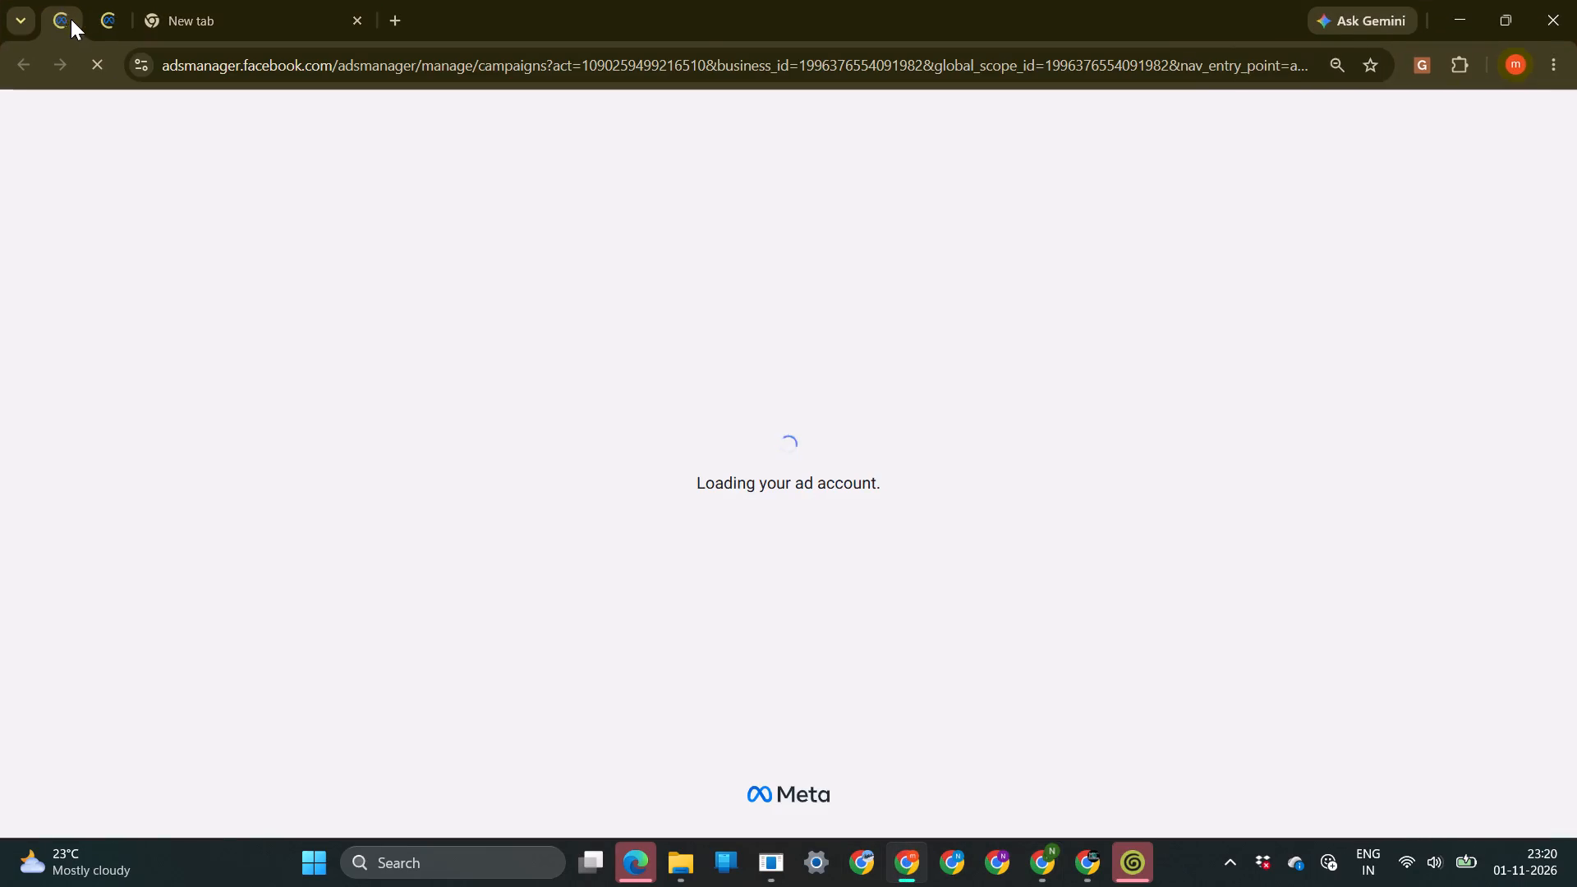
# Close the Granola window and set the HFX snipers Ads Manager campaign date range to 27 Oct 2026 – 1 Nov 2026.
pyautogui.click(1068, 886)
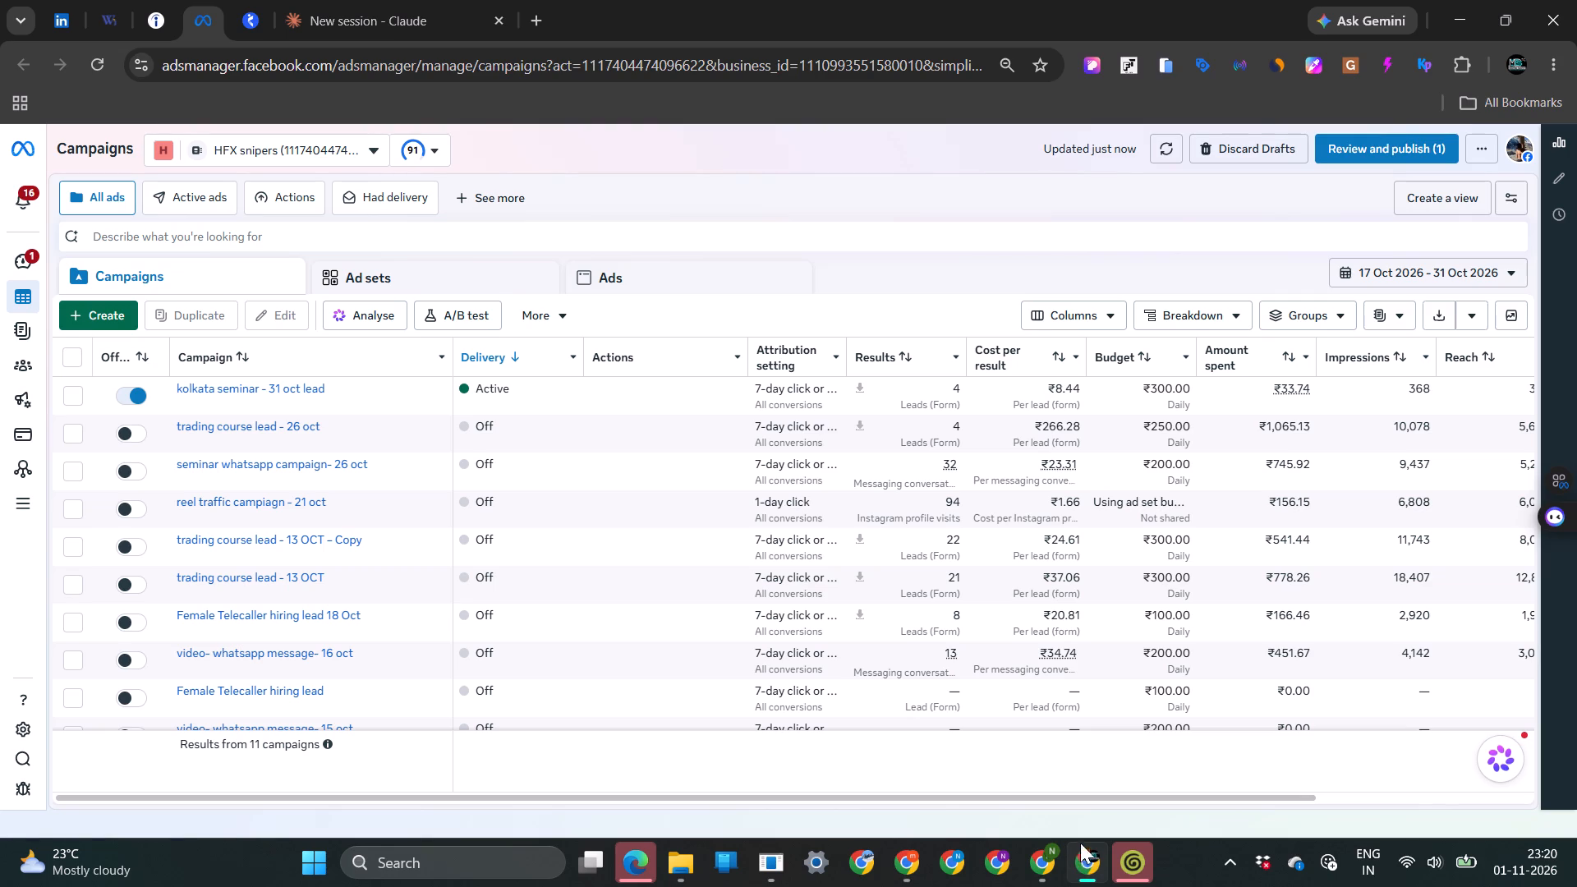
pyautogui.click(1132, 853)
pyautogui.click(1373, 31)
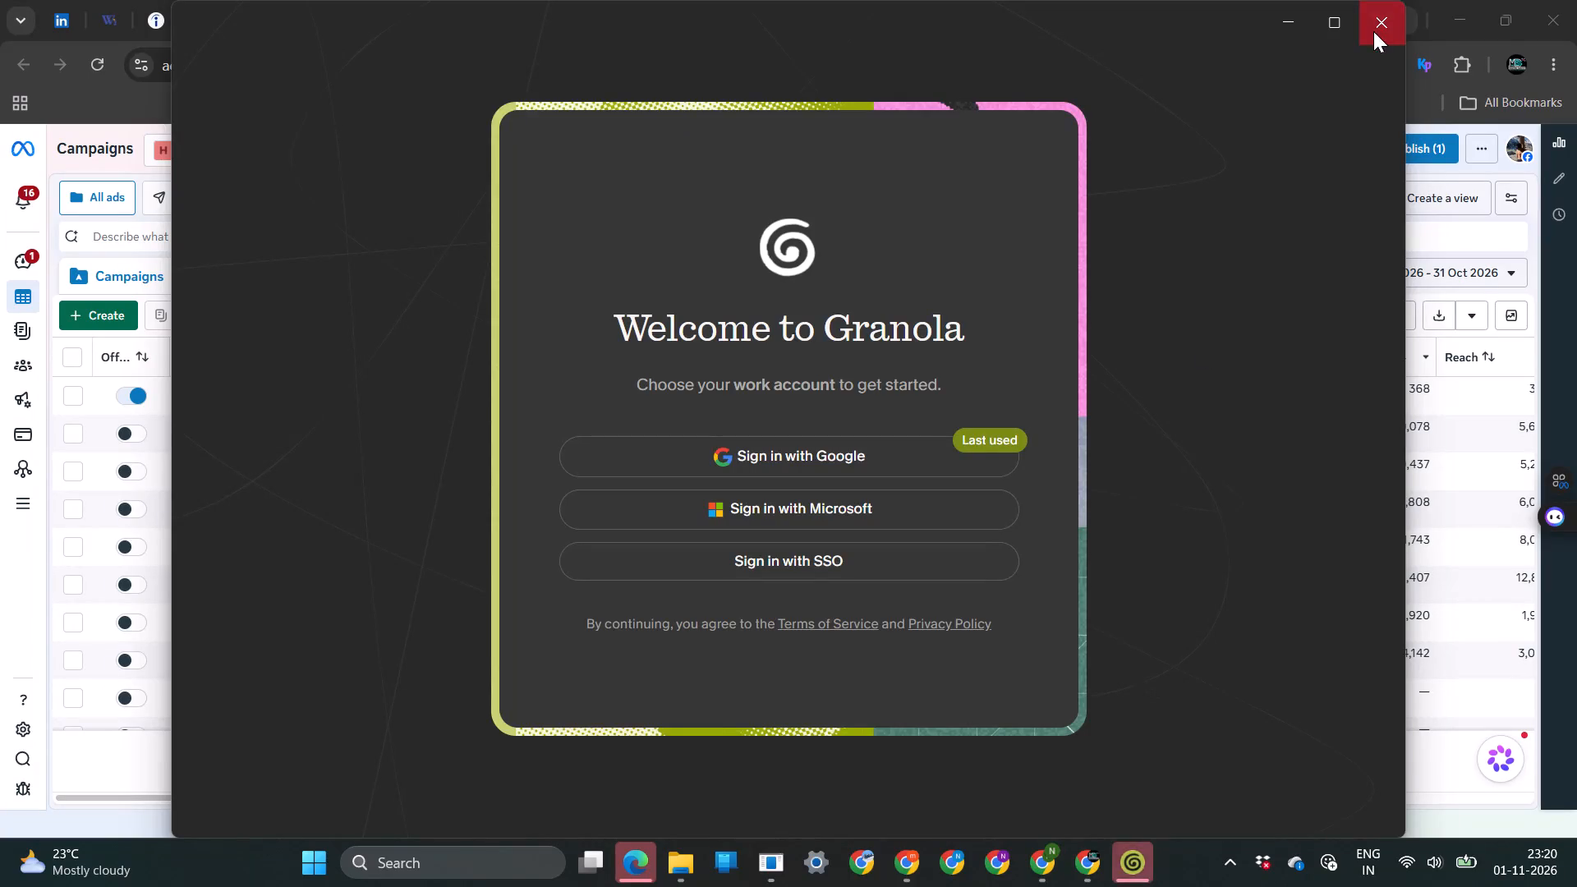
pyautogui.click(1441, 273)
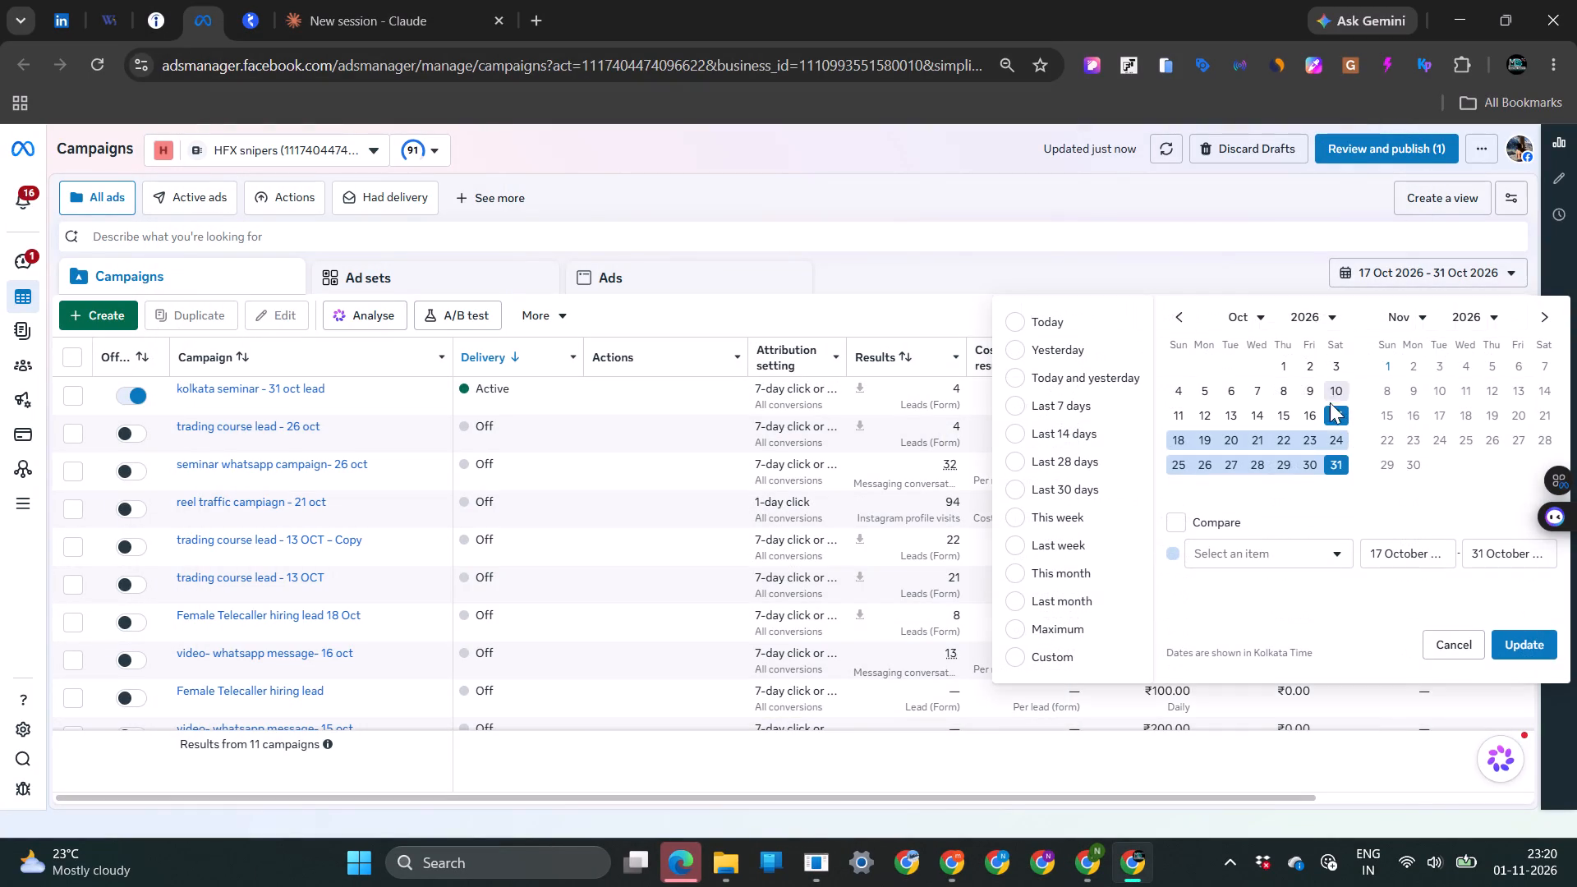
pyautogui.click(1388, 369)
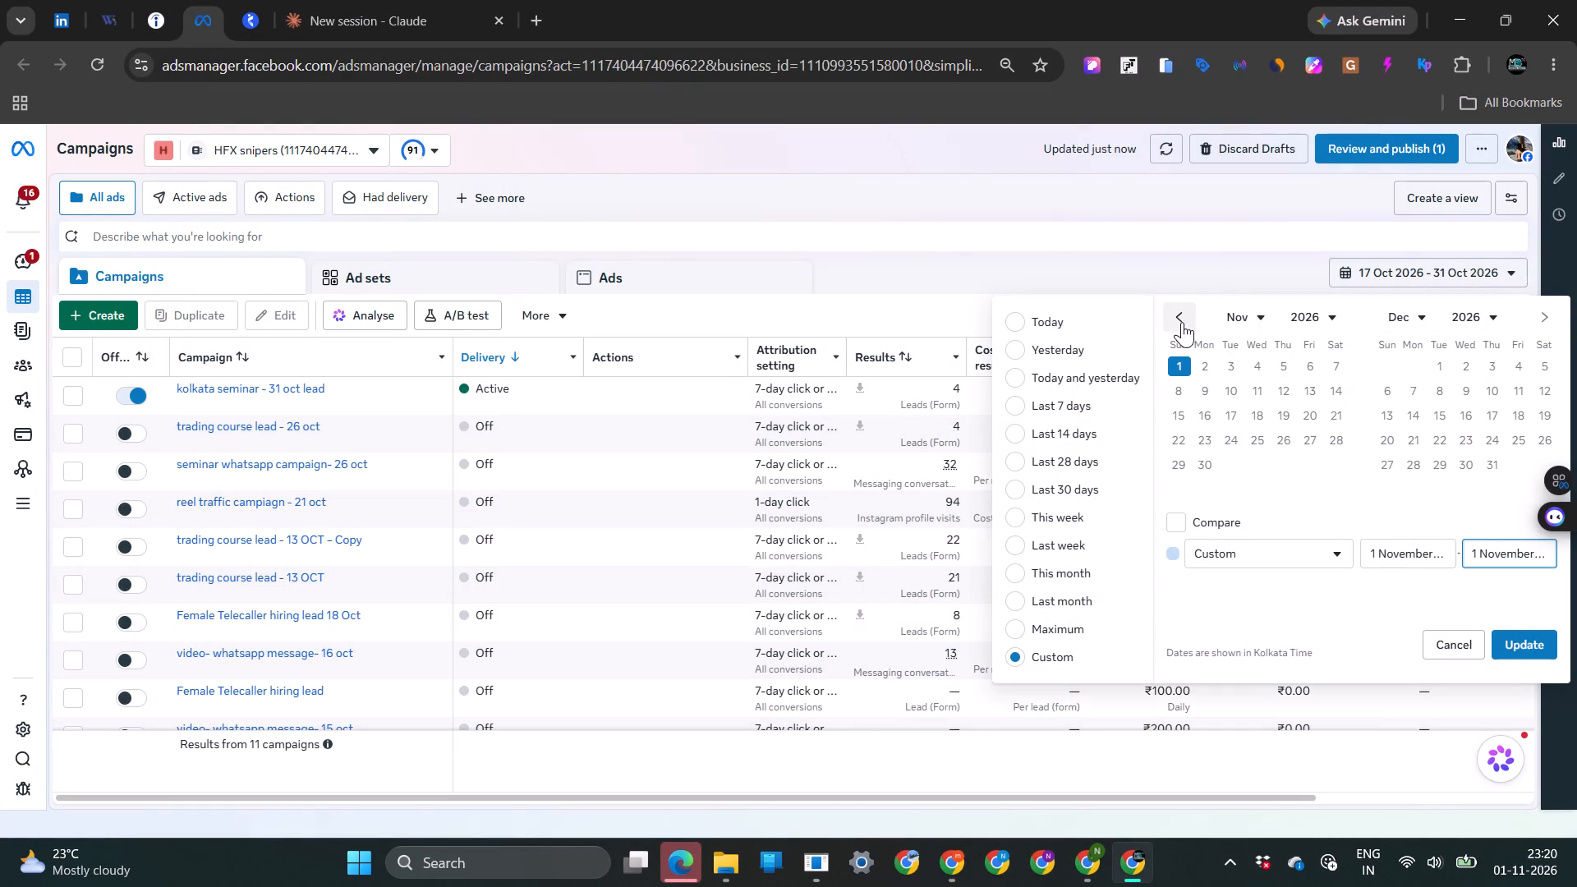
pyautogui.click(1182, 322)
pyautogui.click(1236, 457)
pyautogui.click(1533, 644)
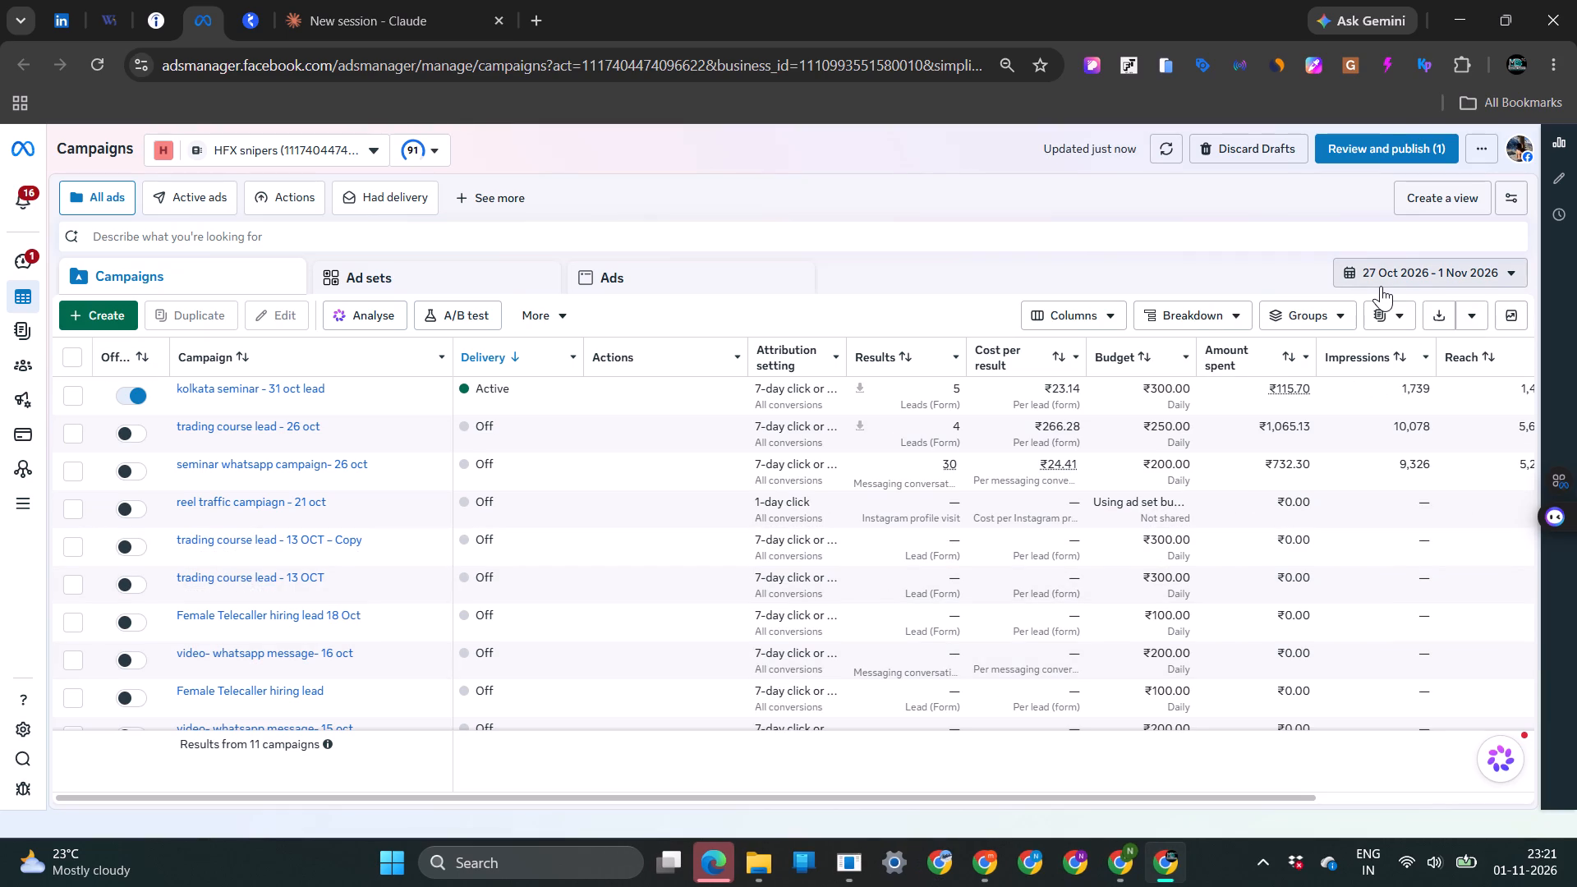
# Examine the latest leads and their call remarks on the Auto ITCG Meta sheet, and open the Auto ZeroToITHero sheet.
pyautogui.click(1126, 867)
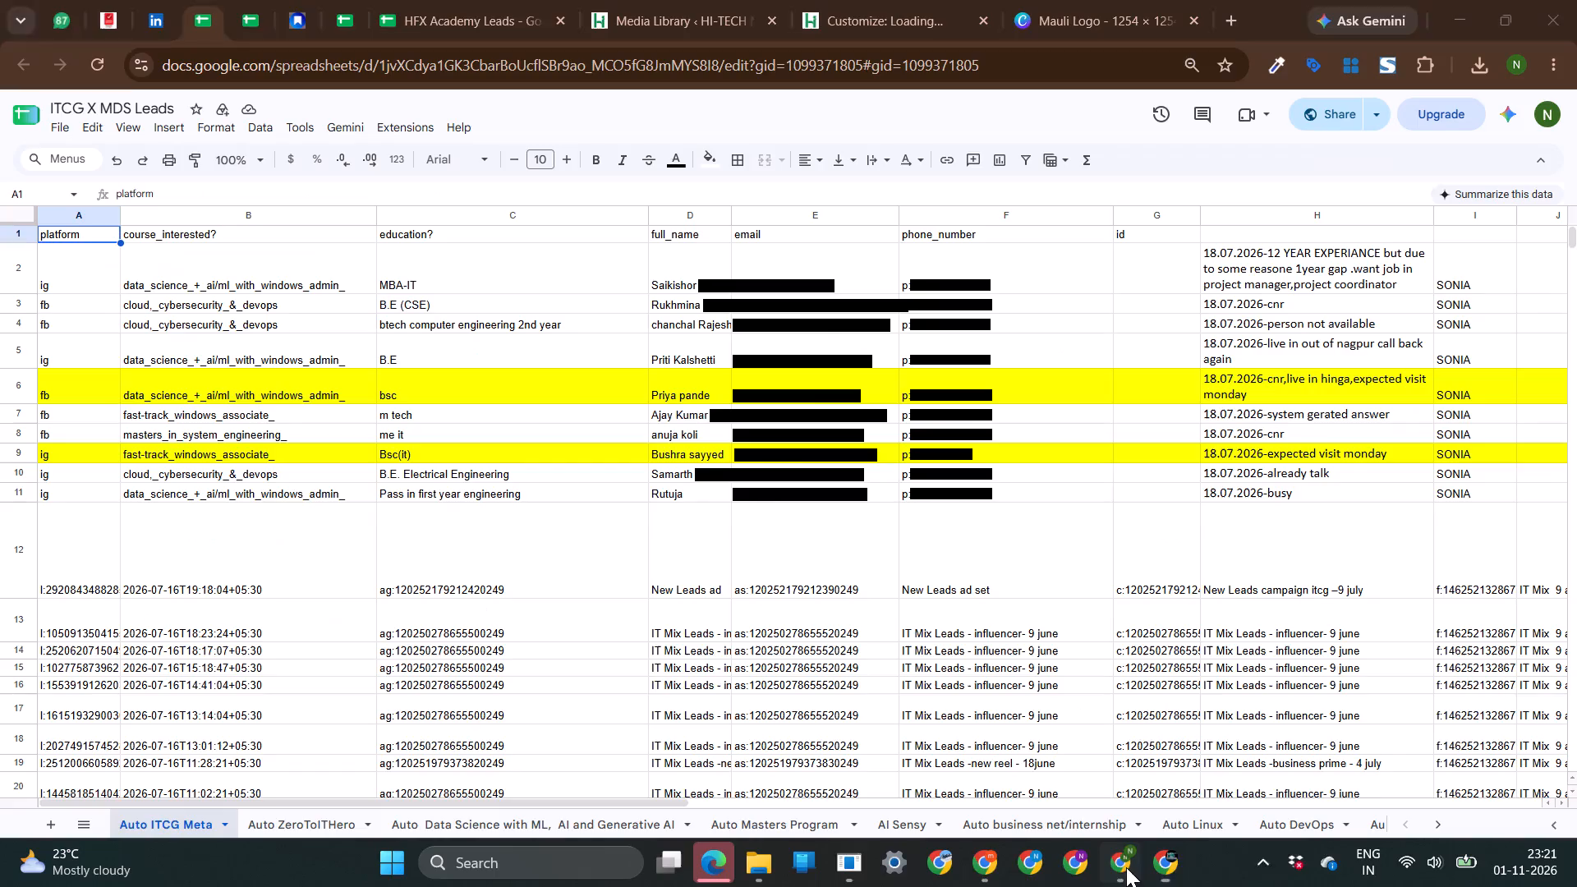
pyautogui.scroll(-15, 896, 503)
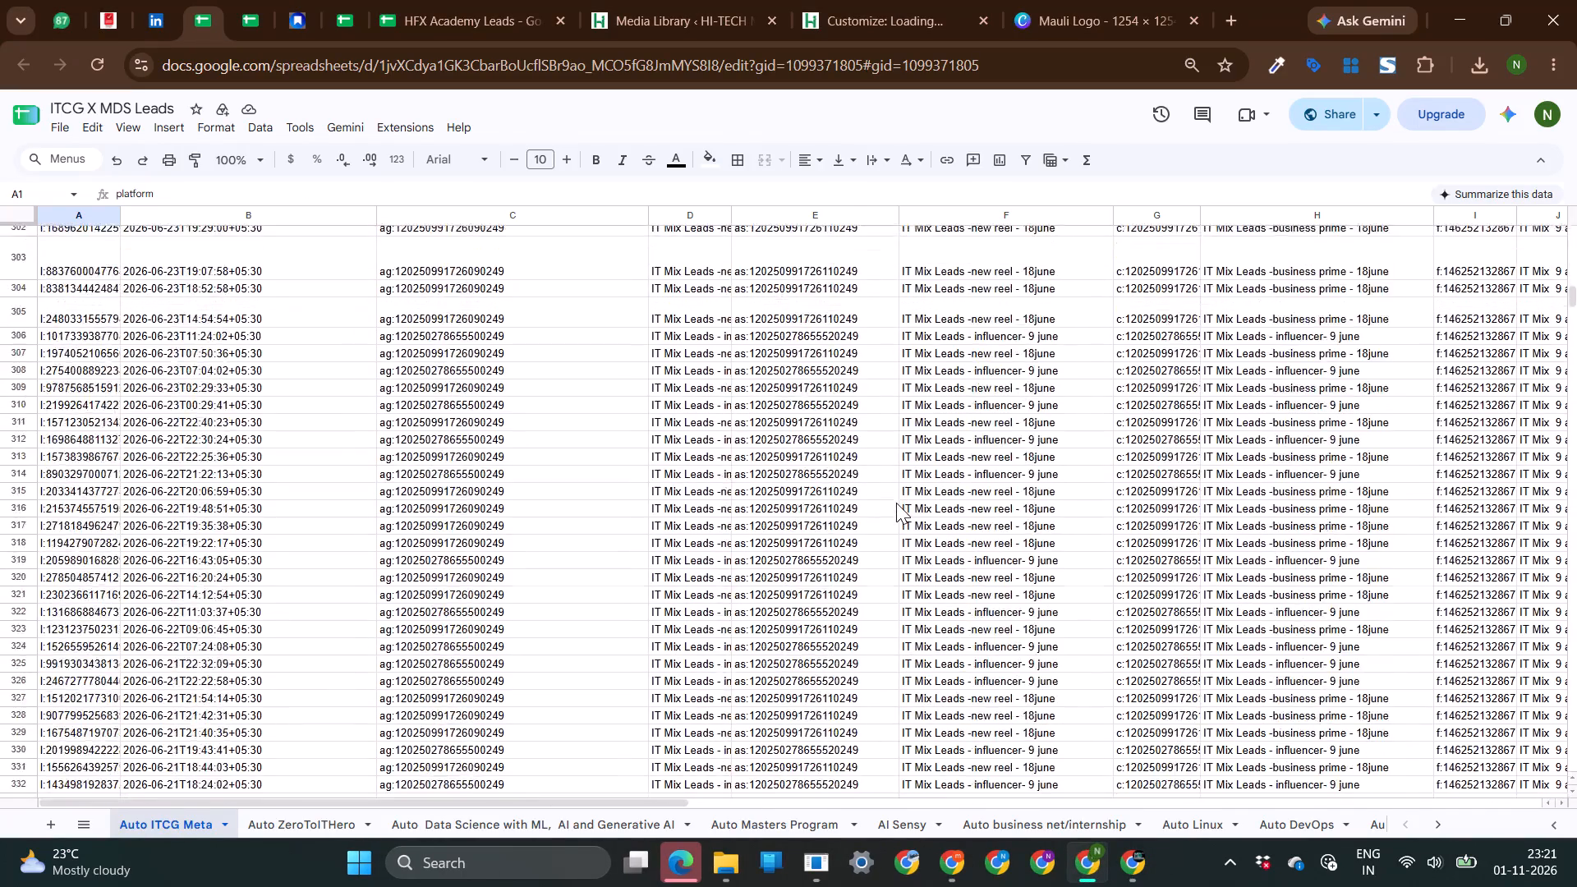
pyautogui.scroll(-17, 896, 503)
pyautogui.scroll(-4, 896, 503)
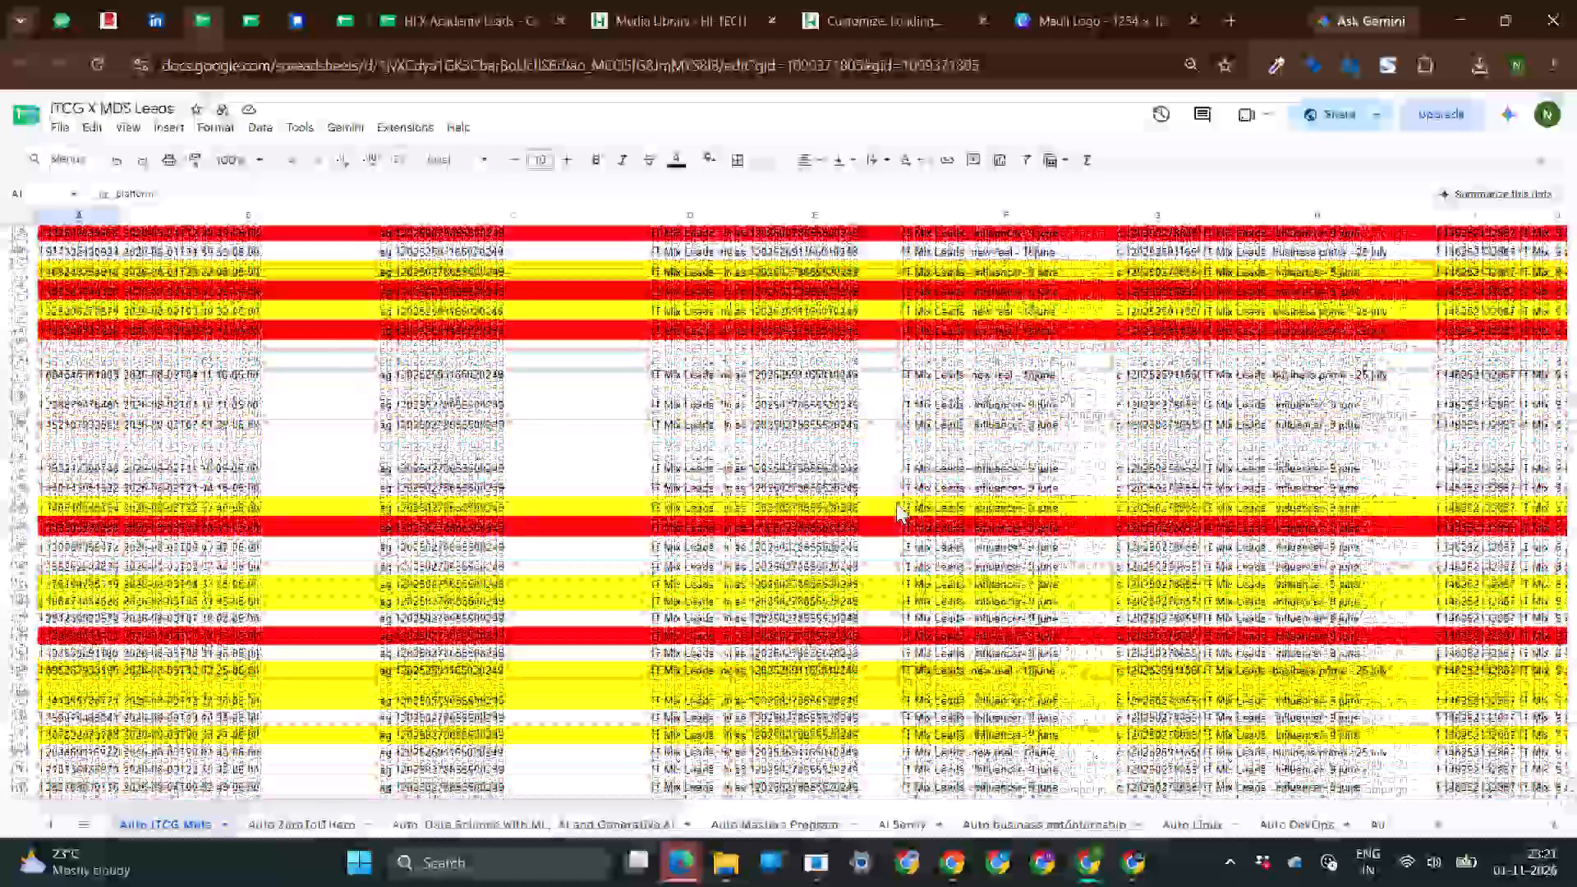
pyautogui.scroll(-19, 896, 503)
pyautogui.scroll(3, 896, 503)
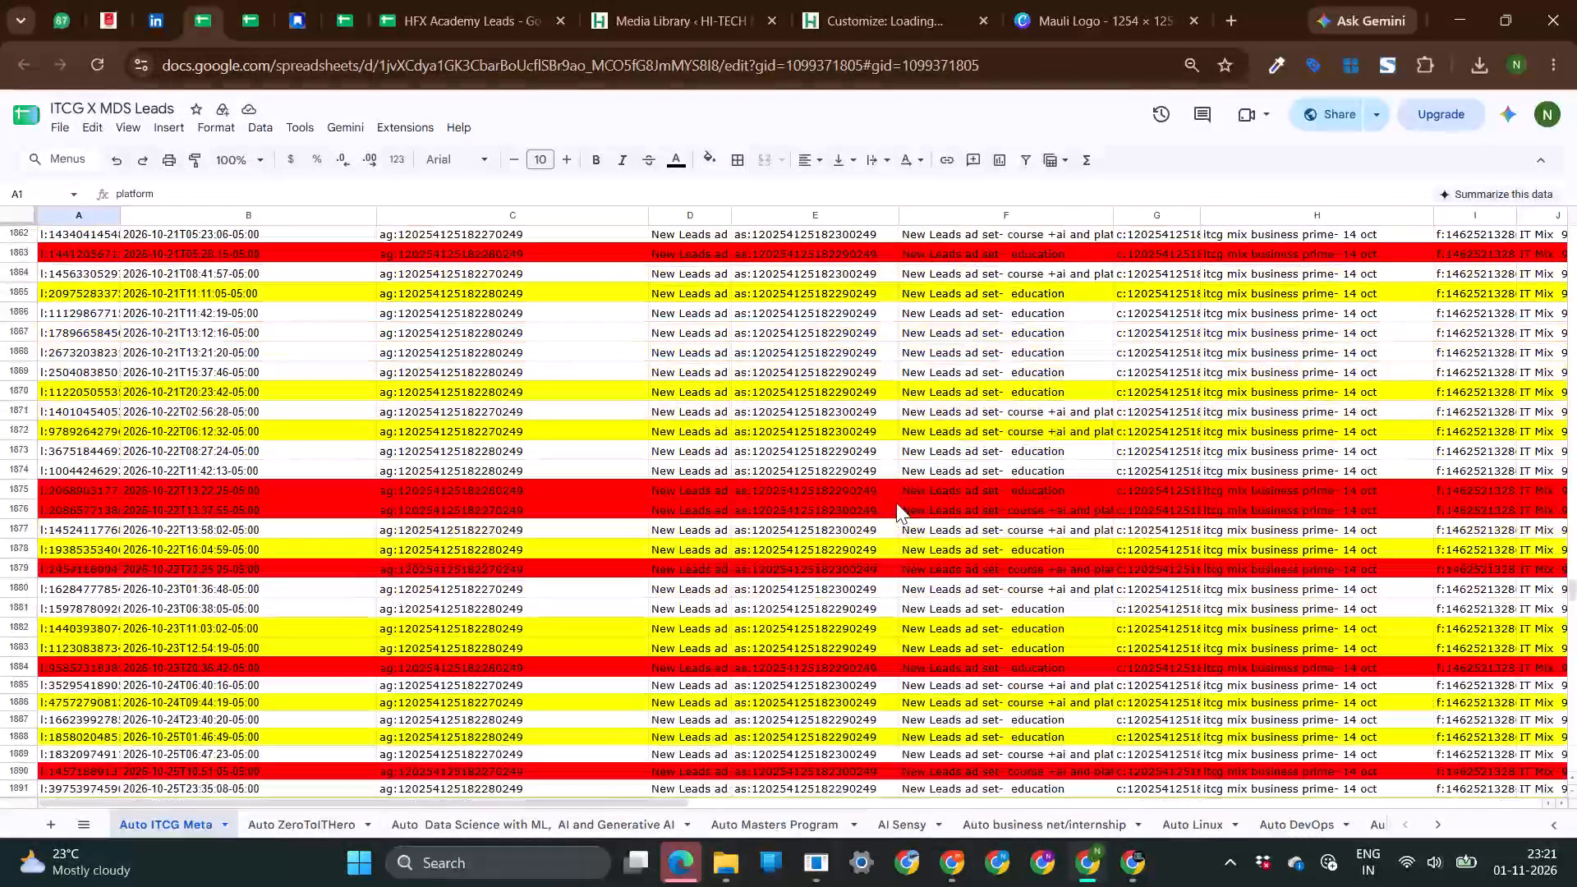
pyautogui.scroll(-5, 896, 503)
pyautogui.scroll(7, 896, 503)
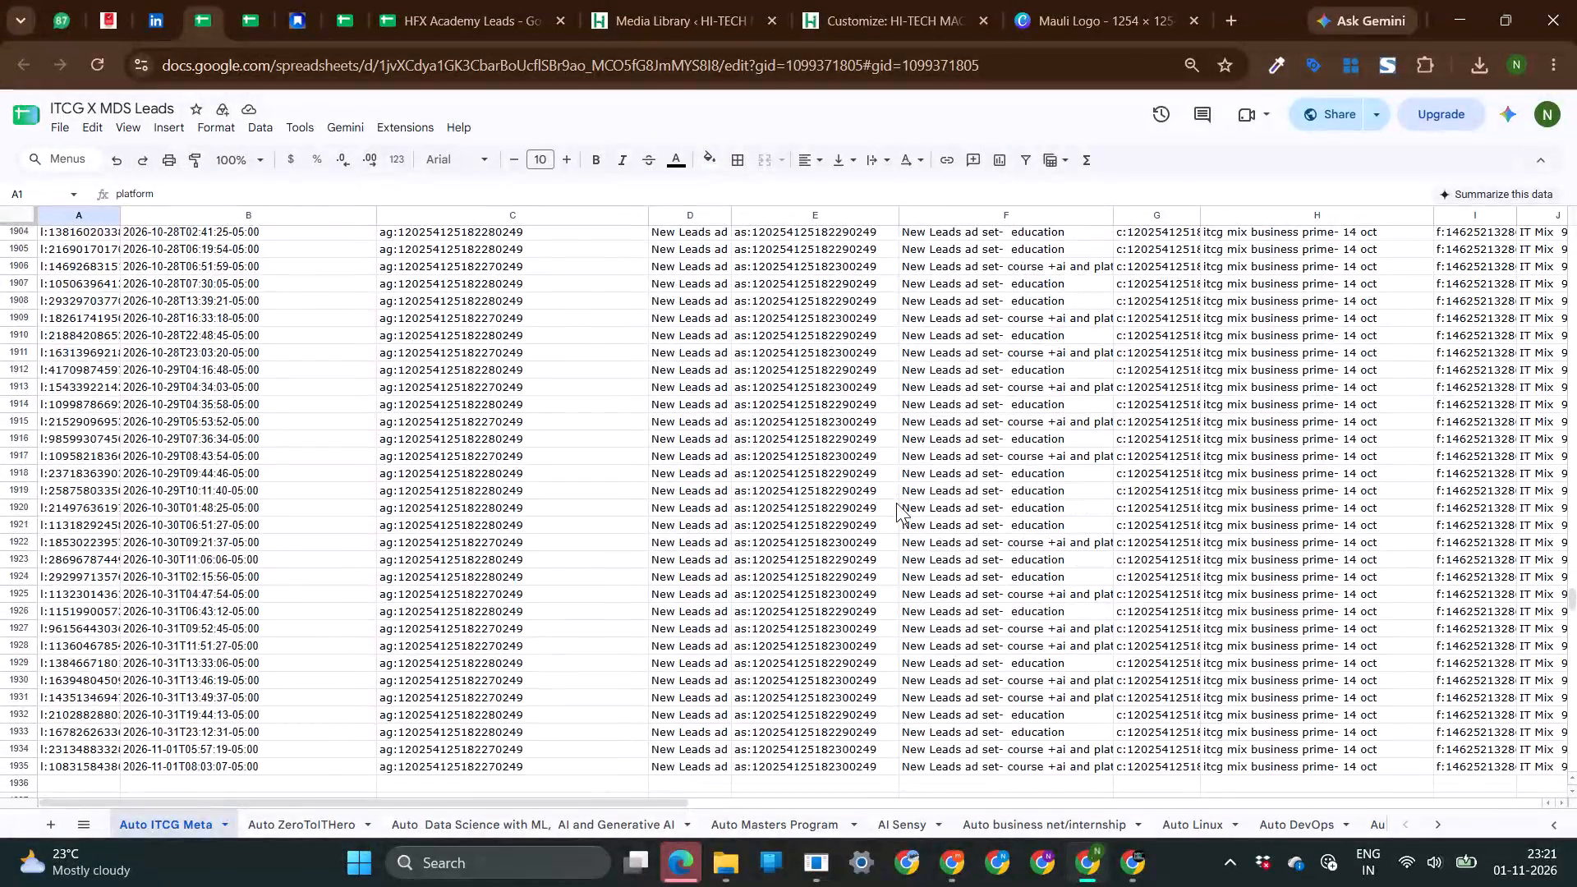
pyautogui.scroll(2, 896, 503)
pyautogui.hscroll(-4, 896, 503)
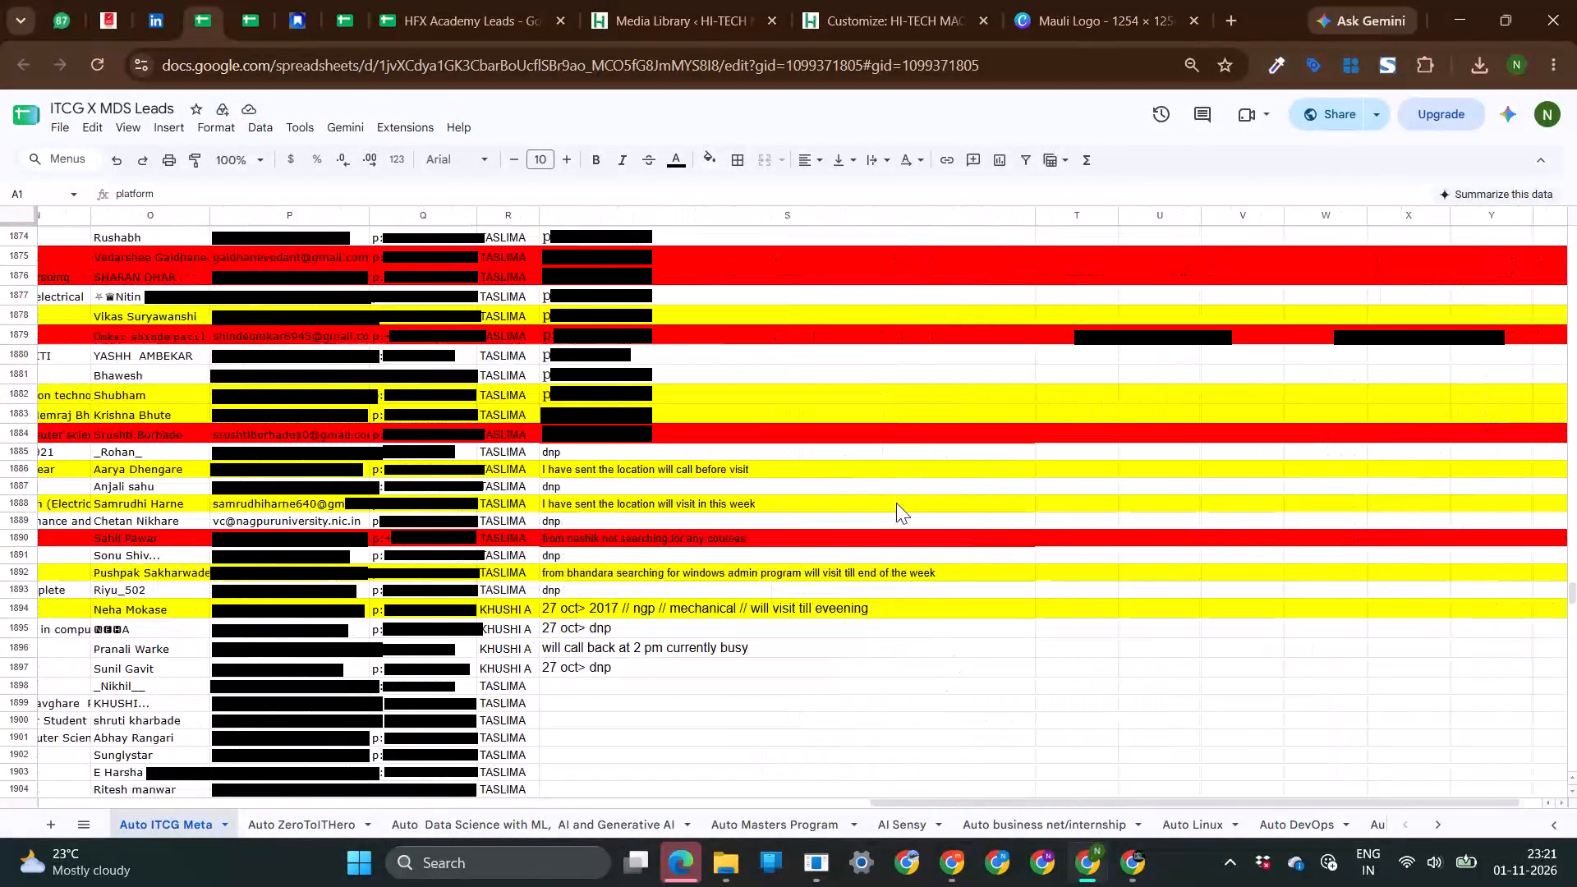
pyautogui.click(274, 825)
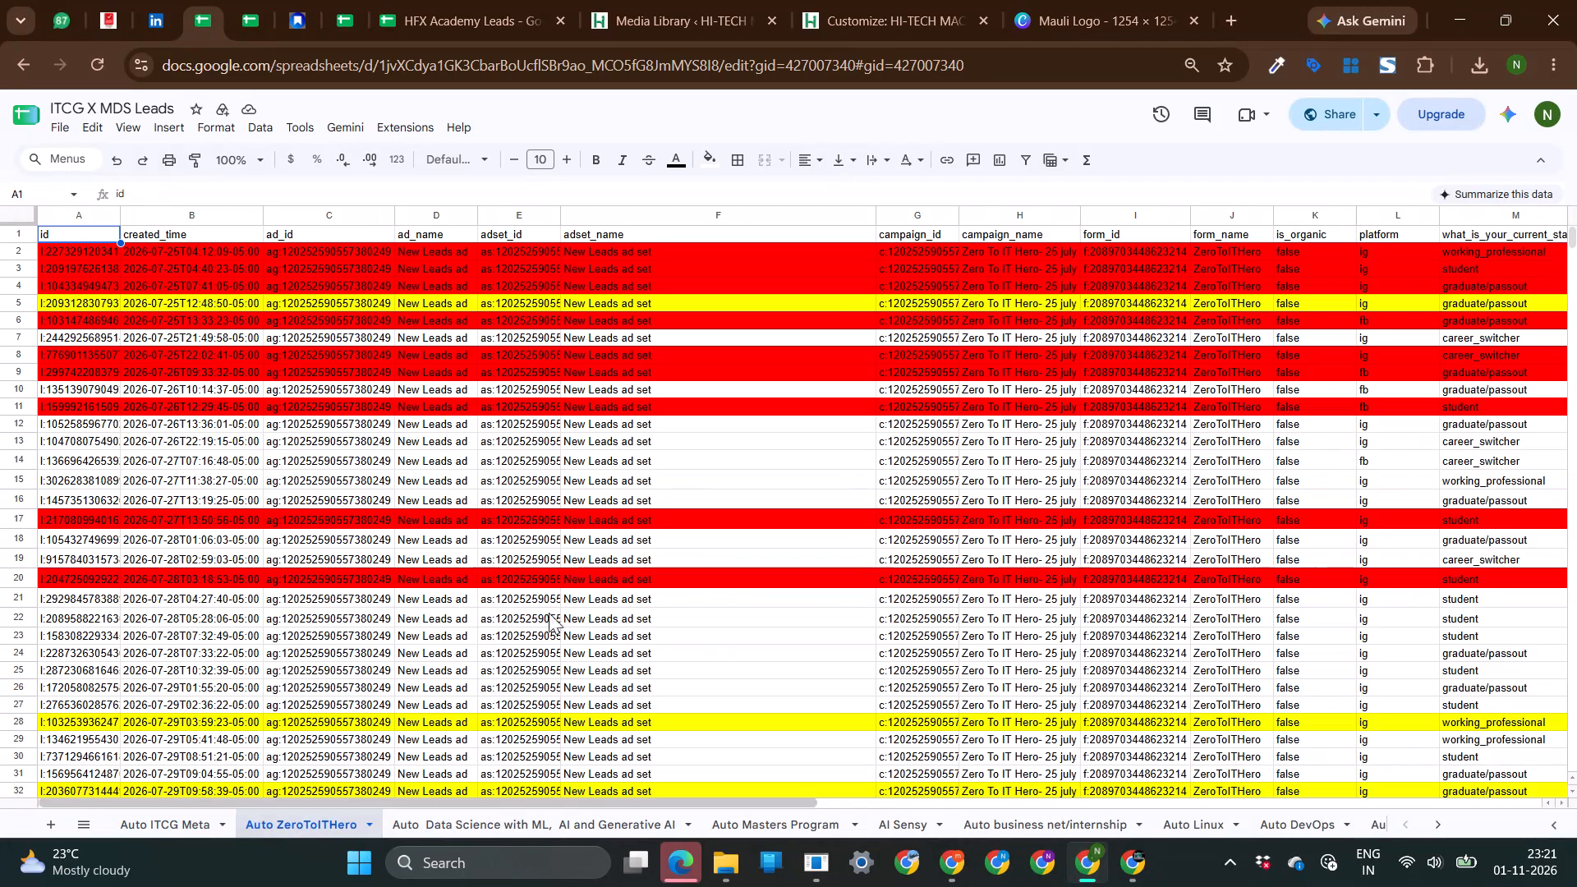
# In the ITCG X MDS Ads Manager, clear the campaign selection and set the date range to 31 Oct 2026 – 1 Nov 2026.
pyautogui.click(947, 879)
pyautogui.click(257, 243)
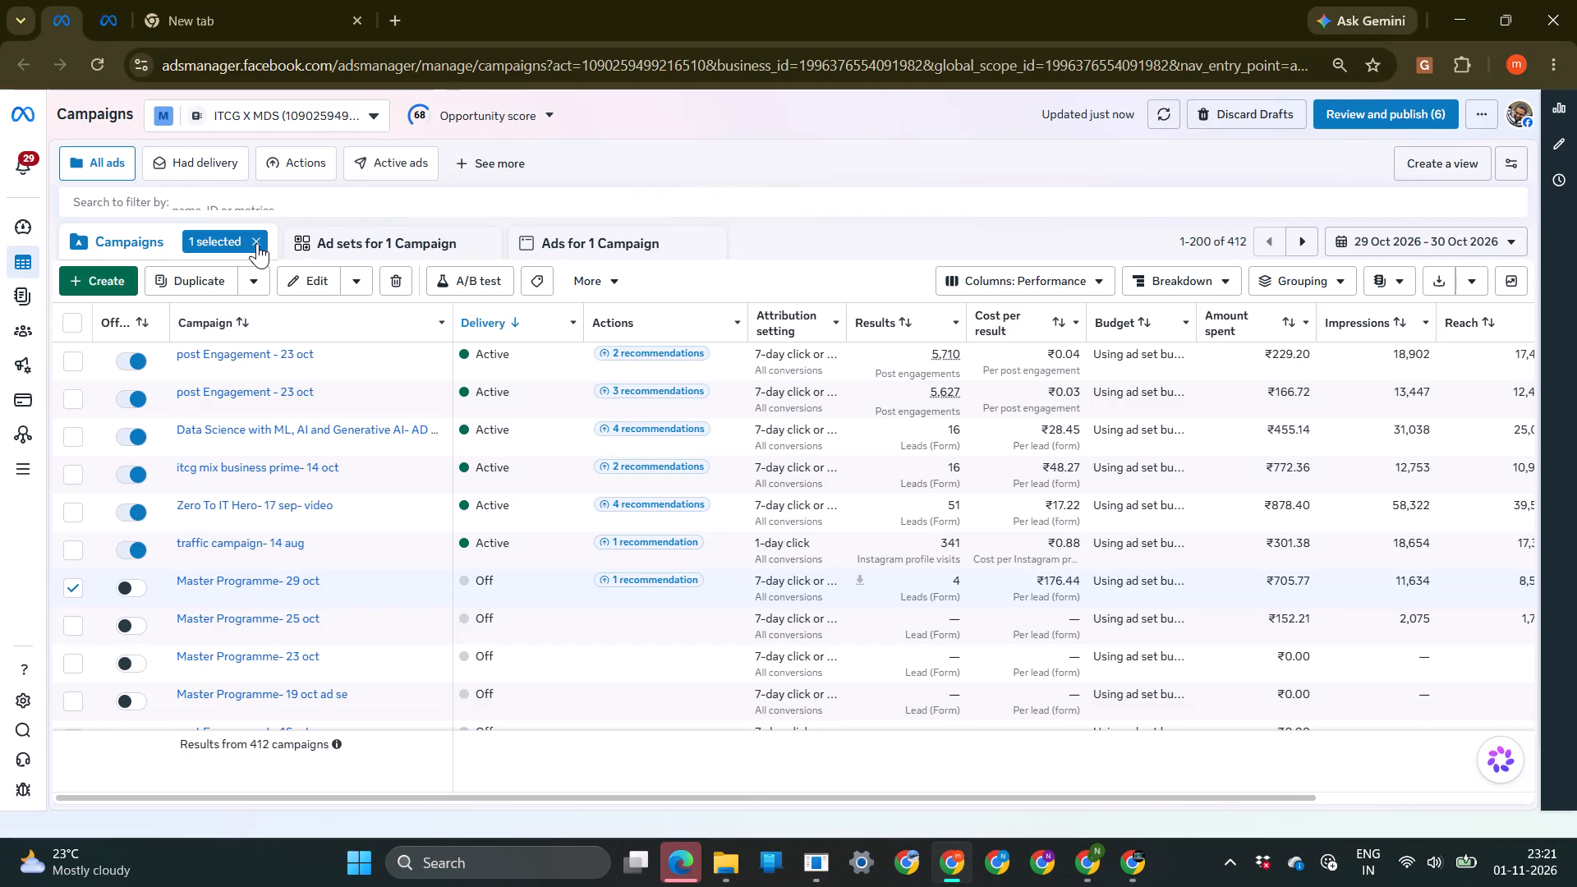
pyautogui.click(176, 246)
pyautogui.click(1446, 244)
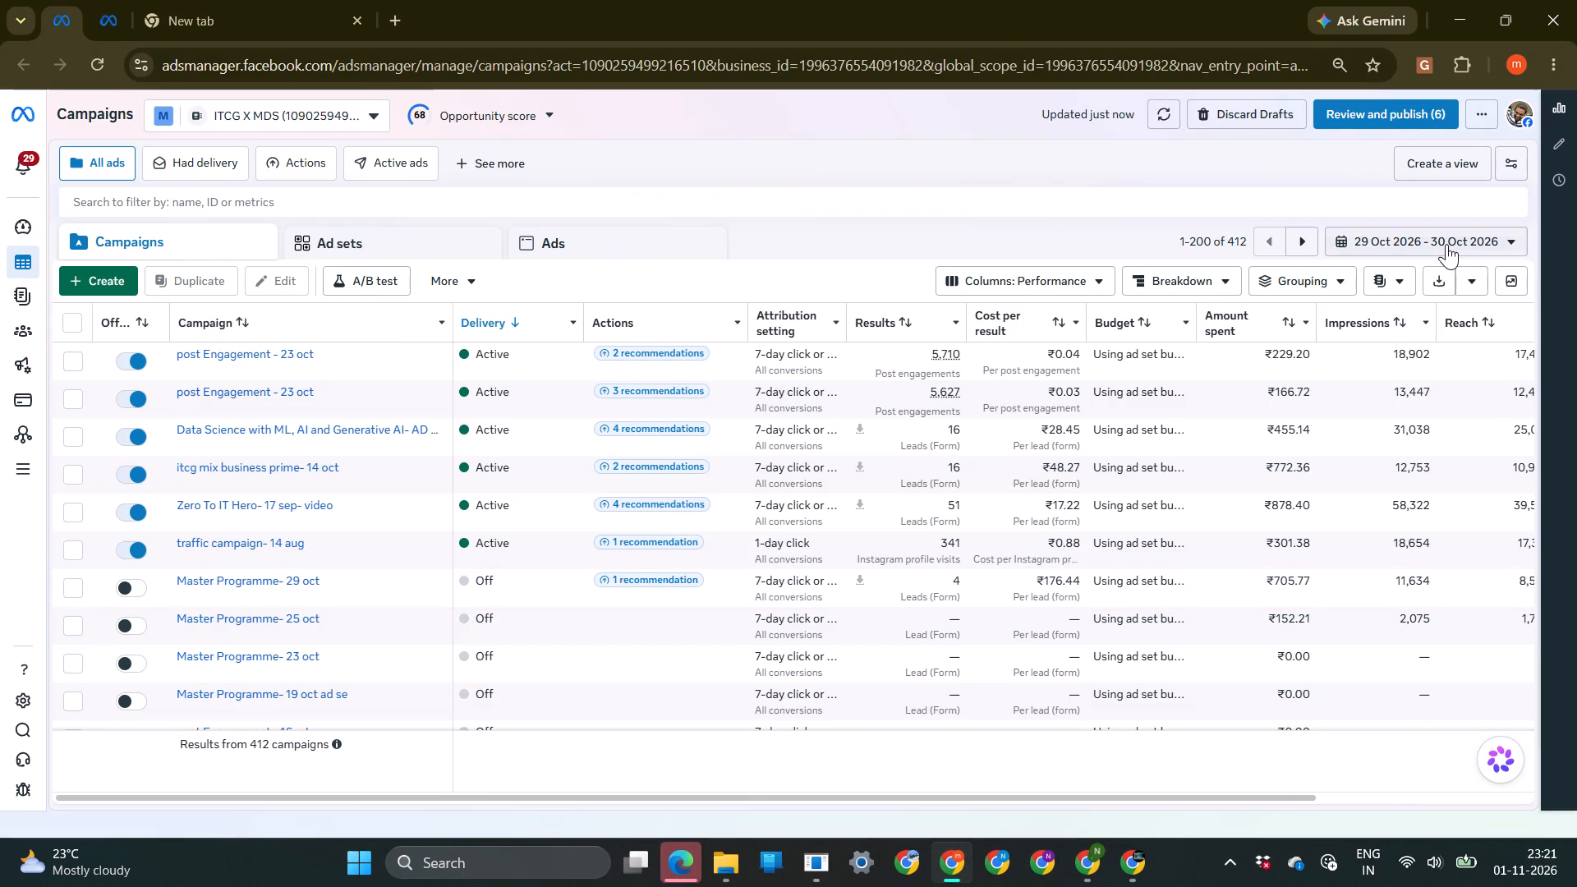
pyautogui.click(1390, 329)
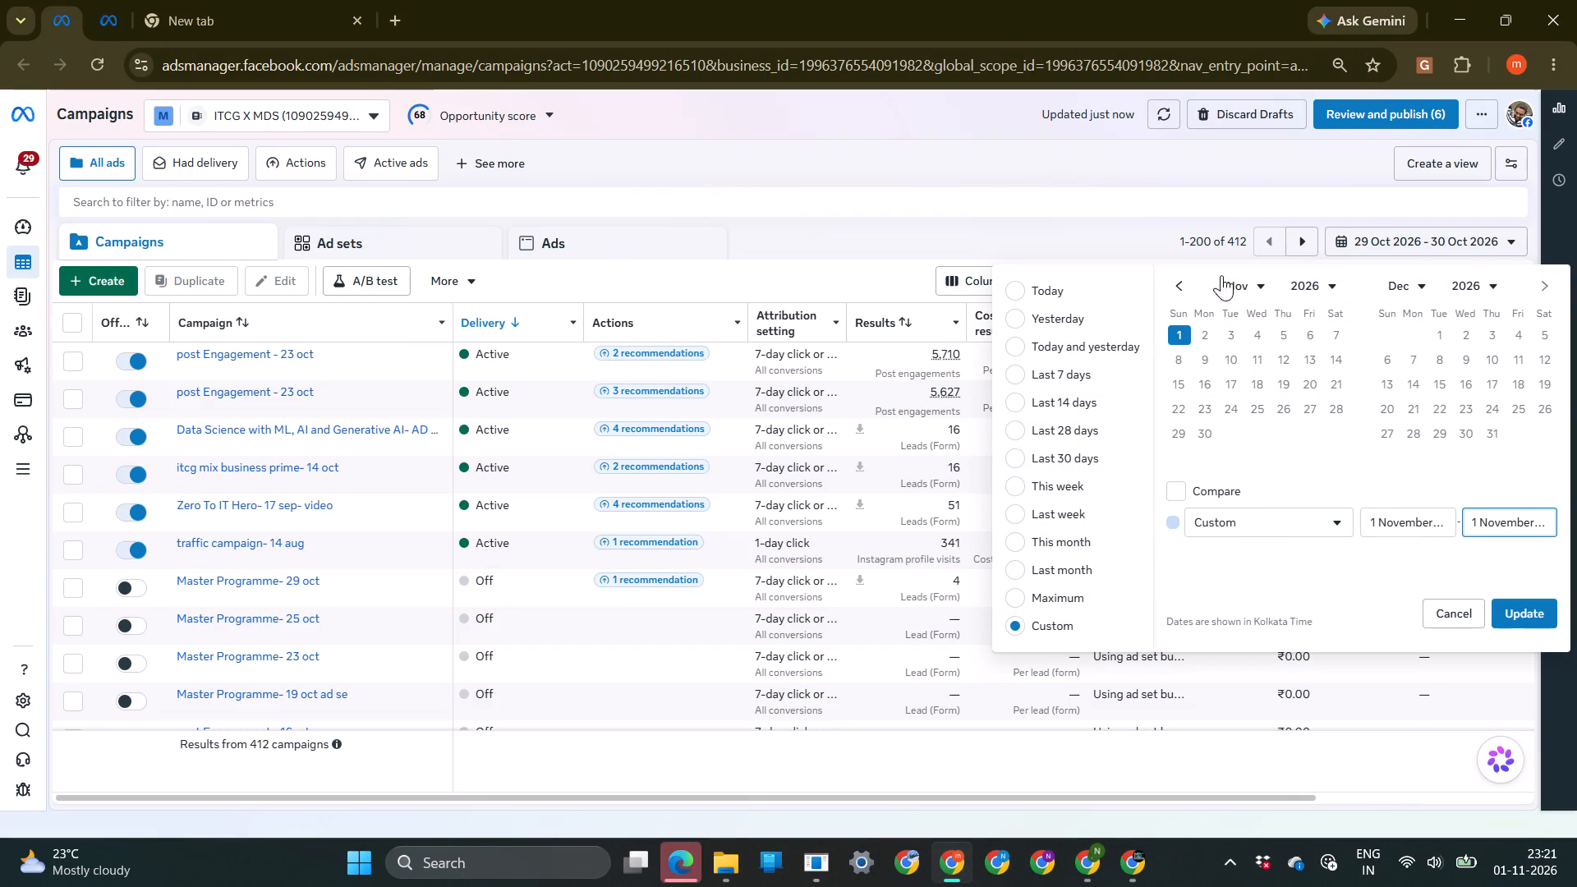
pyautogui.click(1175, 283)
pyautogui.click(1335, 434)
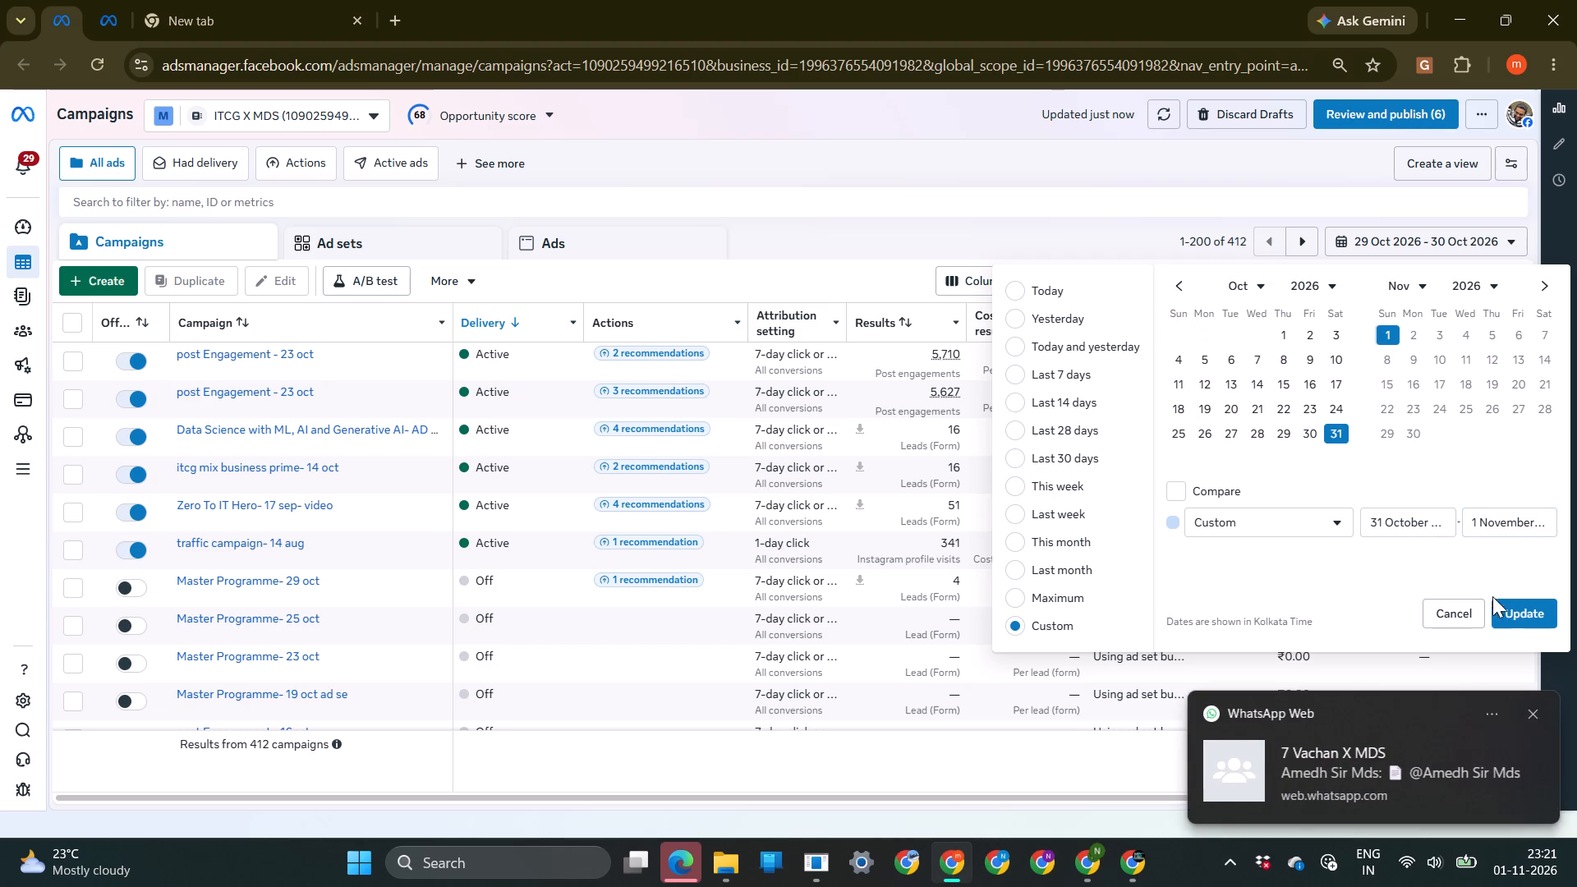
pyautogui.click(1527, 615)
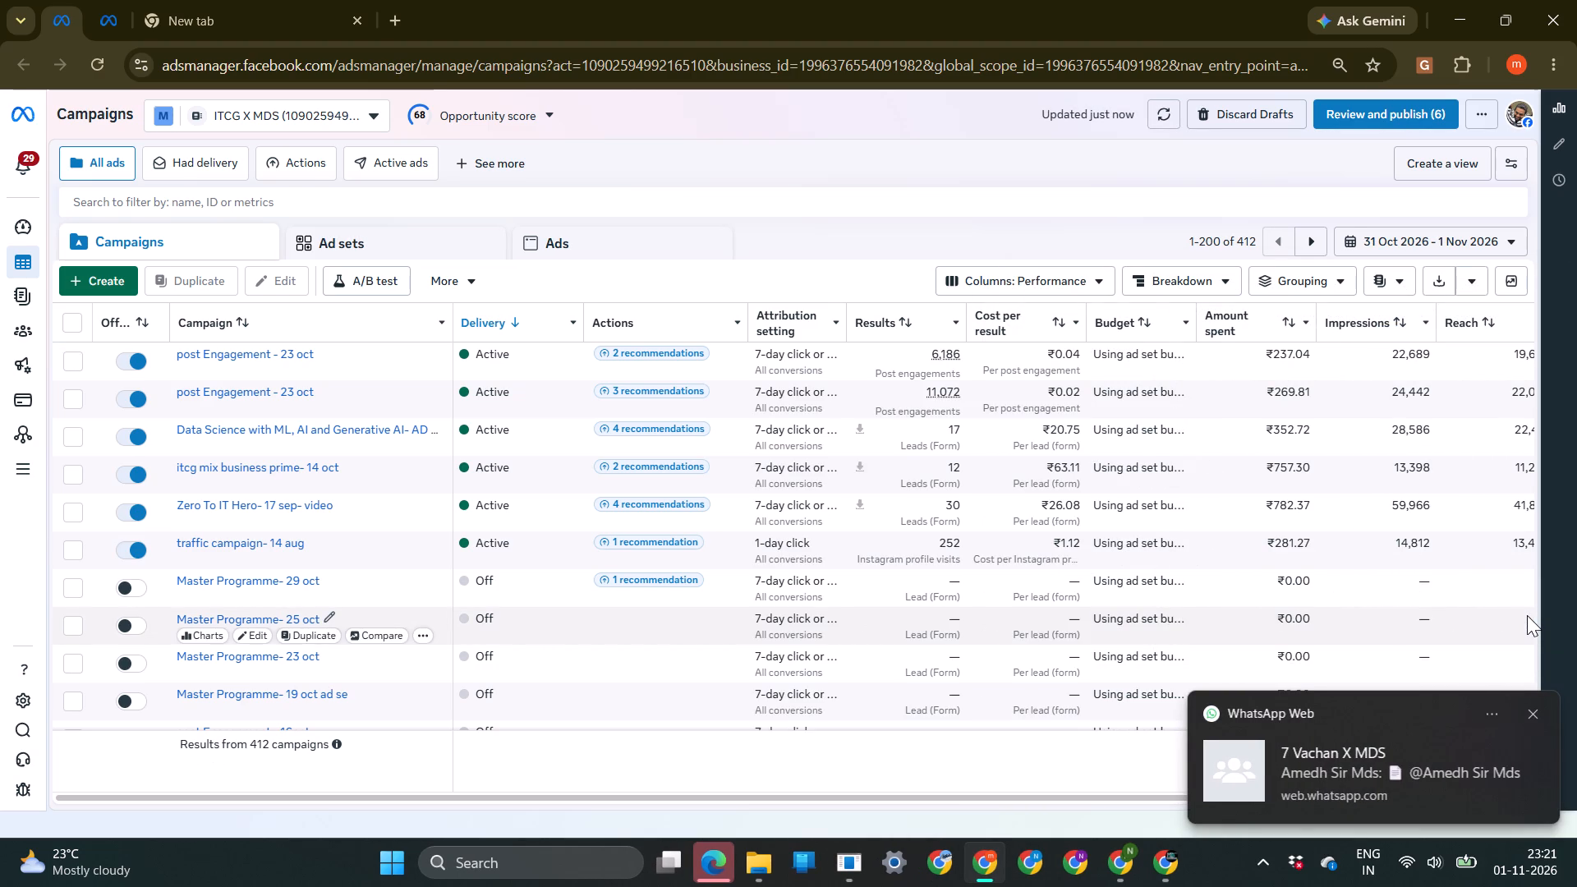
# Return to the WordPress Customizer and replace the header logo with the hi tech logo, extending the crop to the whole image.
pyautogui.click(1165, 872)
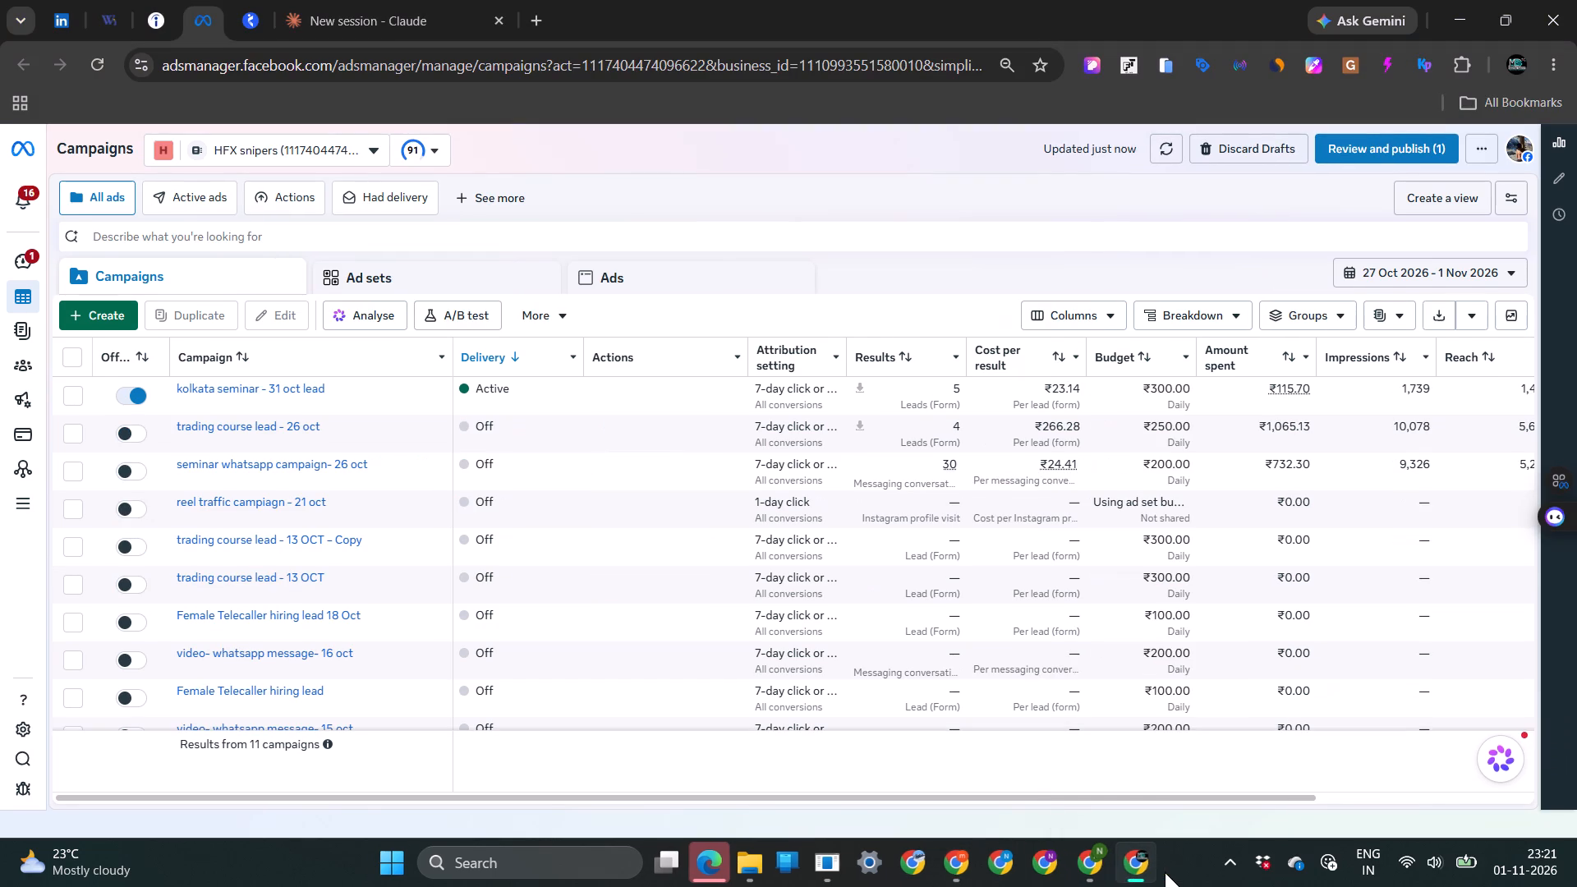
pyautogui.click(1083, 867)
pyautogui.click(714, 0)
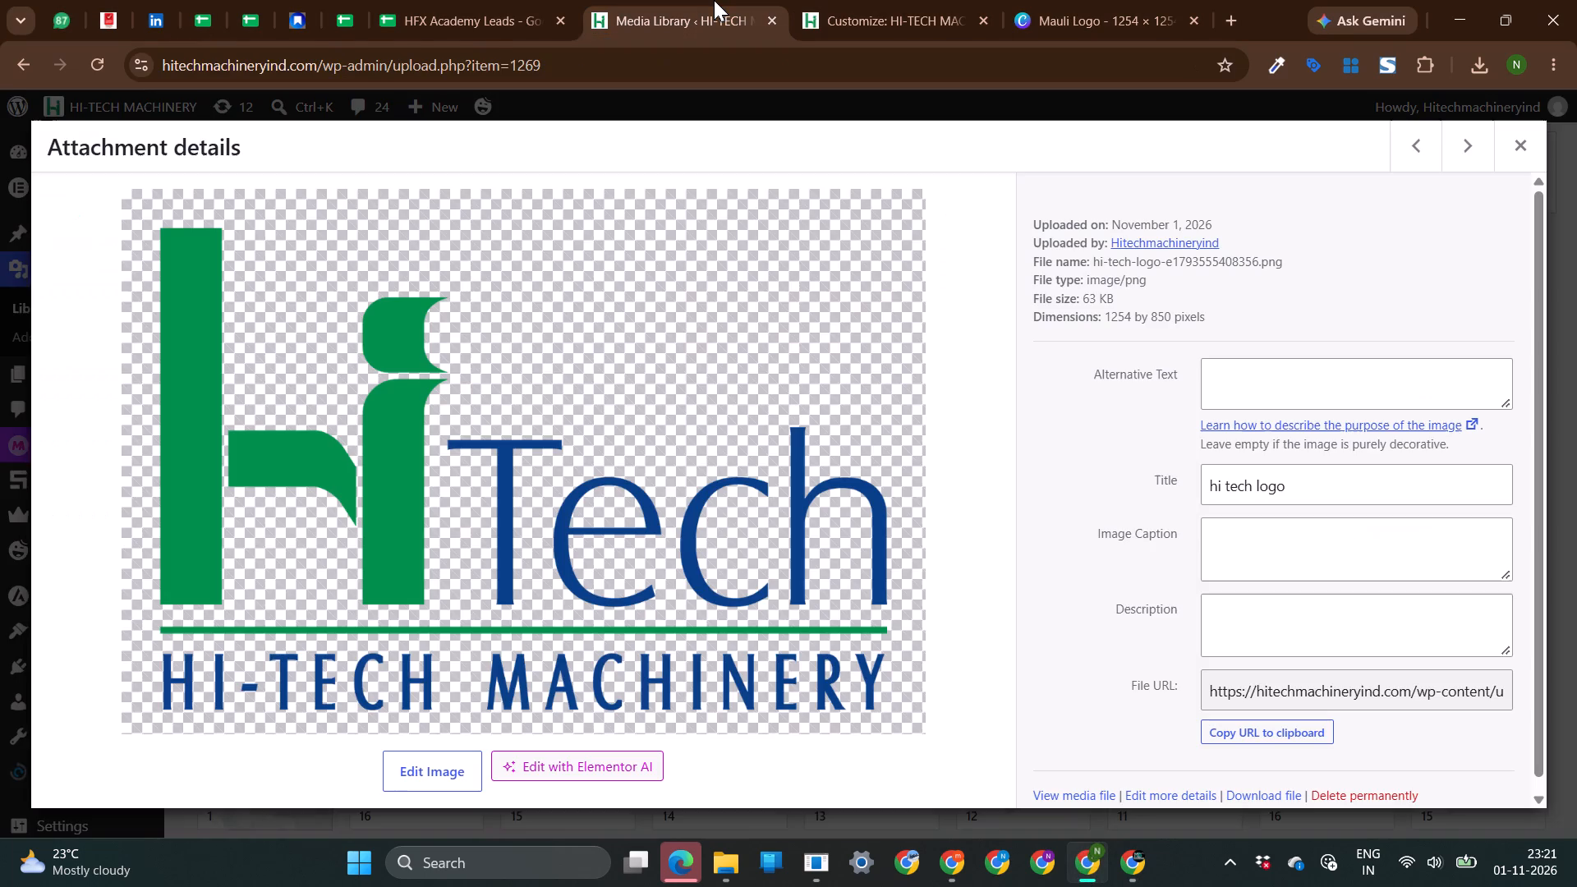
pyautogui.click(809, 6)
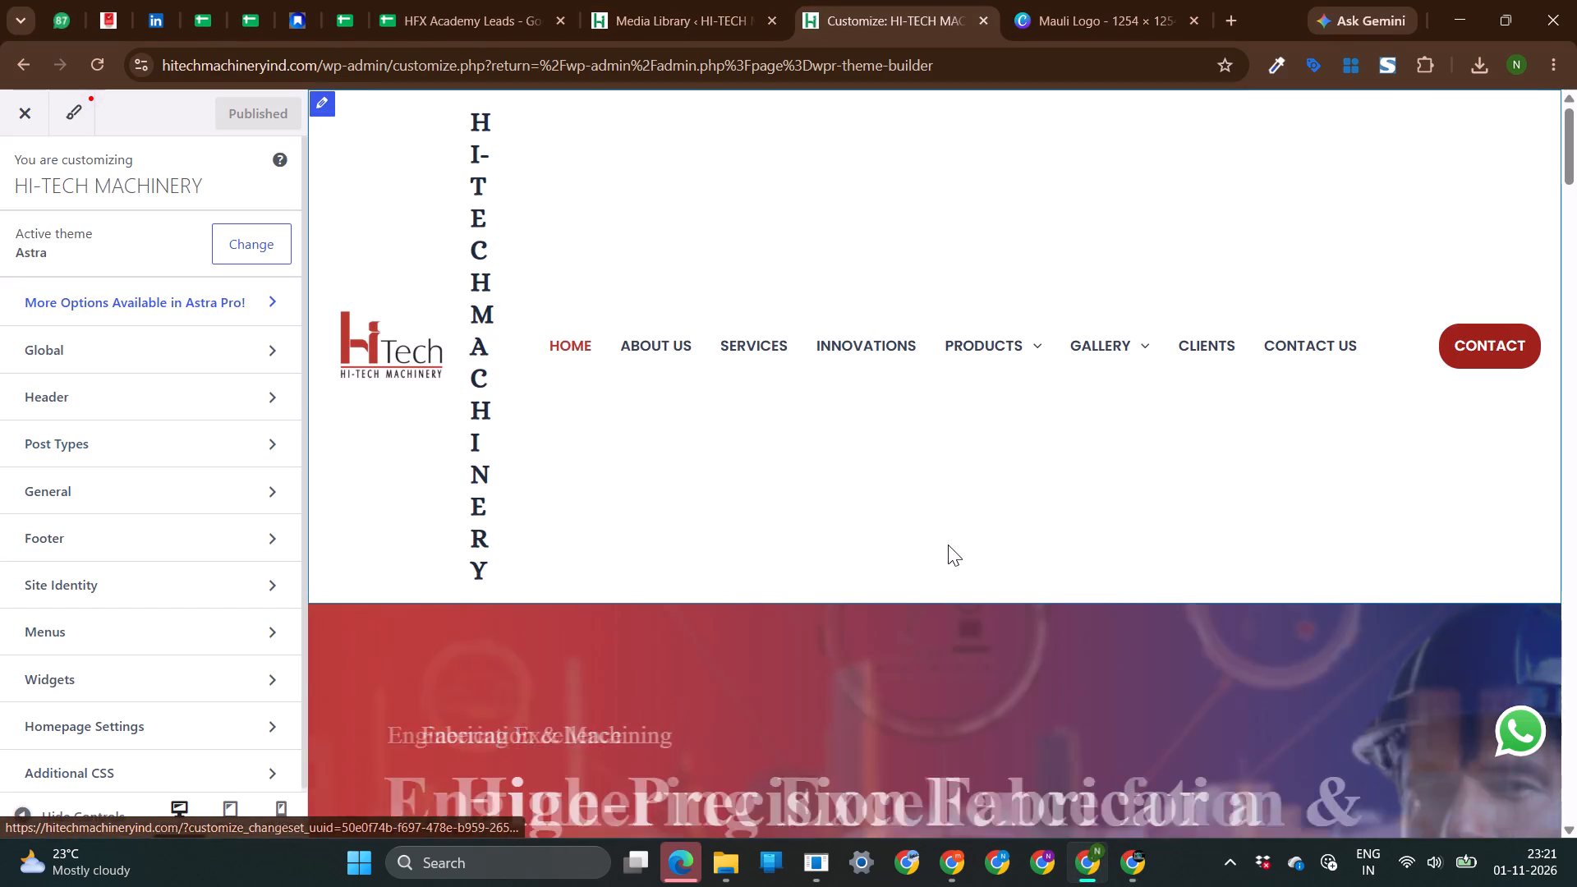
pyautogui.click(155, 402)
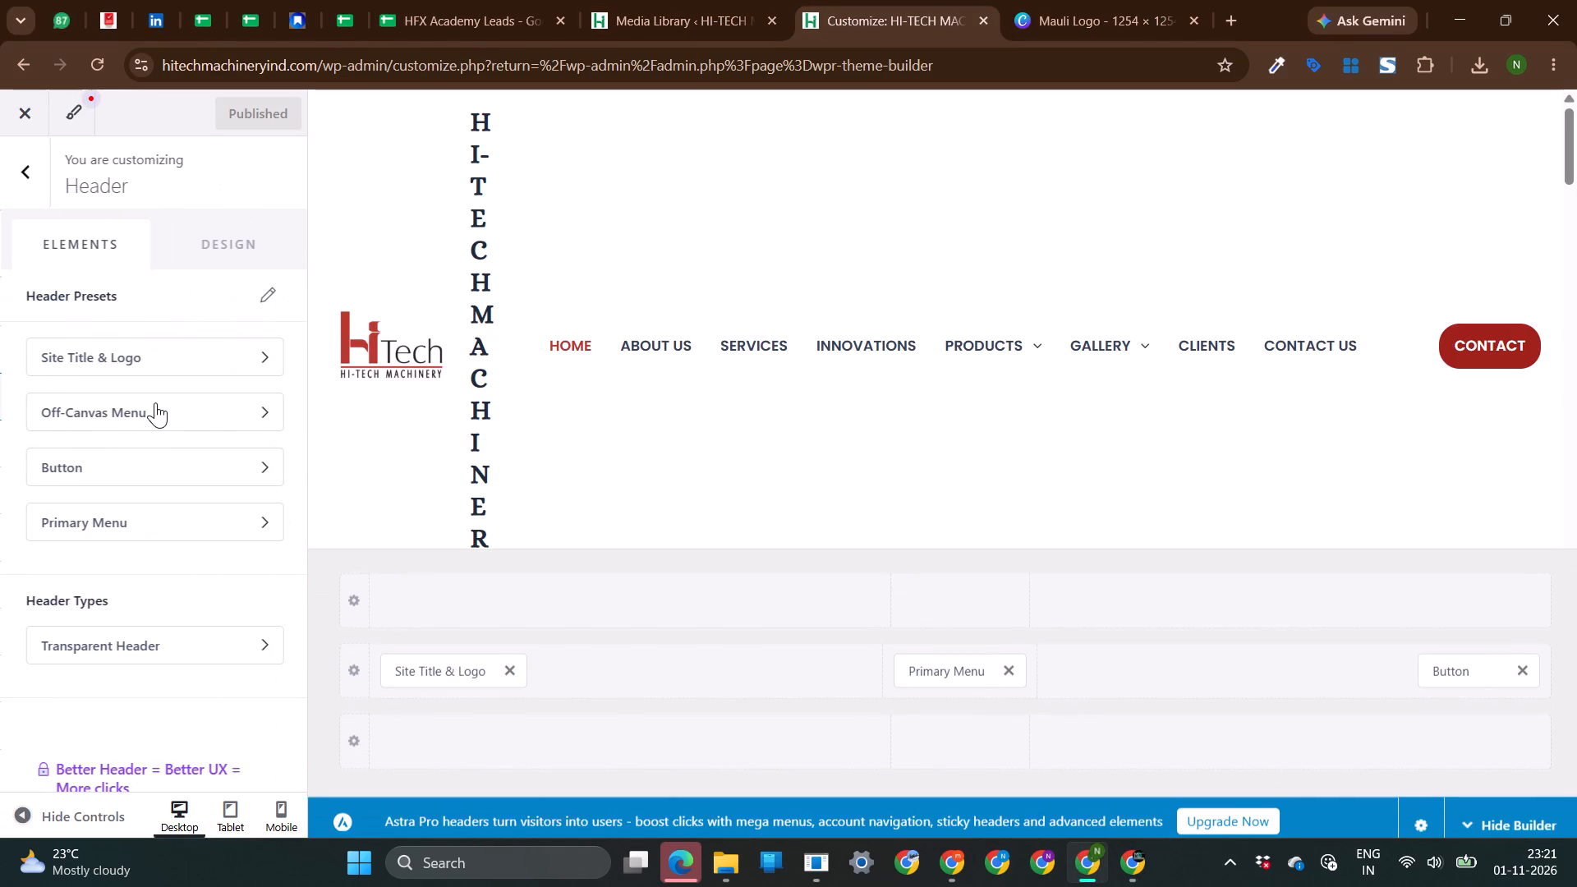
pyautogui.click(446, 660)
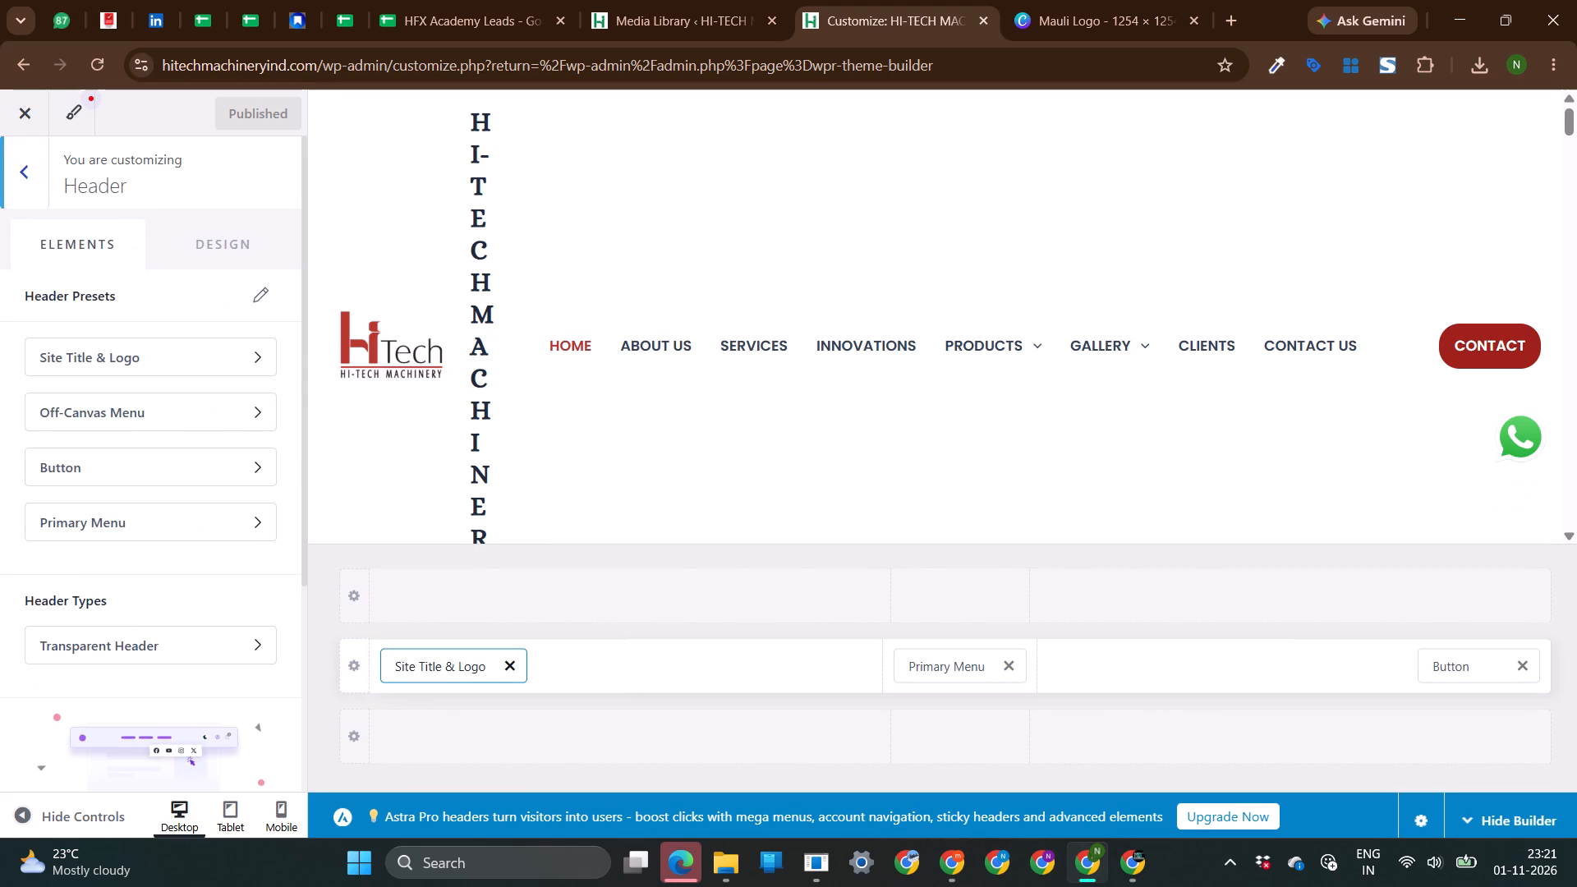
pyautogui.click(224, 531)
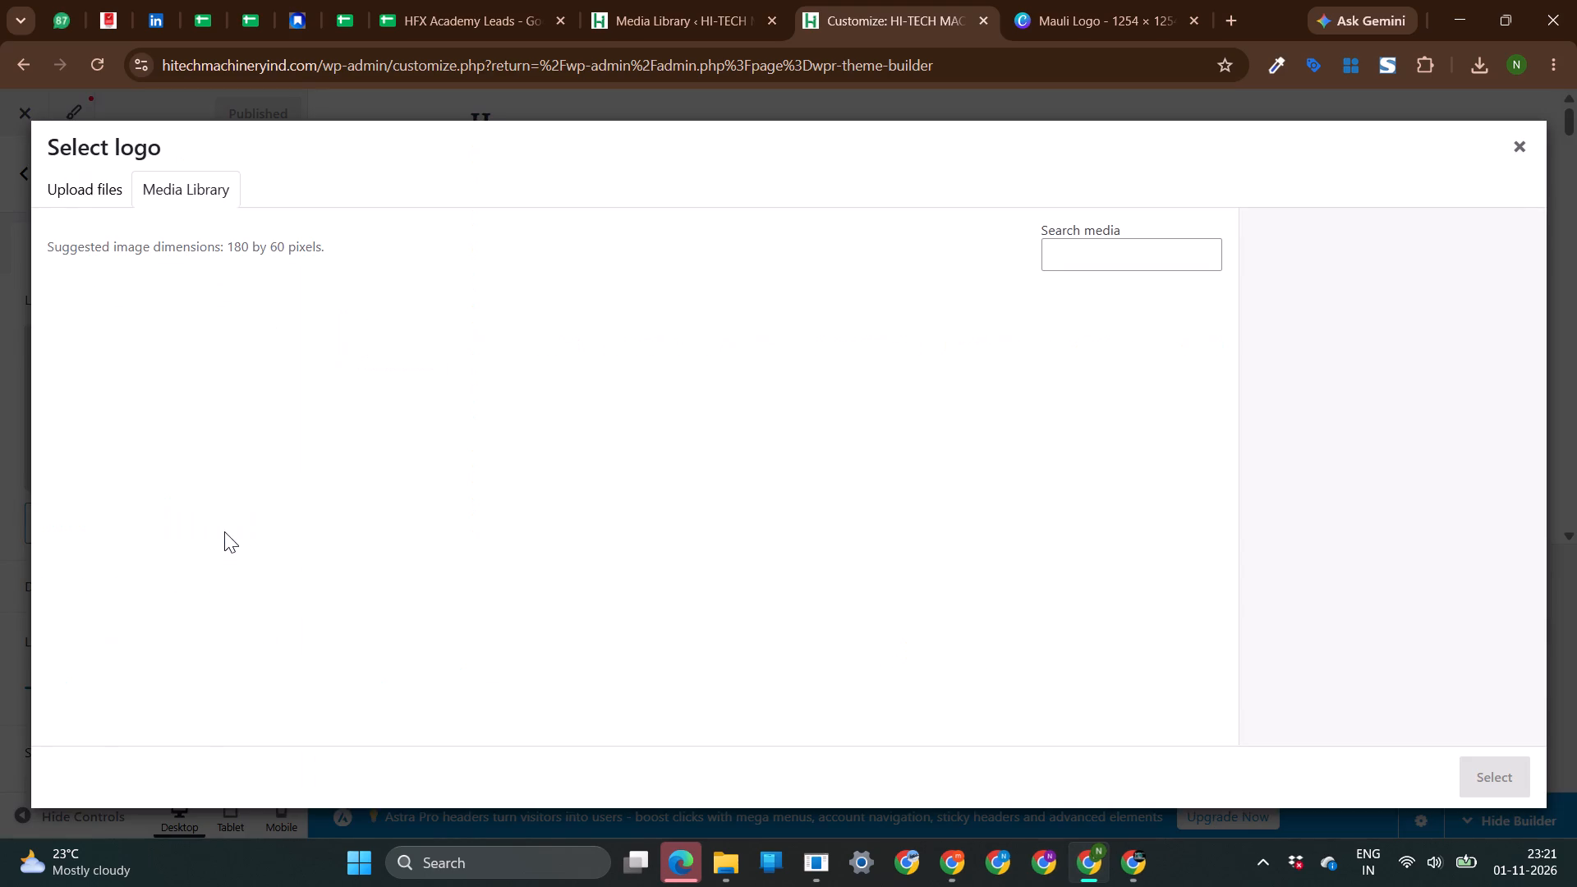
pyautogui.click(230, 351)
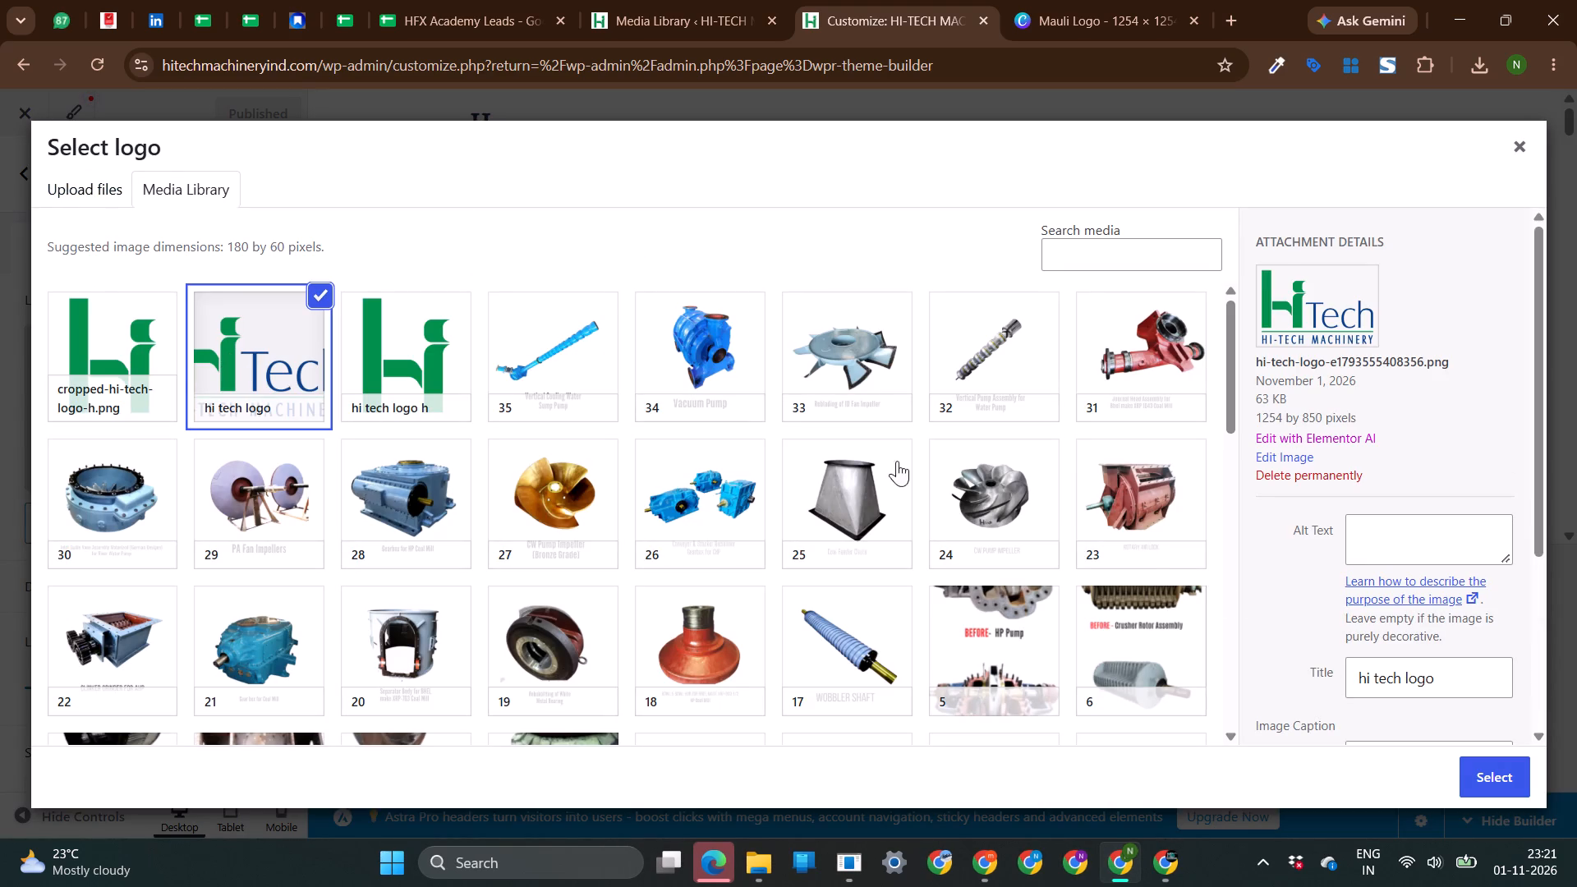
pyautogui.click(1477, 770)
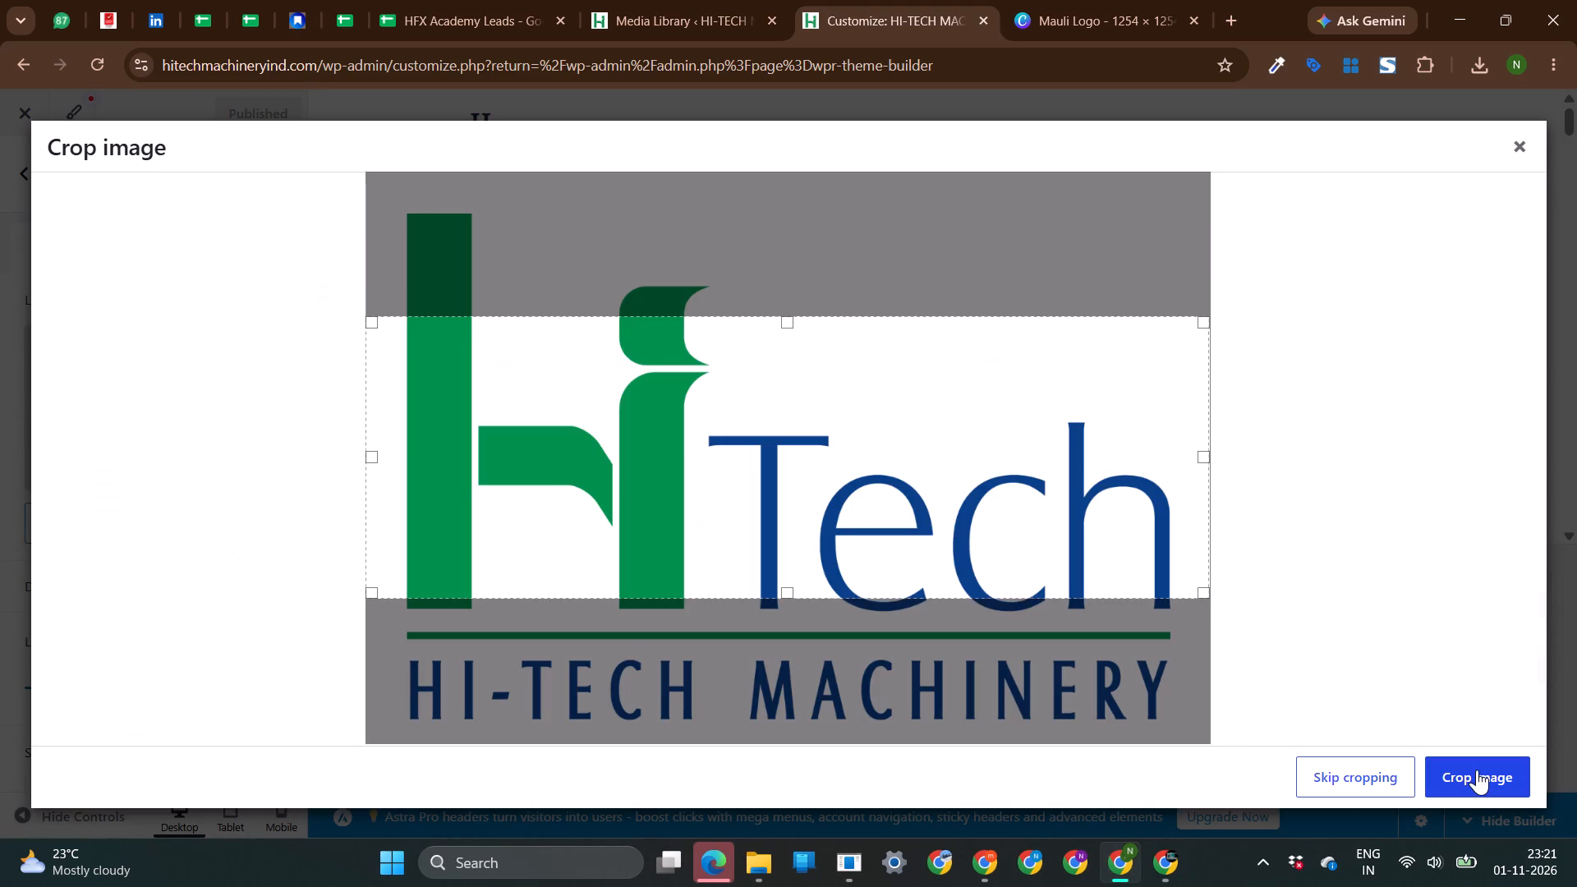
pyautogui.moveTo(891, 443); pyautogui.dragTo(880, 263)
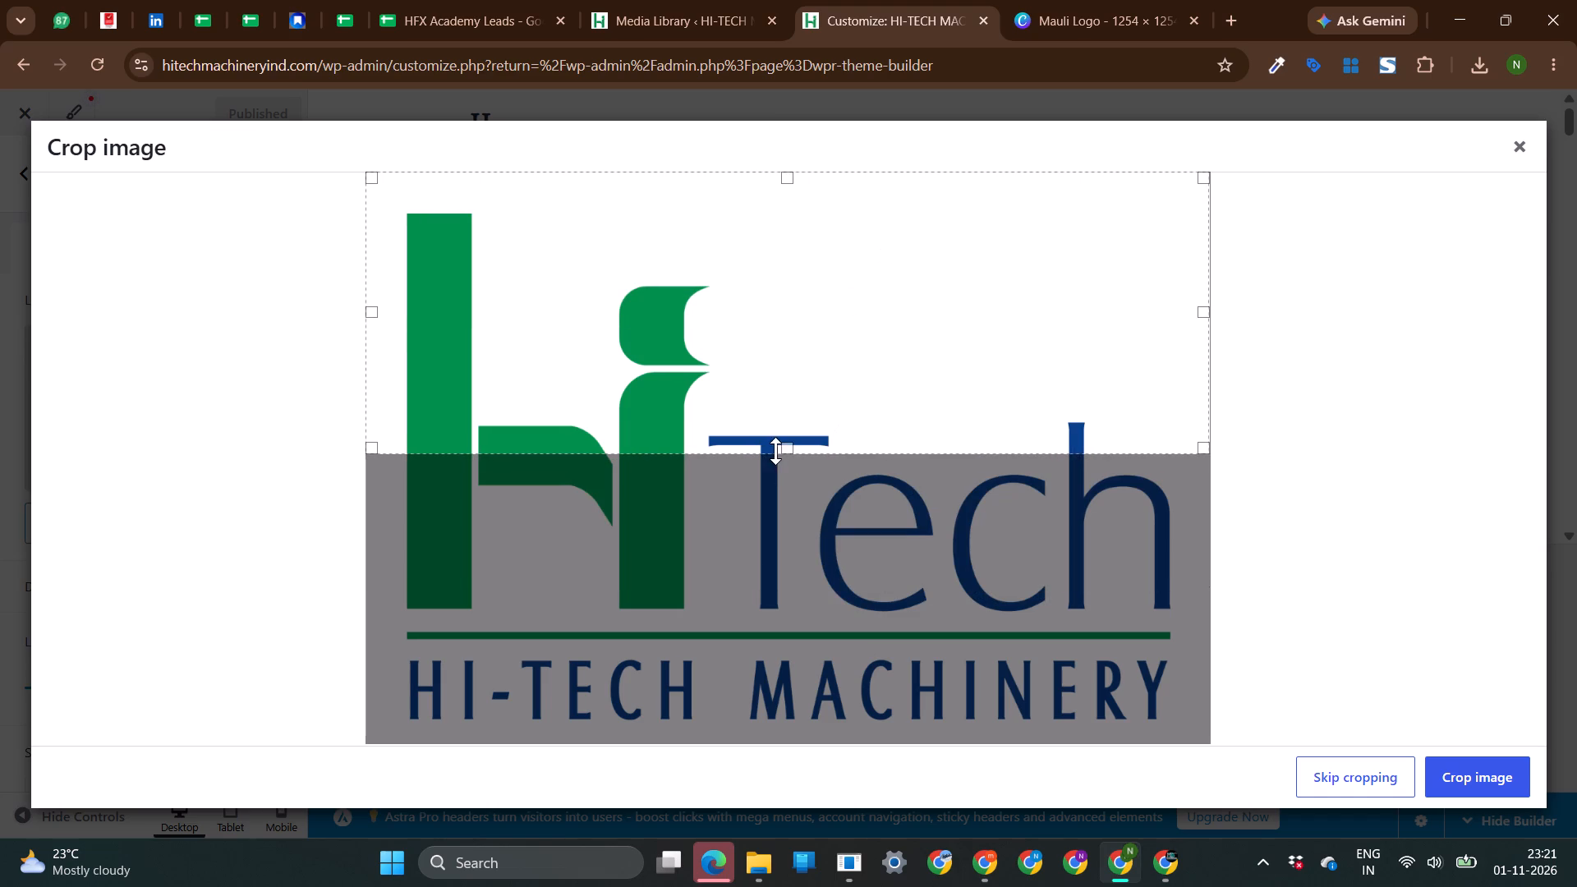
pyautogui.moveTo(787, 451); pyautogui.dragTo(890, 840)
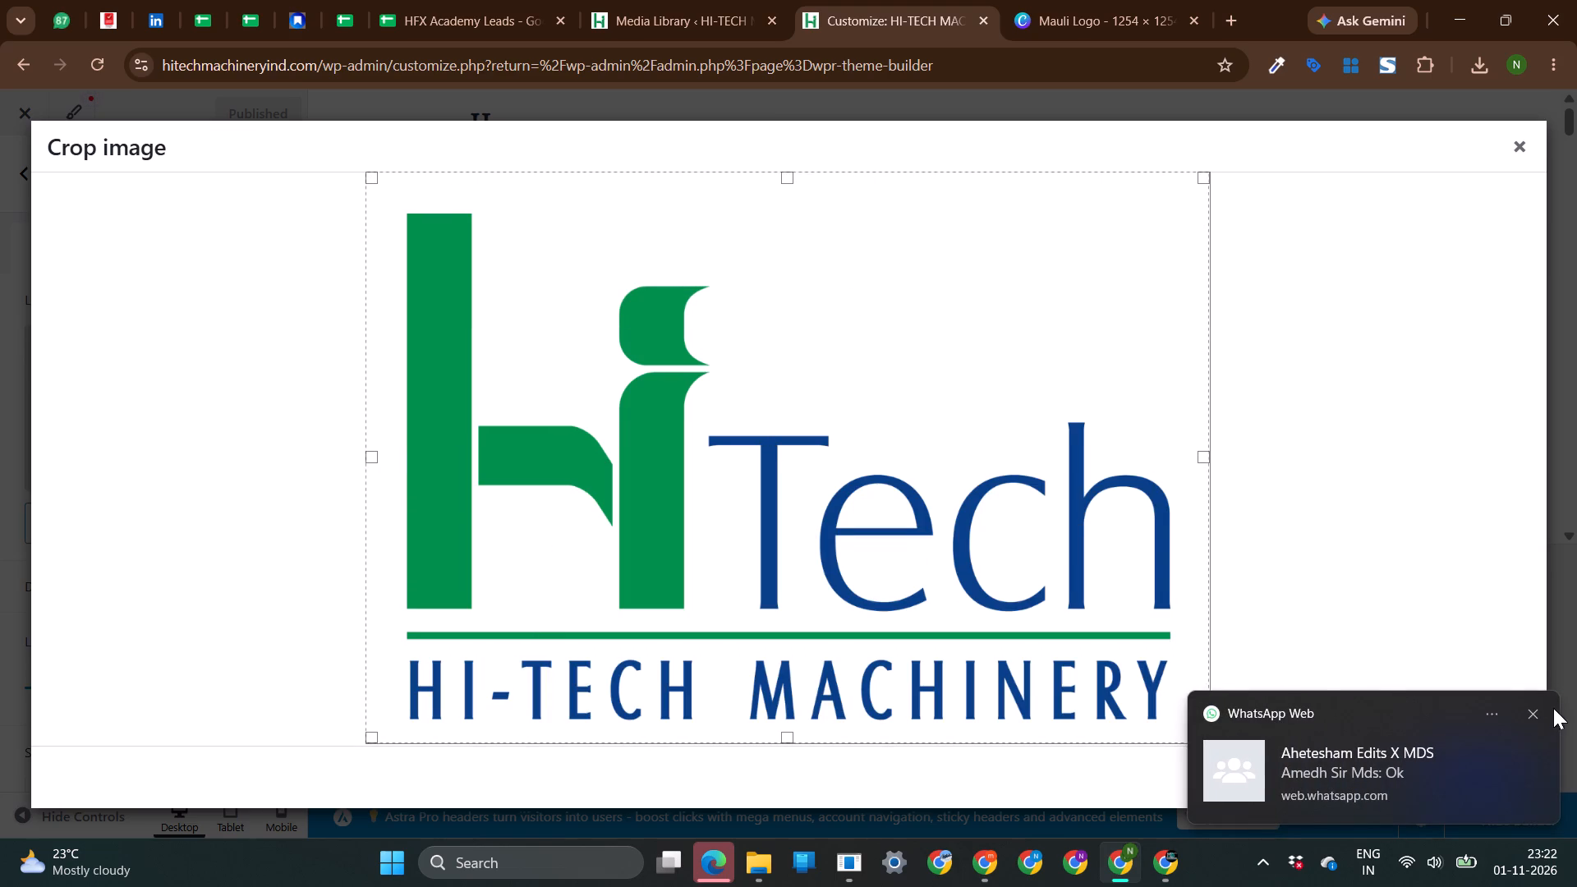
pyautogui.click(1524, 711)
pyautogui.click(1473, 779)
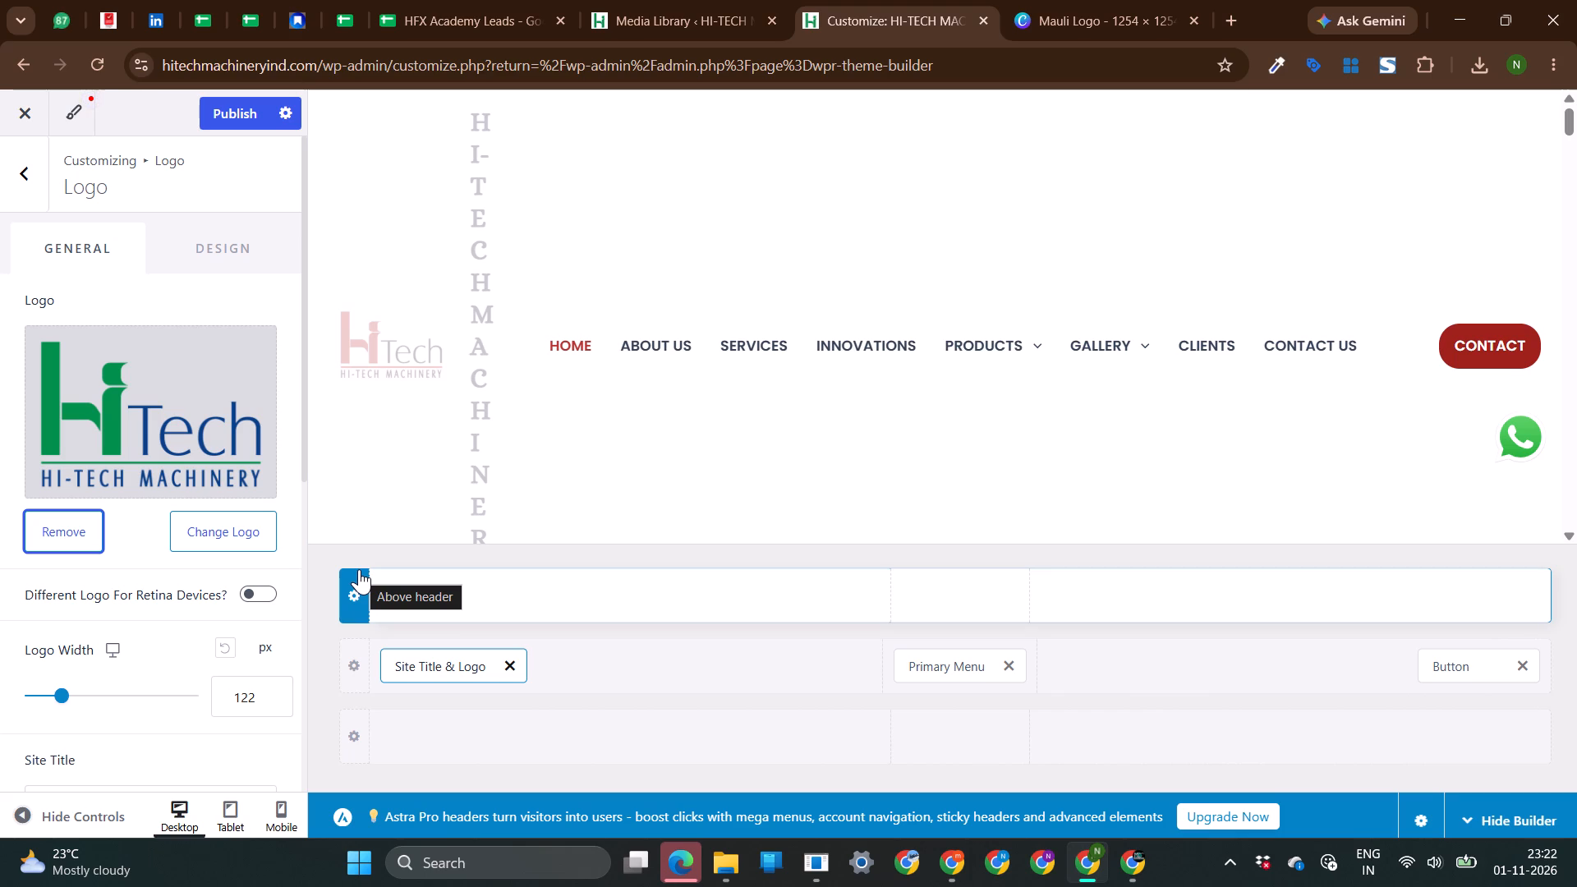
# Clear the site title text in the header's logo settings and publish the changes.
pyautogui.scroll(-4, 43, 590)
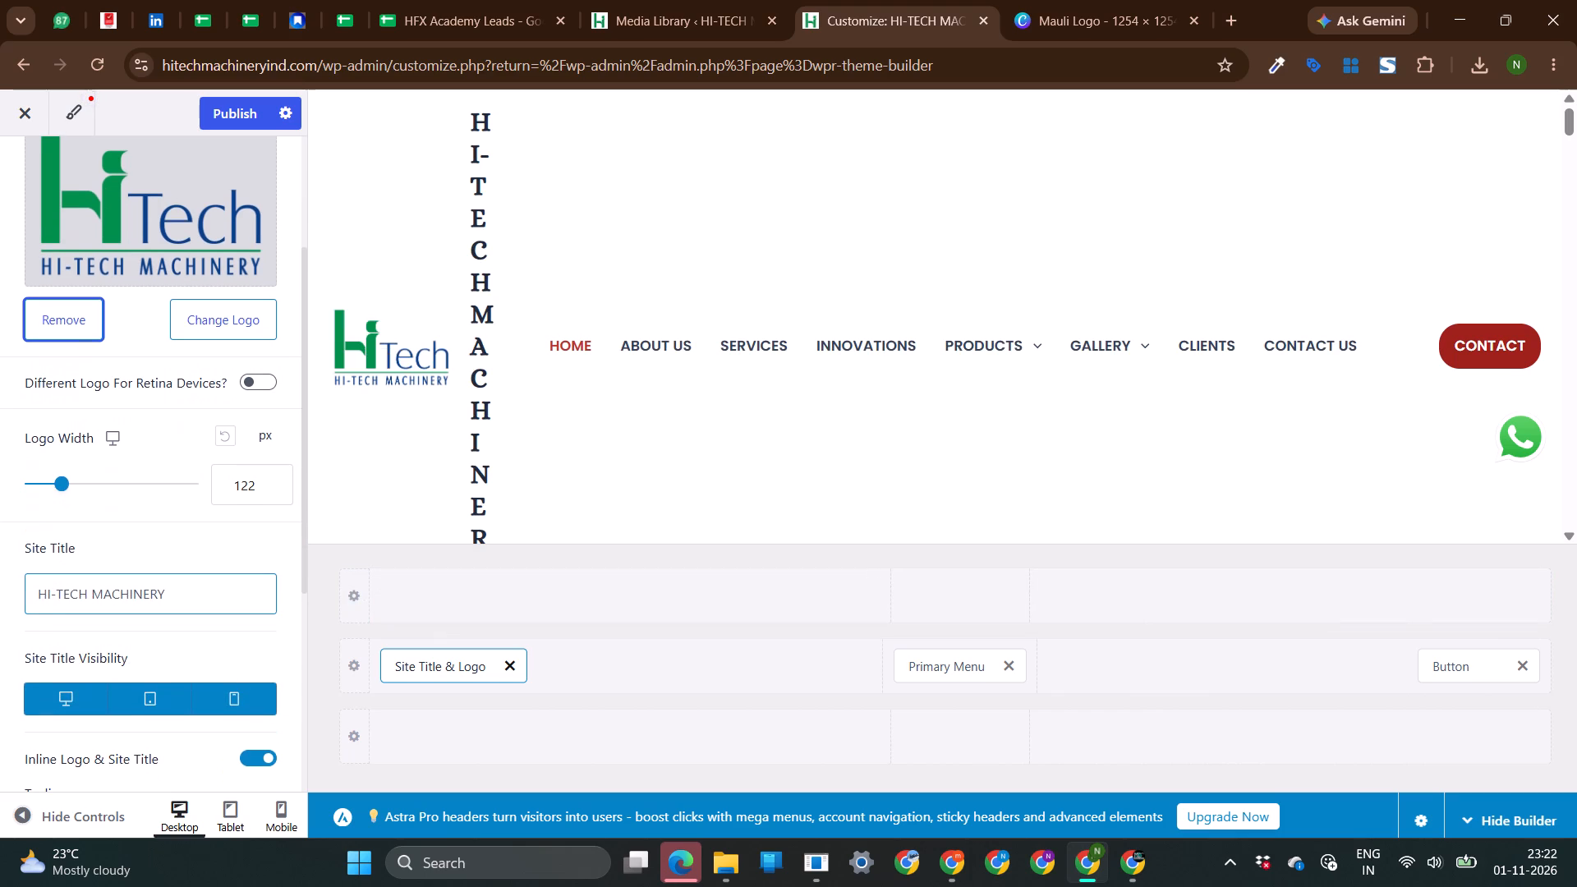
pyautogui.scroll(-1, 43, 590)
pyautogui.click(108, 595)
pyautogui.hotkey('ctrl', 'a')
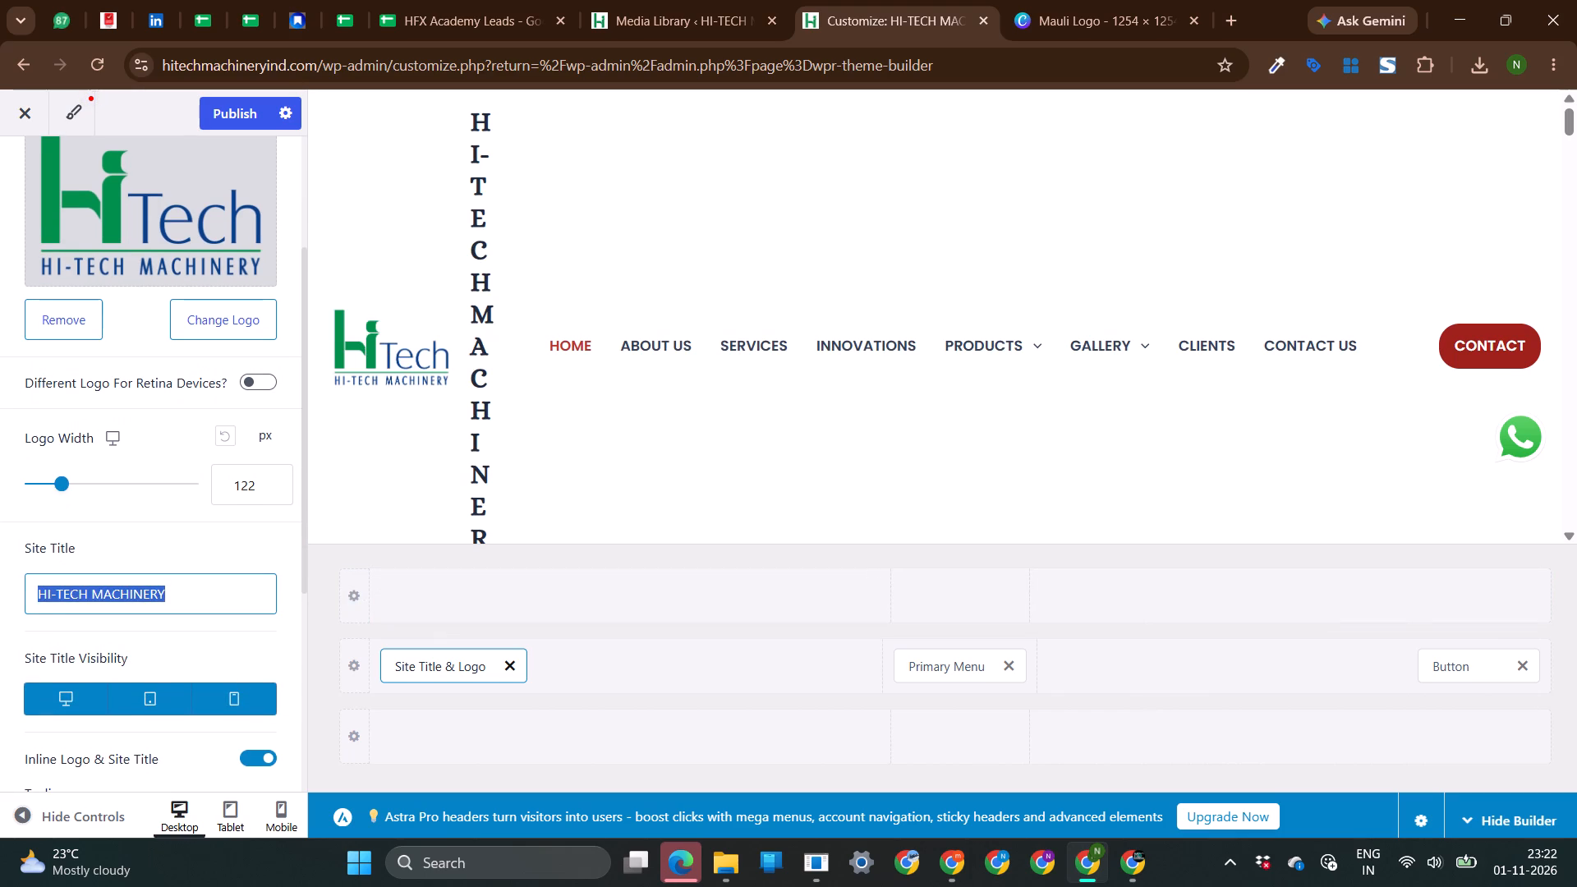
pyautogui.press('BackSpace')
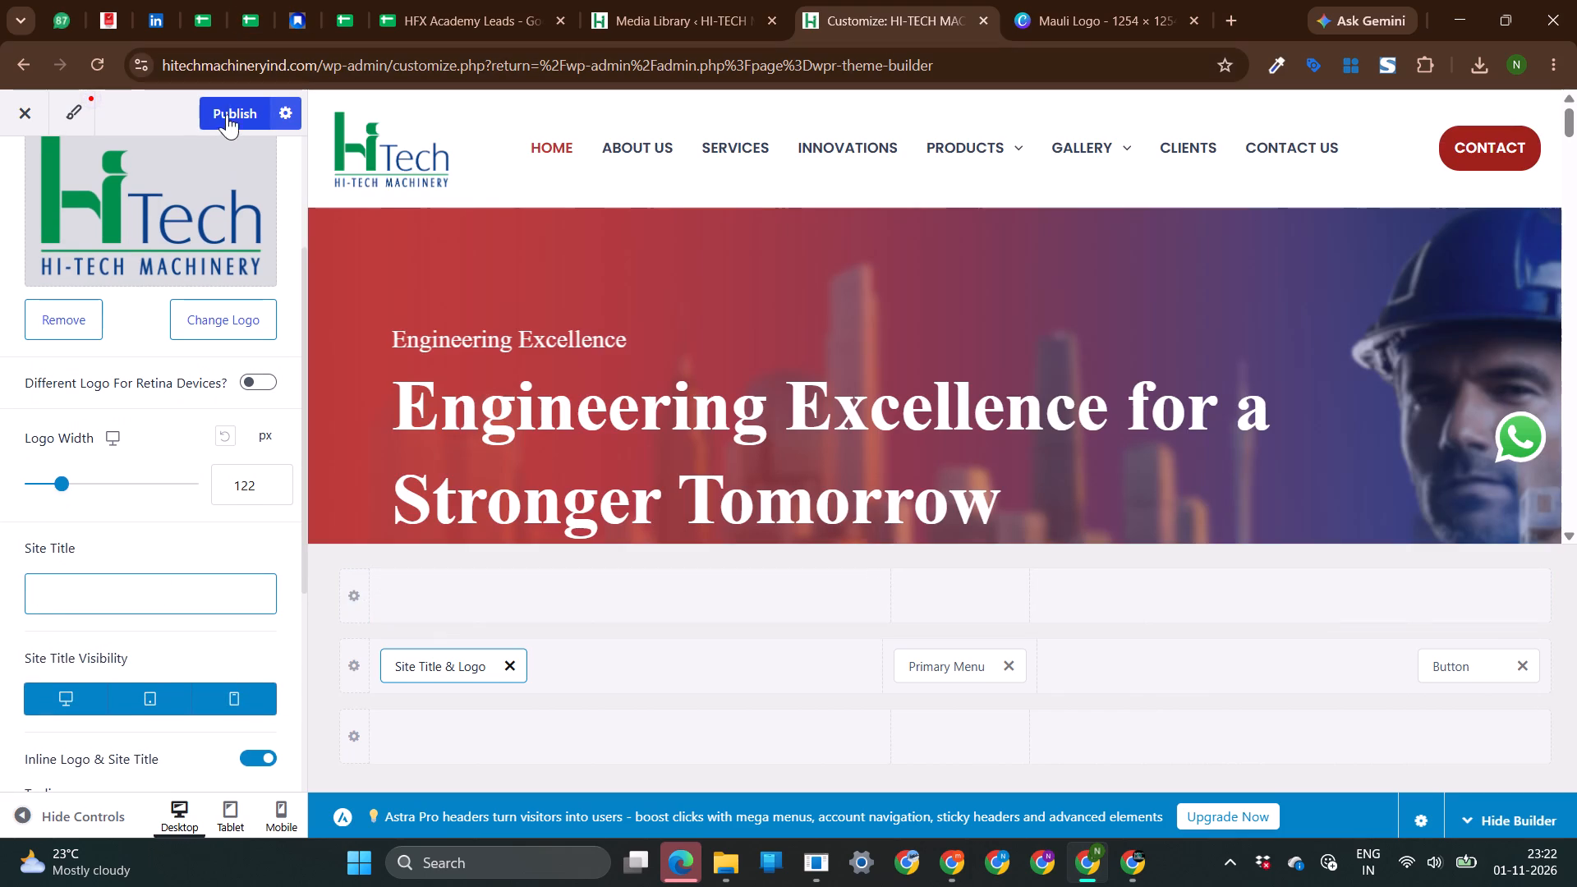
pyautogui.click(231, 115)
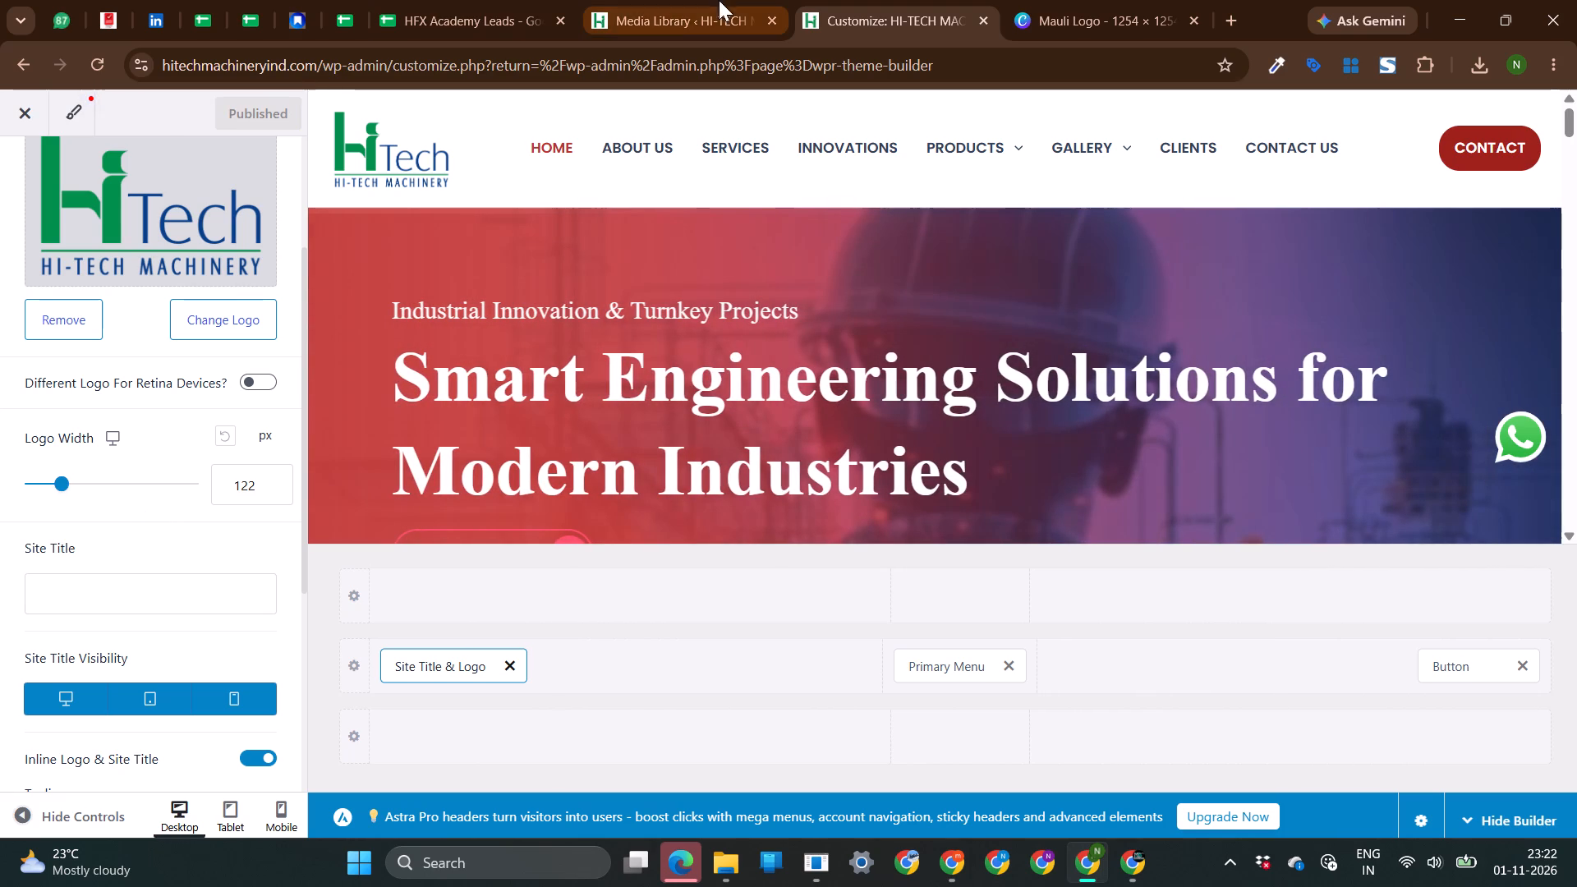
# Open the Hitech_Color Palette PDF from the Downloads folder and copy the green code #009355.
pyautogui.click(662, 16)
pyautogui.click(473, 4)
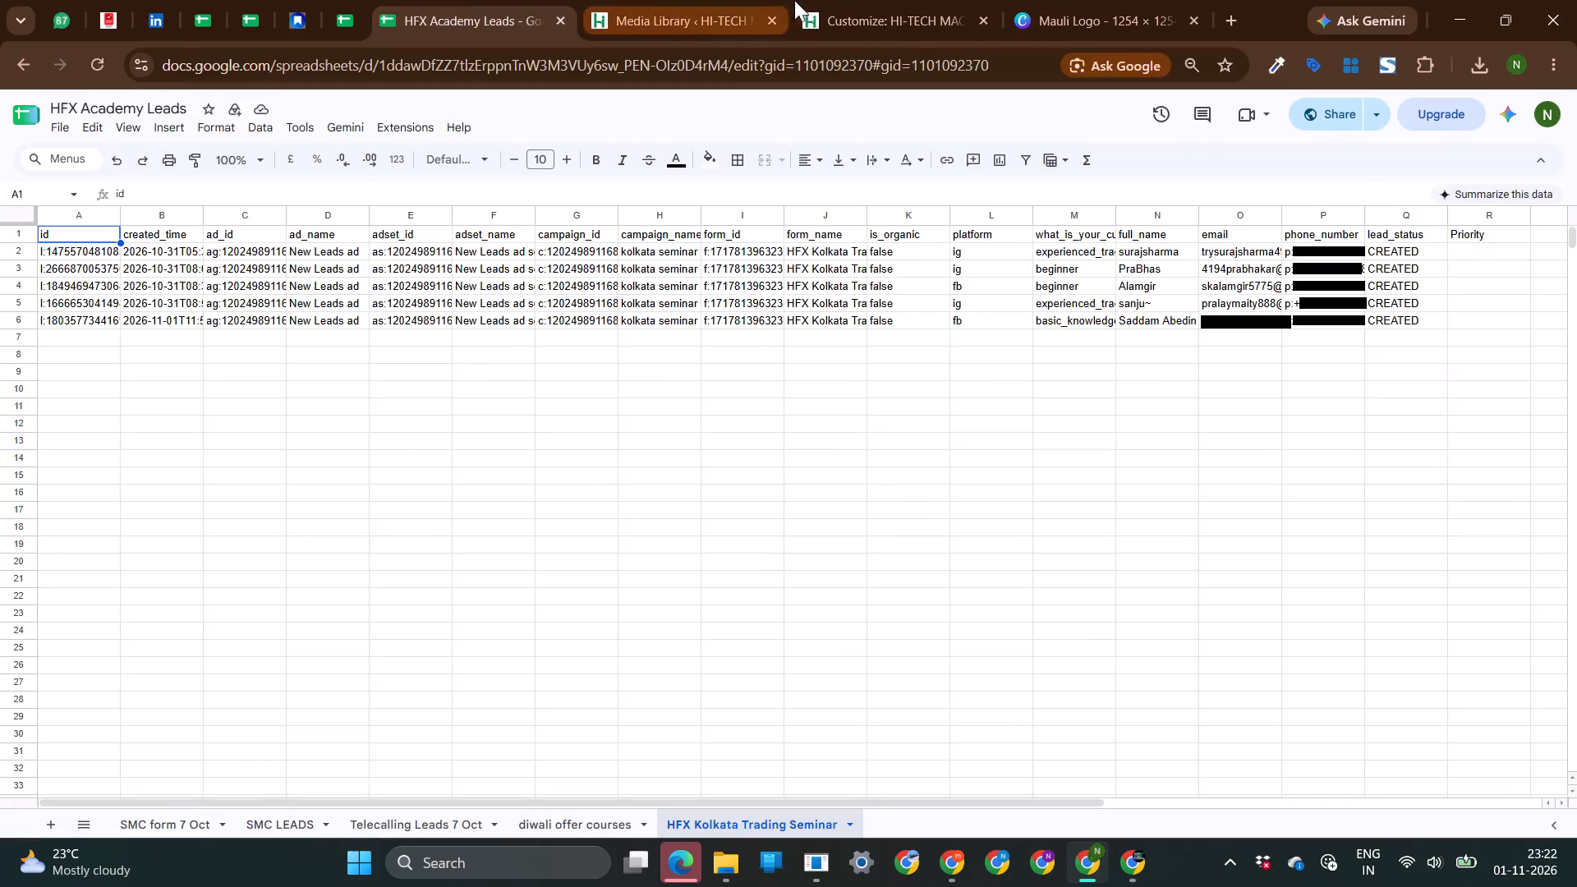
pyautogui.click(806, 2)
pyautogui.click(721, 876)
pyautogui.doubleClick(766, 269)
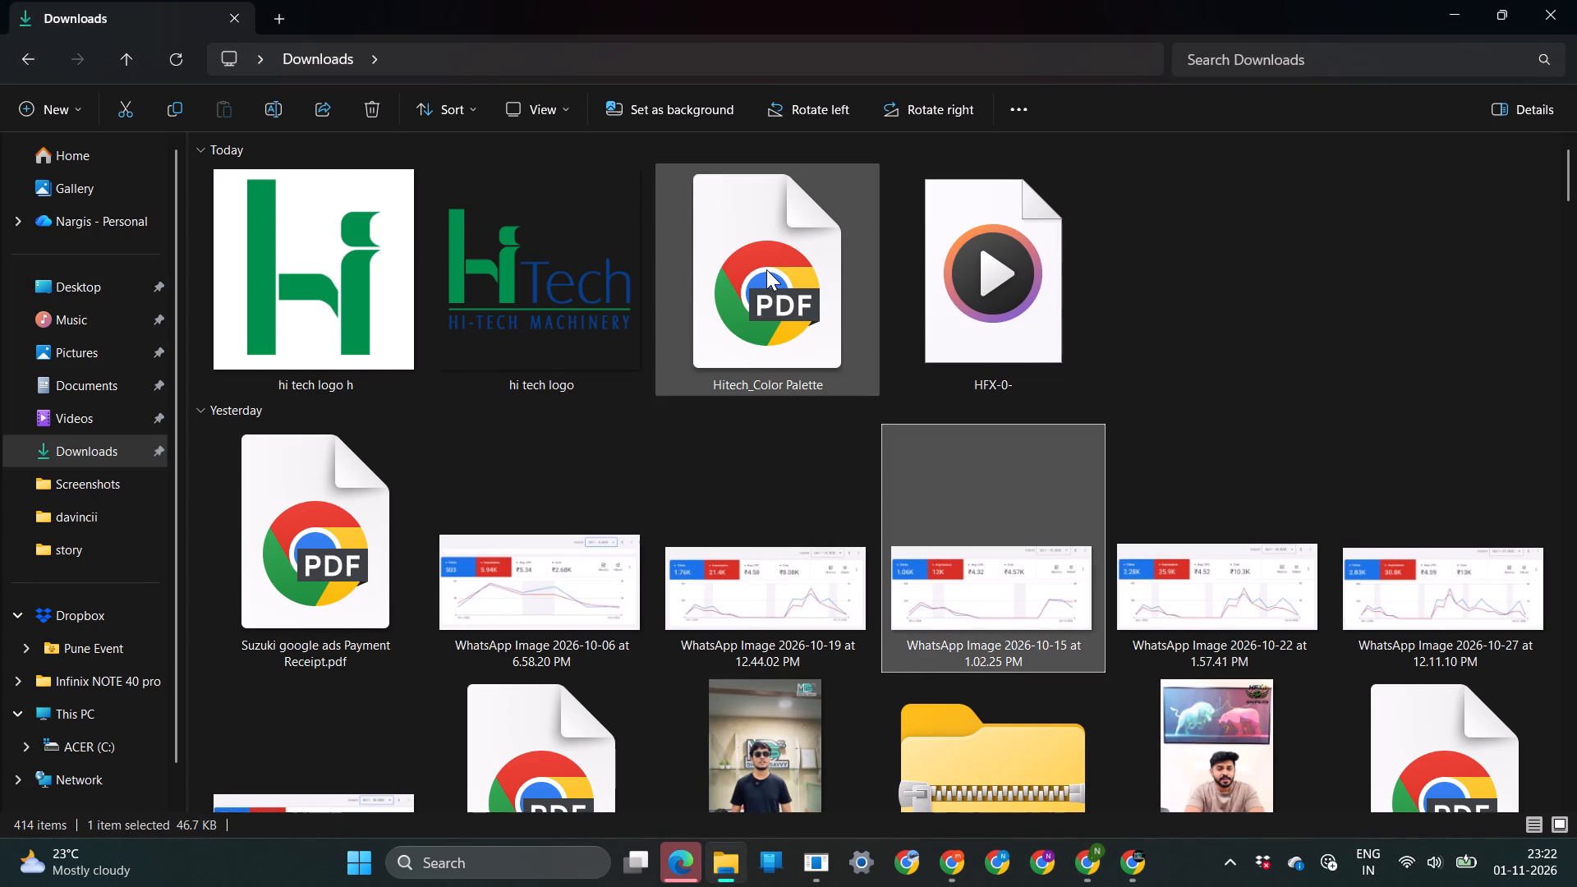
pyautogui.scroll(-1, 864, 586)
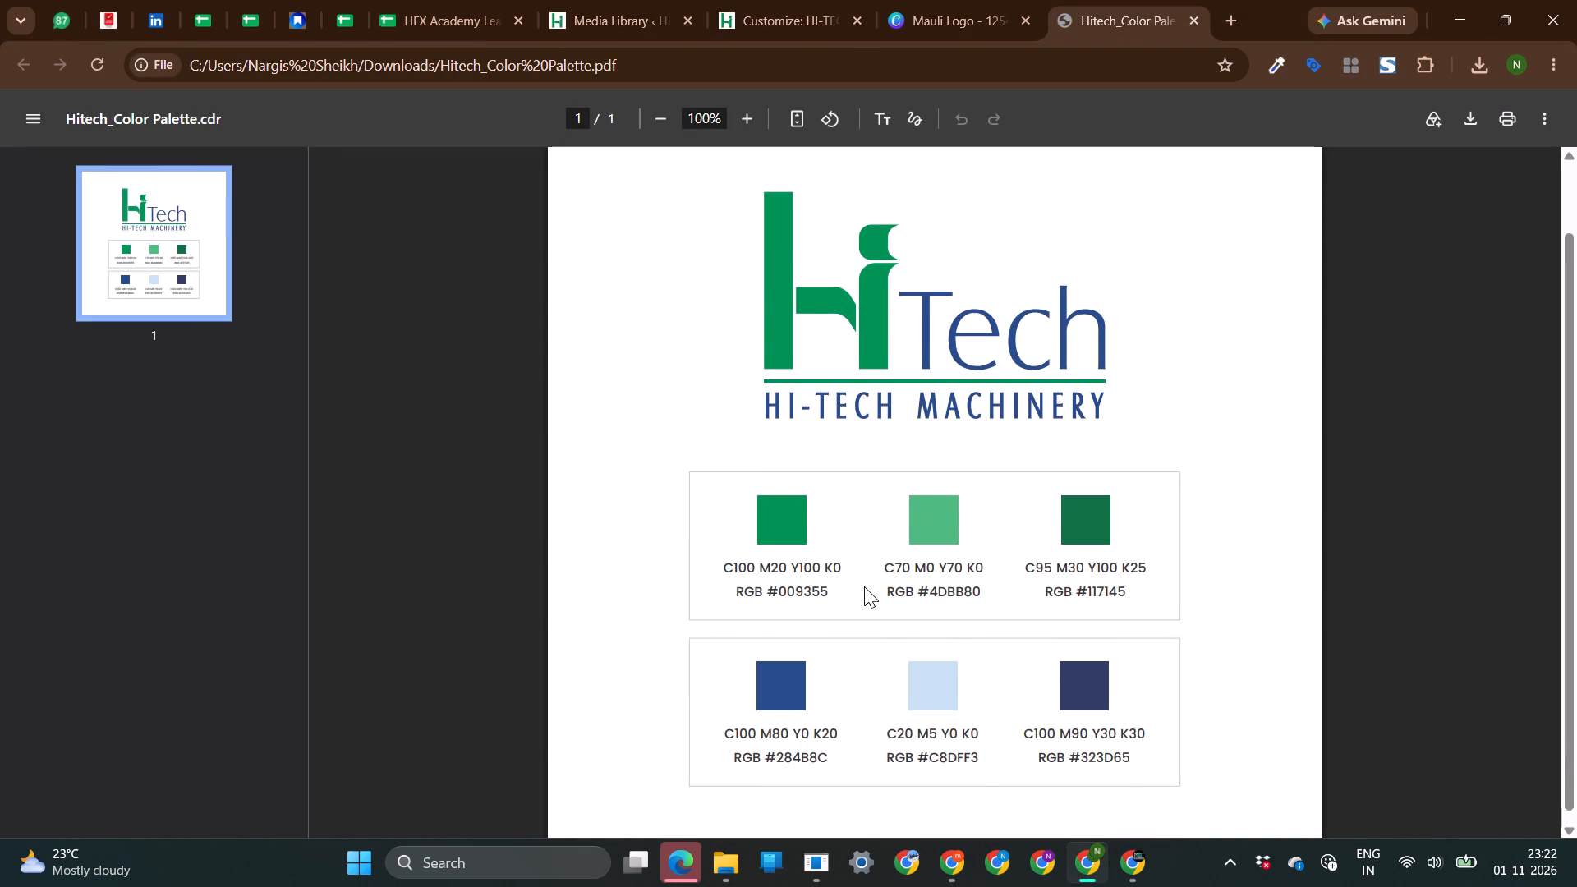
pyautogui.scroll(-1, 864, 586)
pyautogui.moveTo(827, 548); pyautogui.dragTo(788, 551)
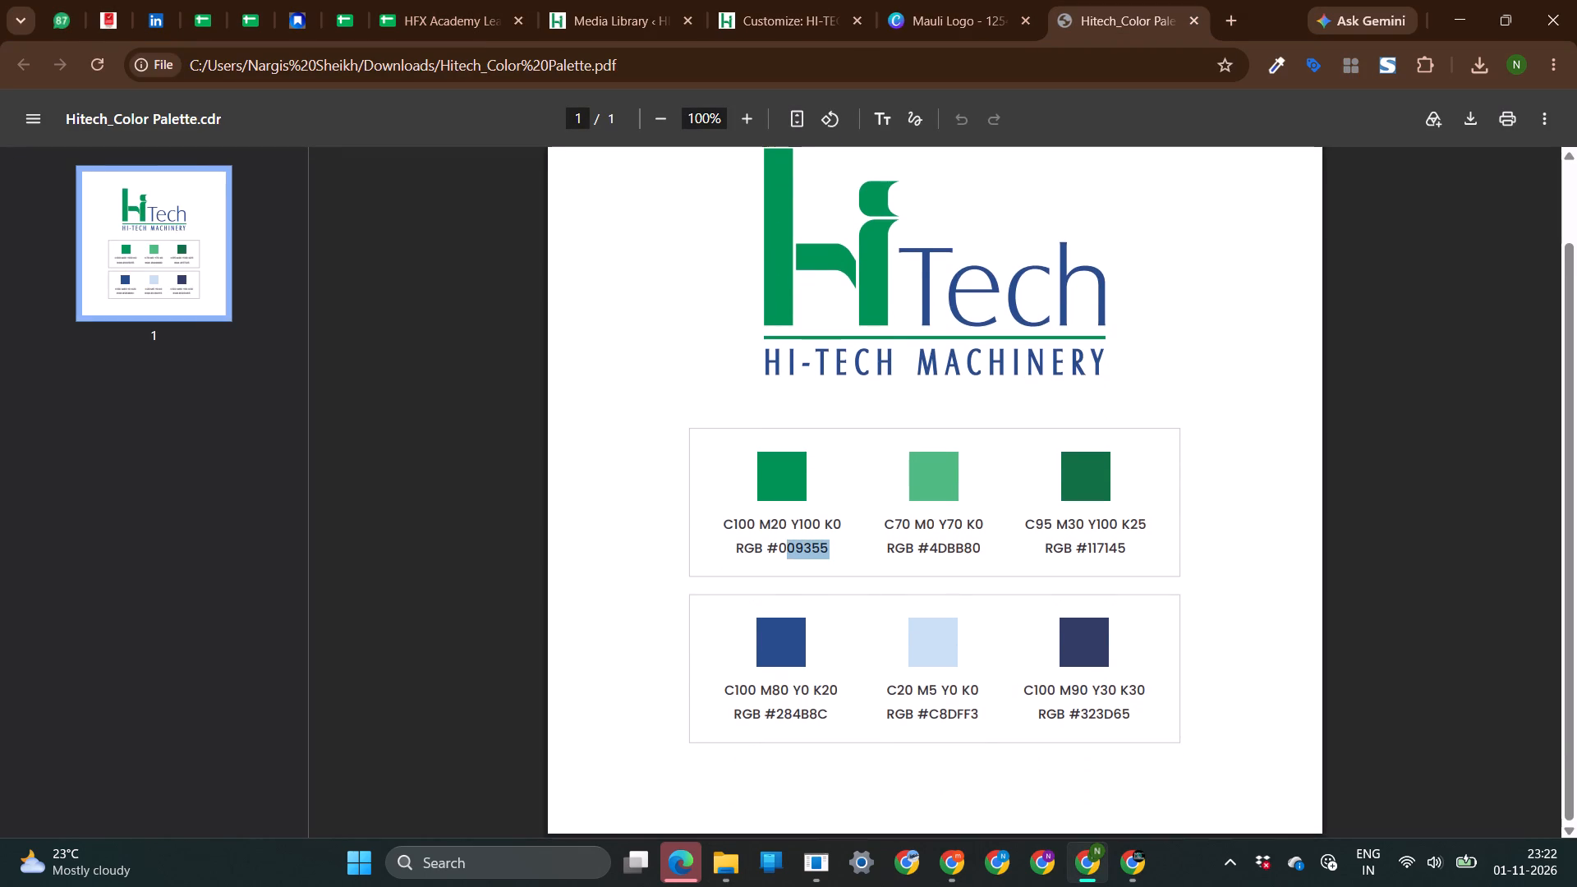
pyautogui.moveTo(788, 551); pyautogui.dragTo(770, 551)
pyautogui.hotkey('ctrl', 'c')
pyautogui.click(766, 47)
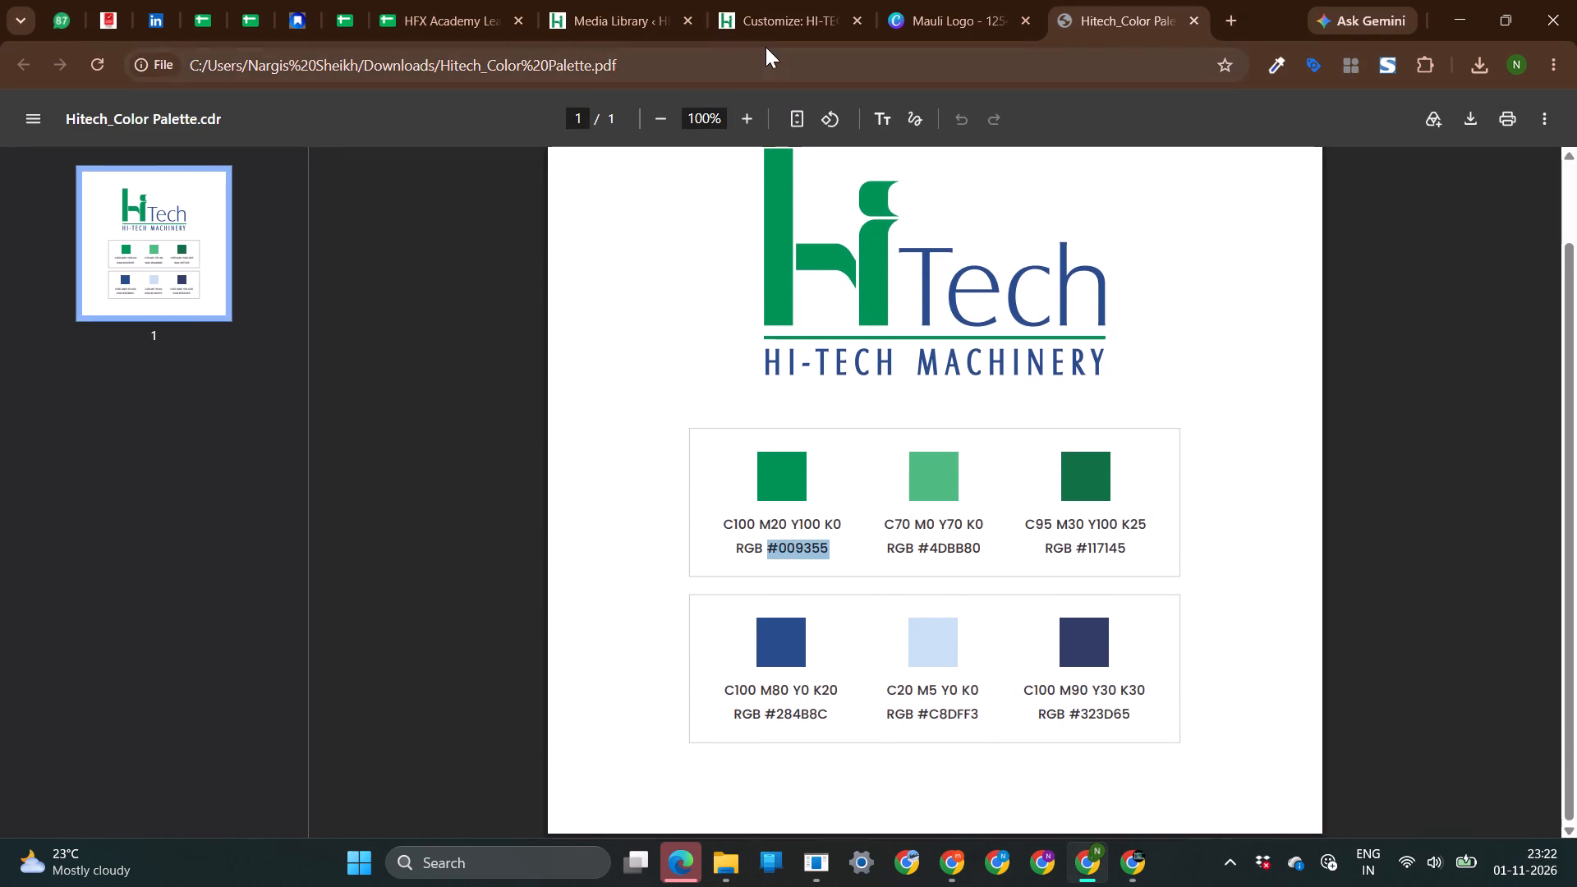
# In the Customizer, set the Primary Menu's hover text/link color to #009355.
pyautogui.click(758, 10)
pyautogui.click(941, 673)
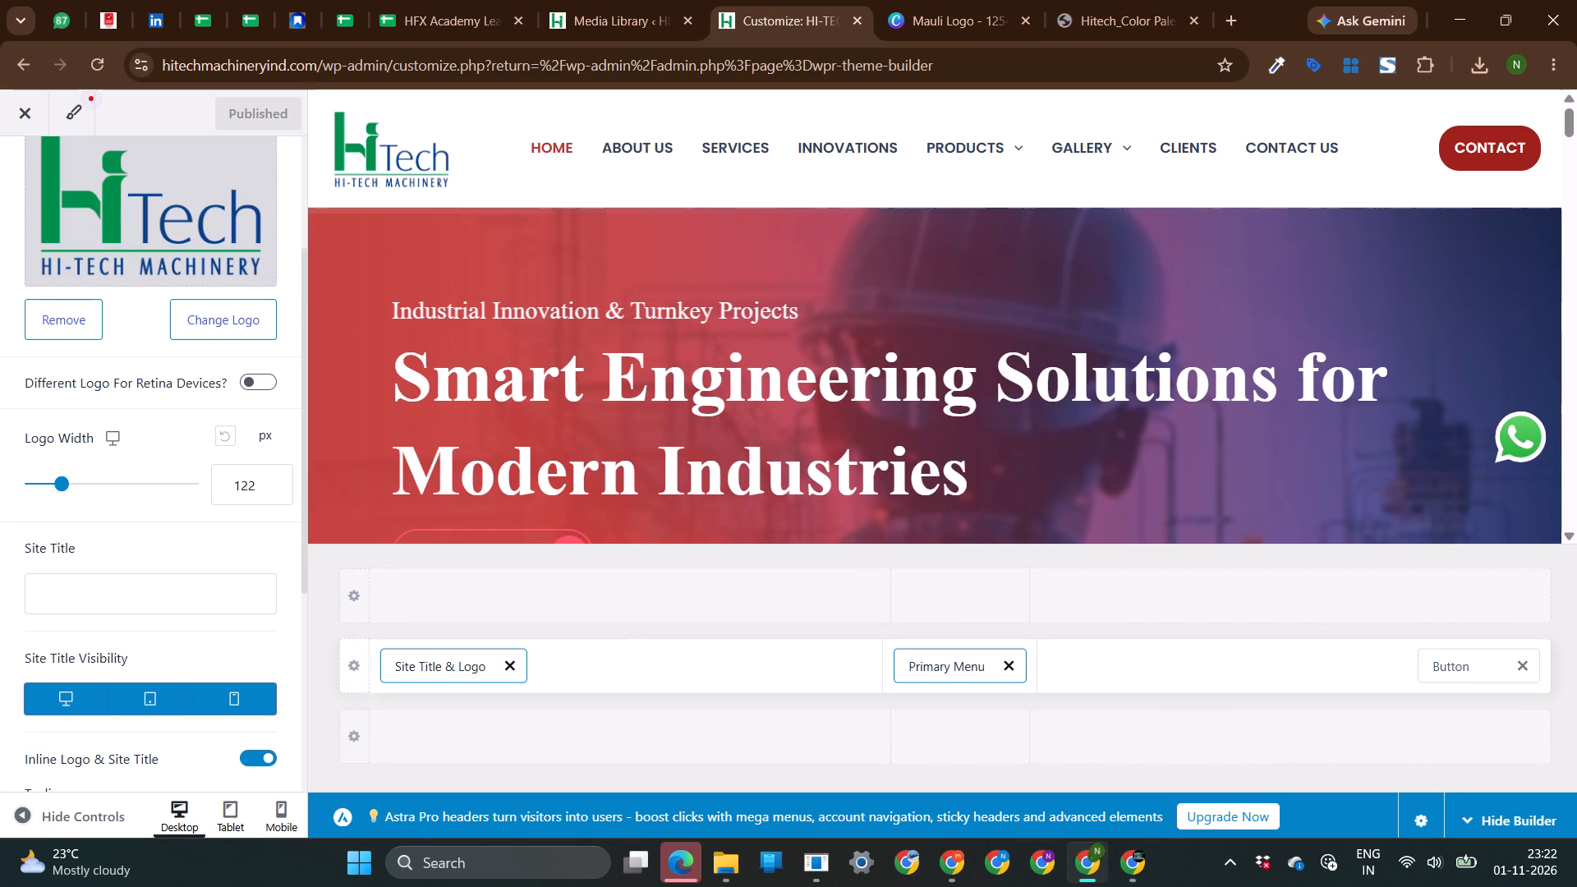
pyautogui.click(238, 243)
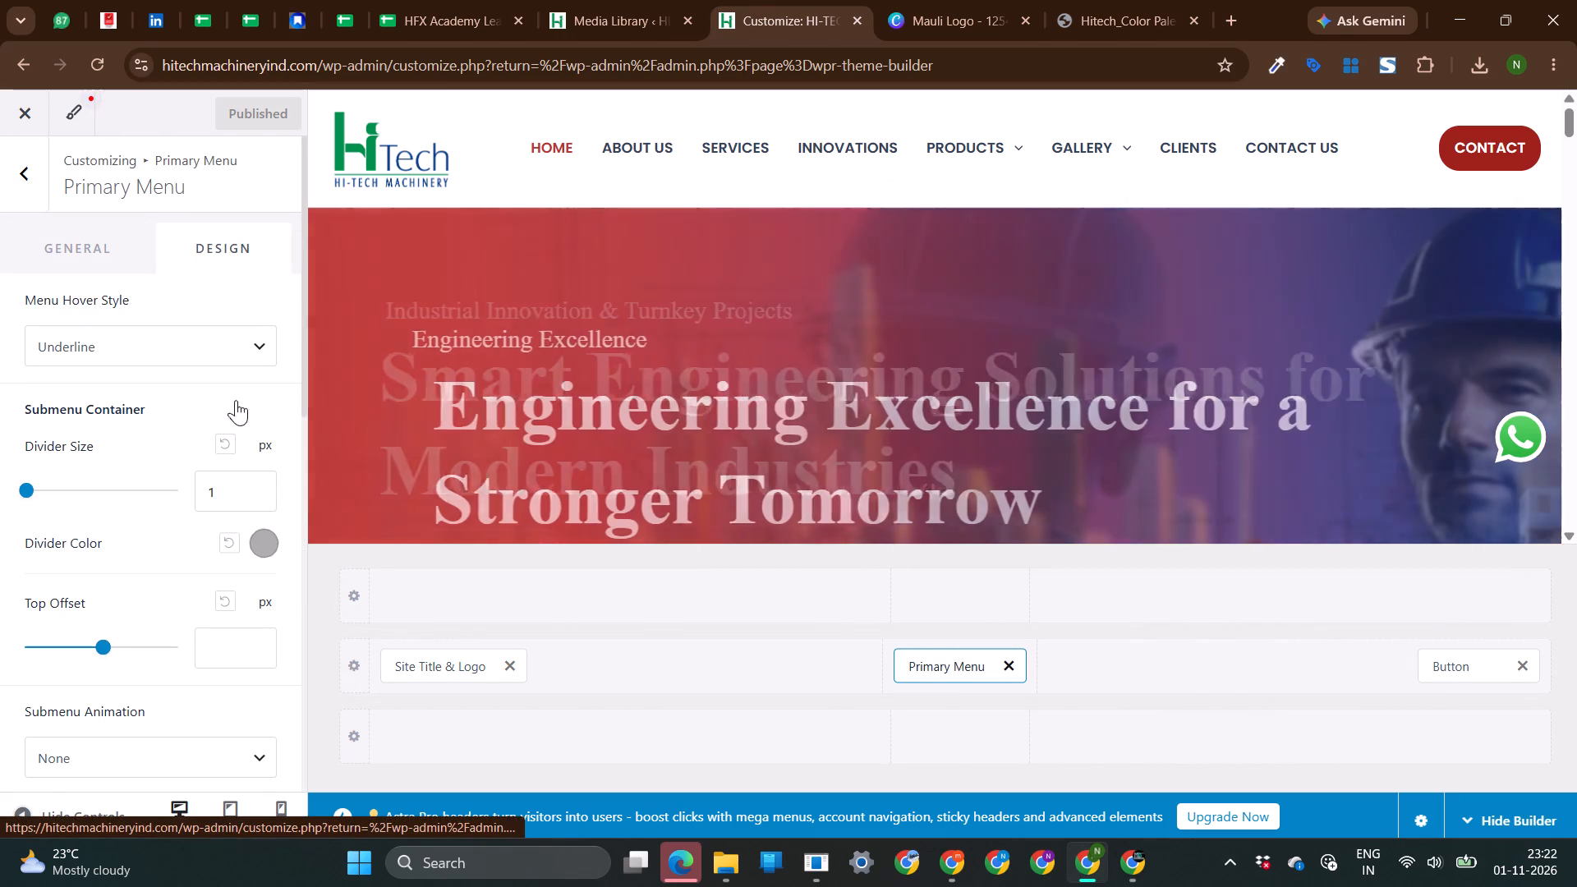
pyautogui.scroll(-6, 265, 542)
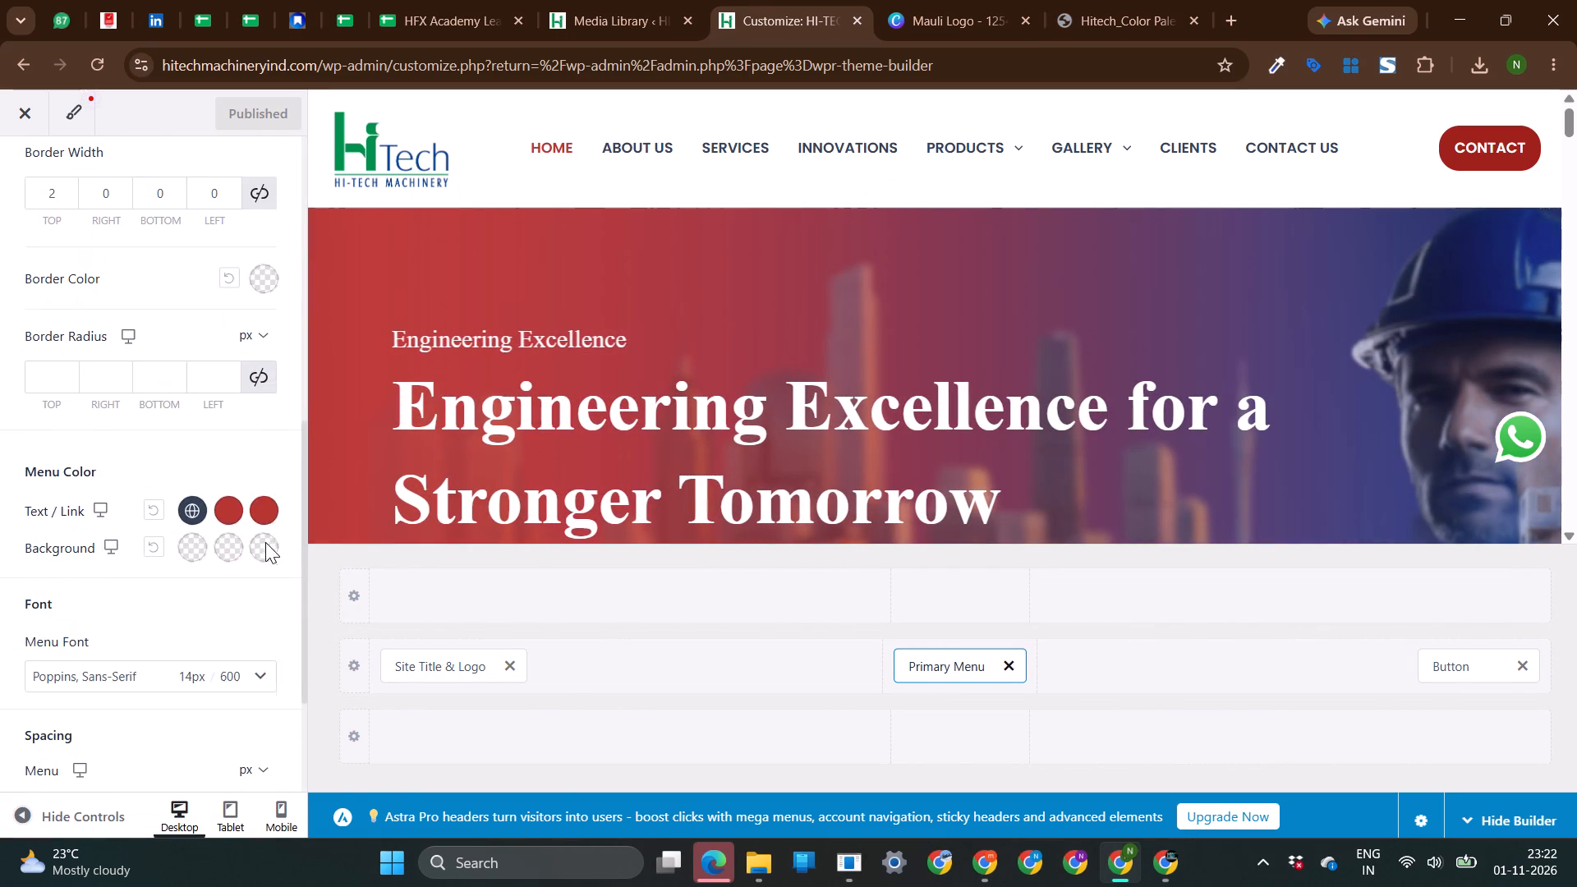
pyautogui.click(231, 508)
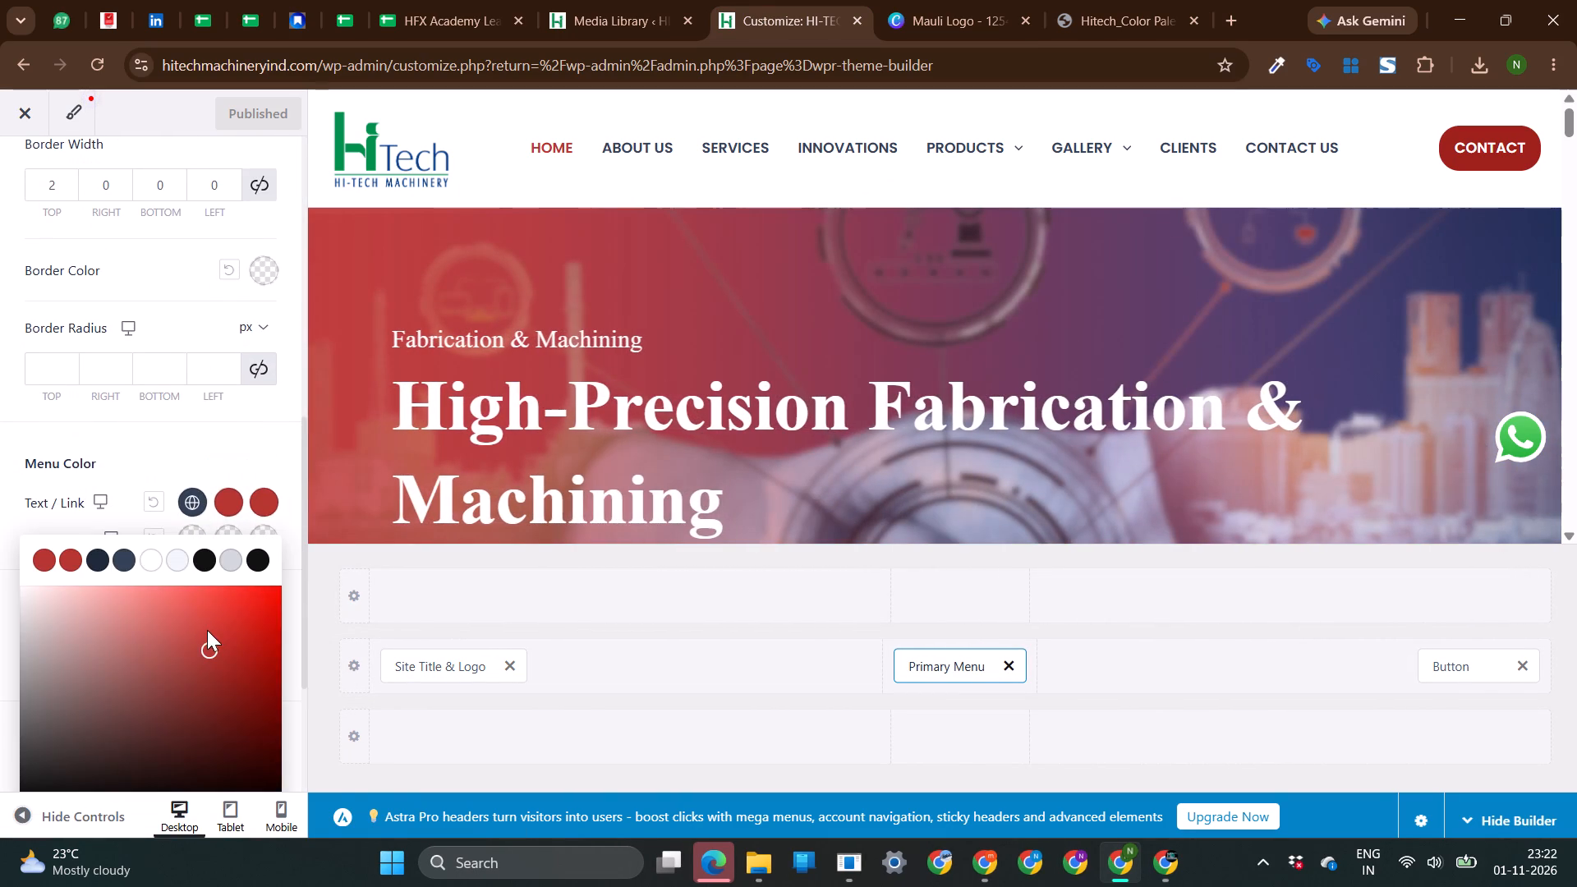
pyautogui.scroll(-3, 207, 630)
pyautogui.moveTo(130, 708); pyautogui.dragTo(0, 718)
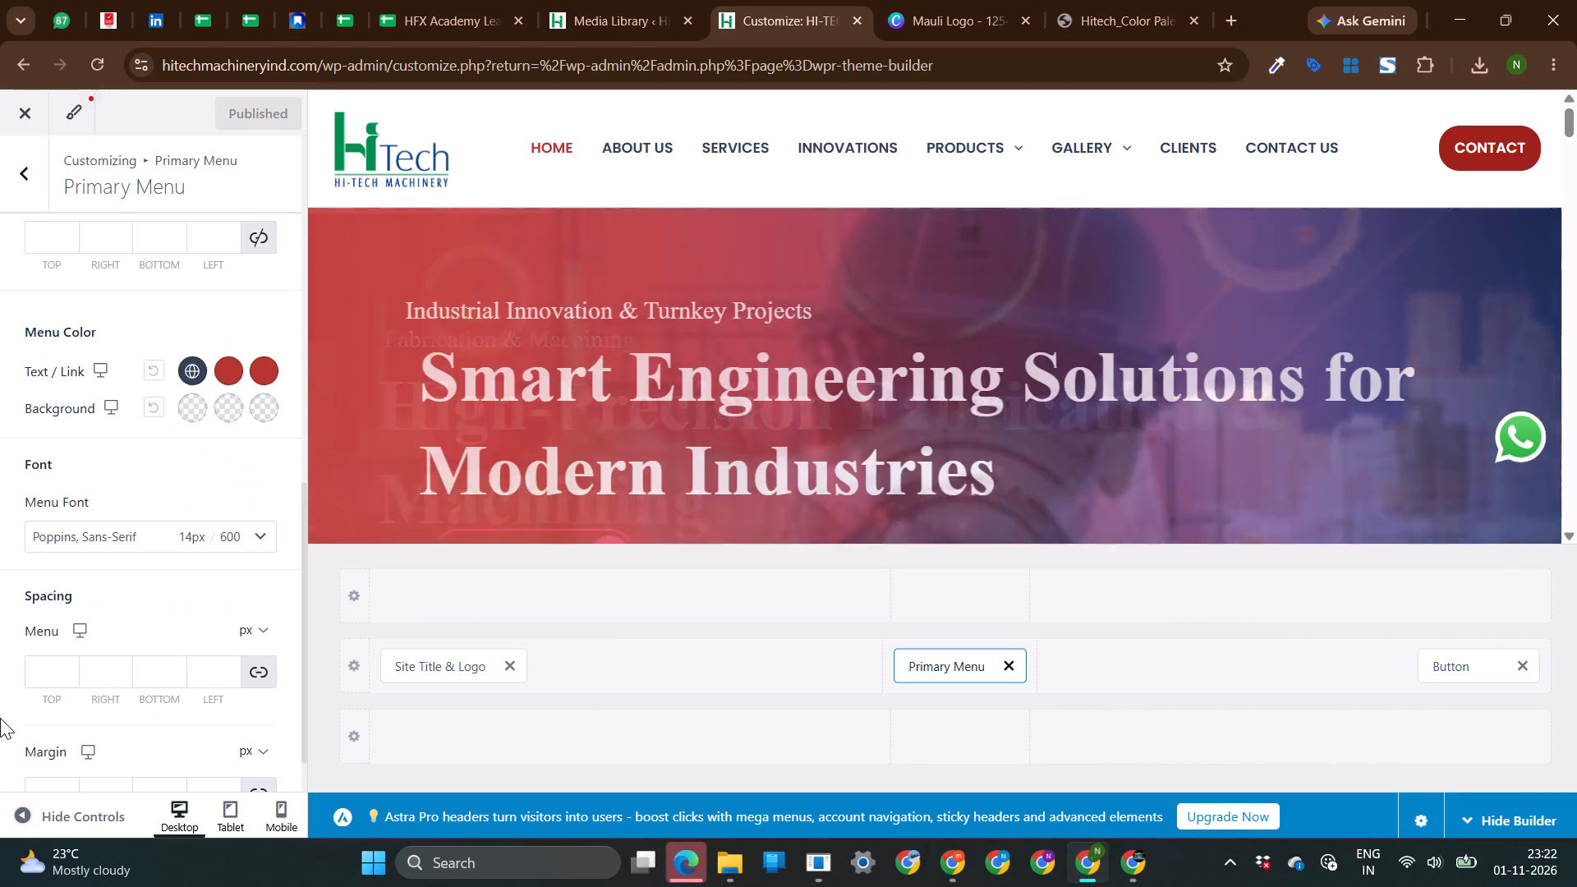
pyautogui.click(228, 370)
pyautogui.scroll(-1, 228, 370)
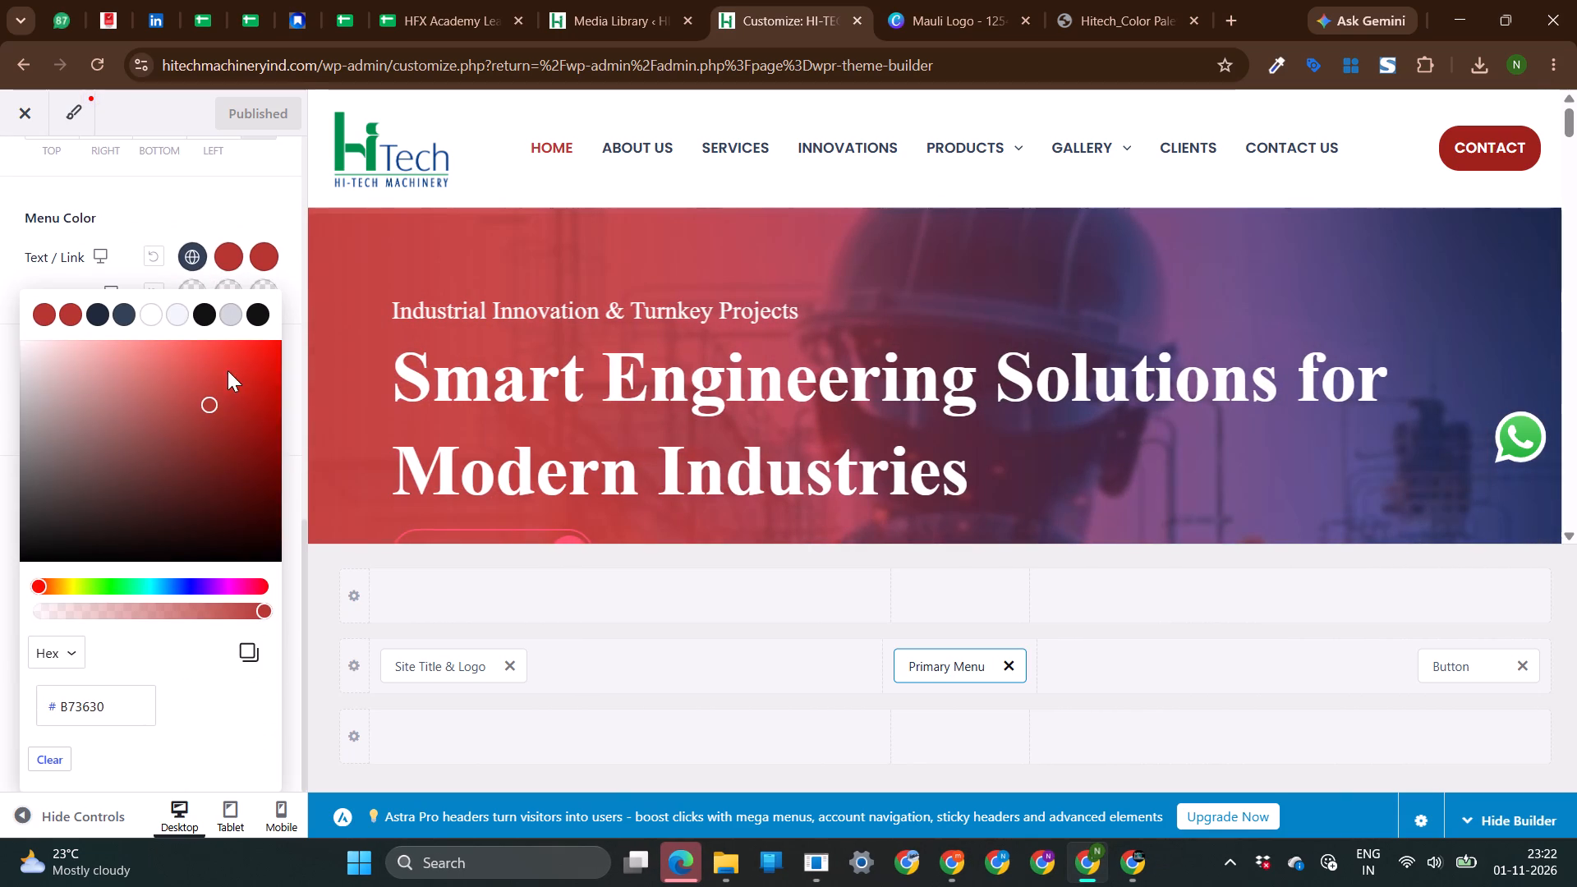
pyautogui.click(114, 695)
pyautogui.press('BackSpace')
pyautogui.press('BackSpace')
pyautogui.press('BackSpace')
pyautogui.press('BackSpace')
pyautogui.press('BackSpace')
pyautogui.press('BackSpace')
pyautogui.press('BackSpace')
pyautogui.press('BackSpace')
pyautogui.press('BackSpace')
pyautogui.press('BackSpace')
pyautogui.press('BackSpace')
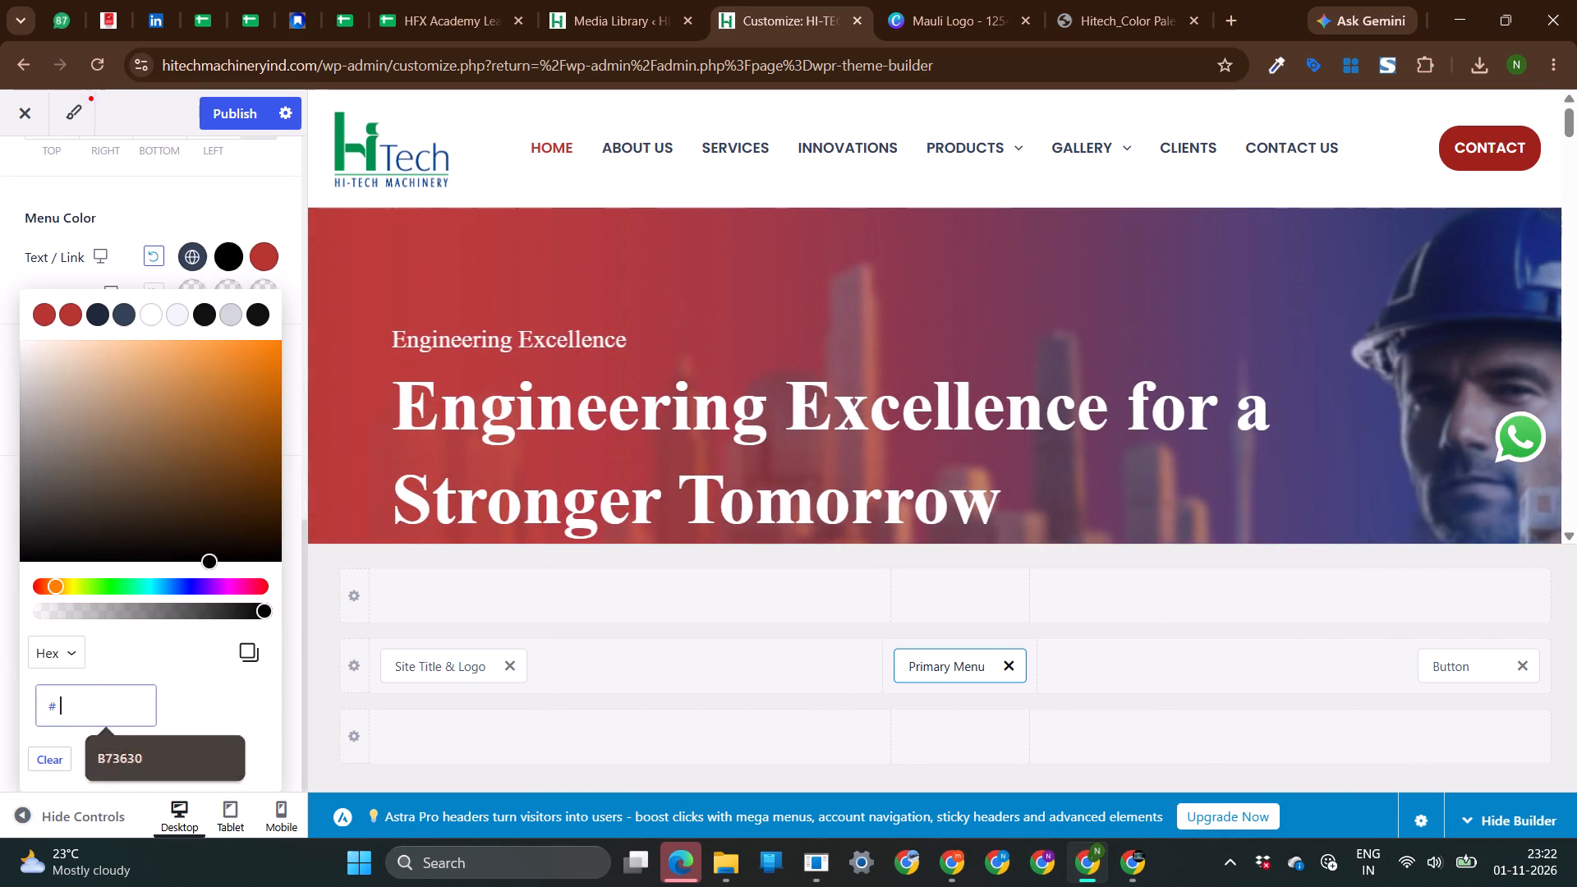
pyautogui.hotkey('ctrl', 'v')
# Set the Primary Menu's active text/link color to #009355.
pyautogui.click(260, 269)
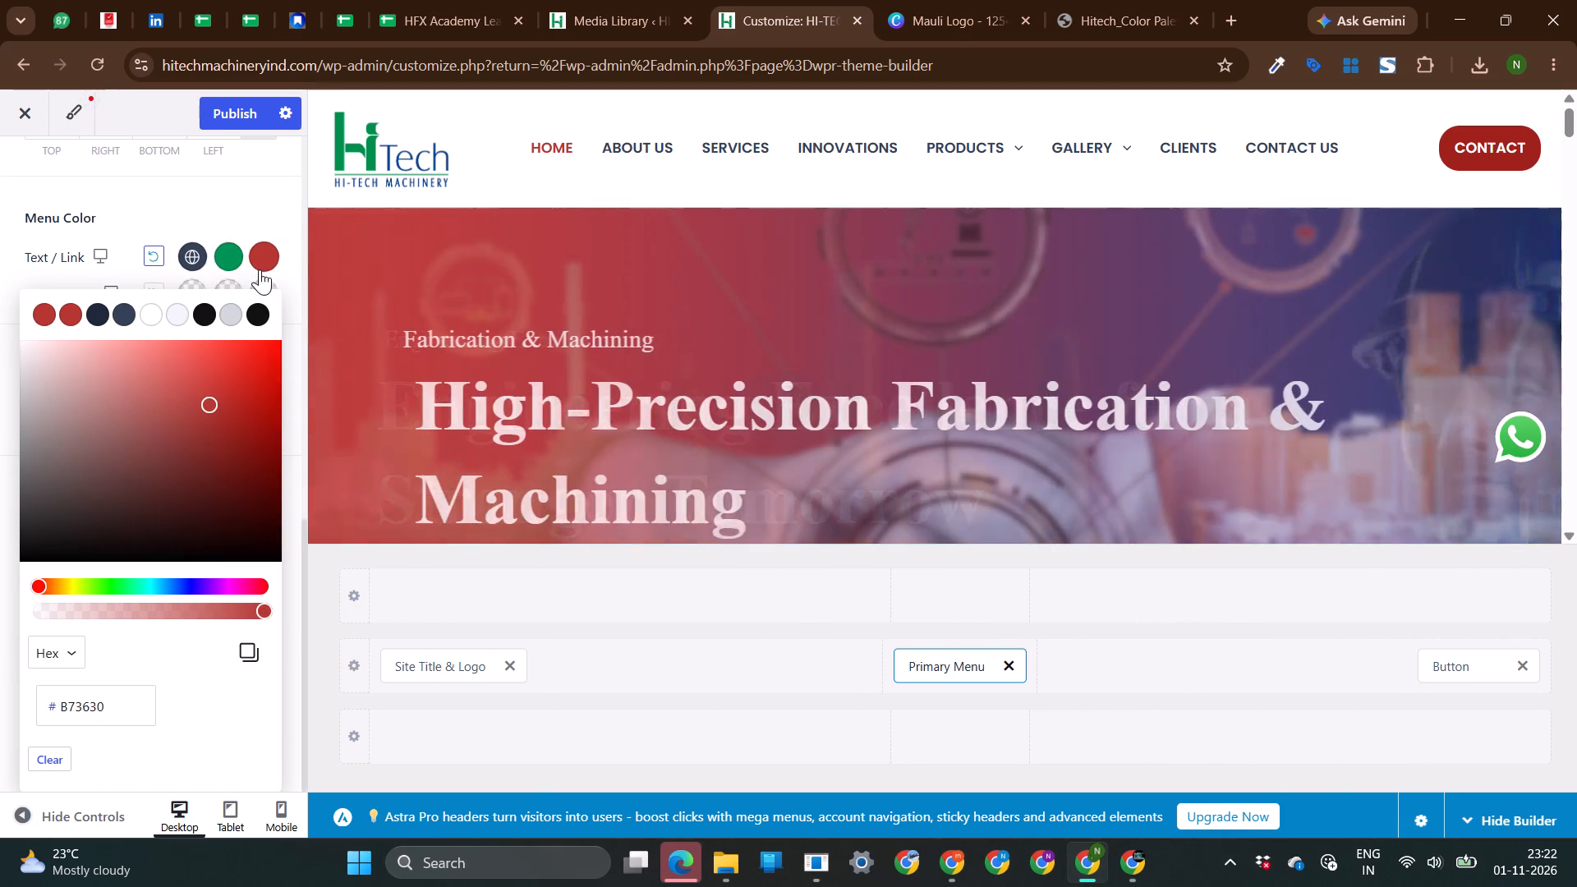
pyautogui.click(124, 707)
pyautogui.press('BackSpace')
pyautogui.press('BackSpace')
pyautogui.press('BackSpace')
pyautogui.press('BackSpace')
pyautogui.press('BackSpace')
pyautogui.press('BackSpace')
pyautogui.press('BackSpace')
pyautogui.press('BackSpace')
pyautogui.press('BackSpace')
pyautogui.press('BackSpace')
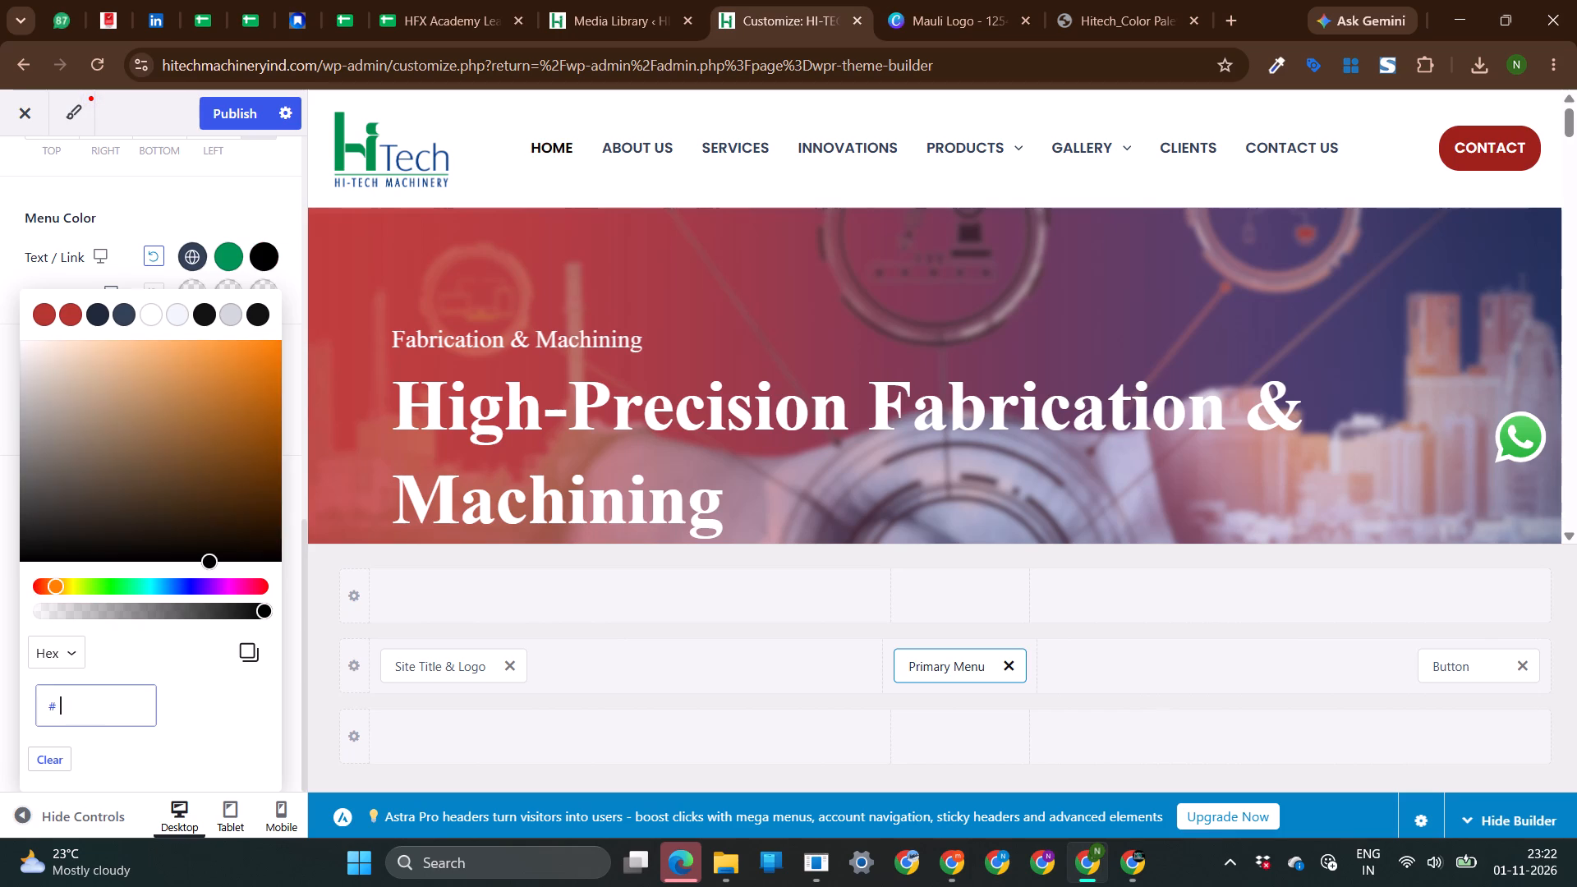
pyautogui.hotkey('ctrl', 'v')
pyautogui.click(0, 453)
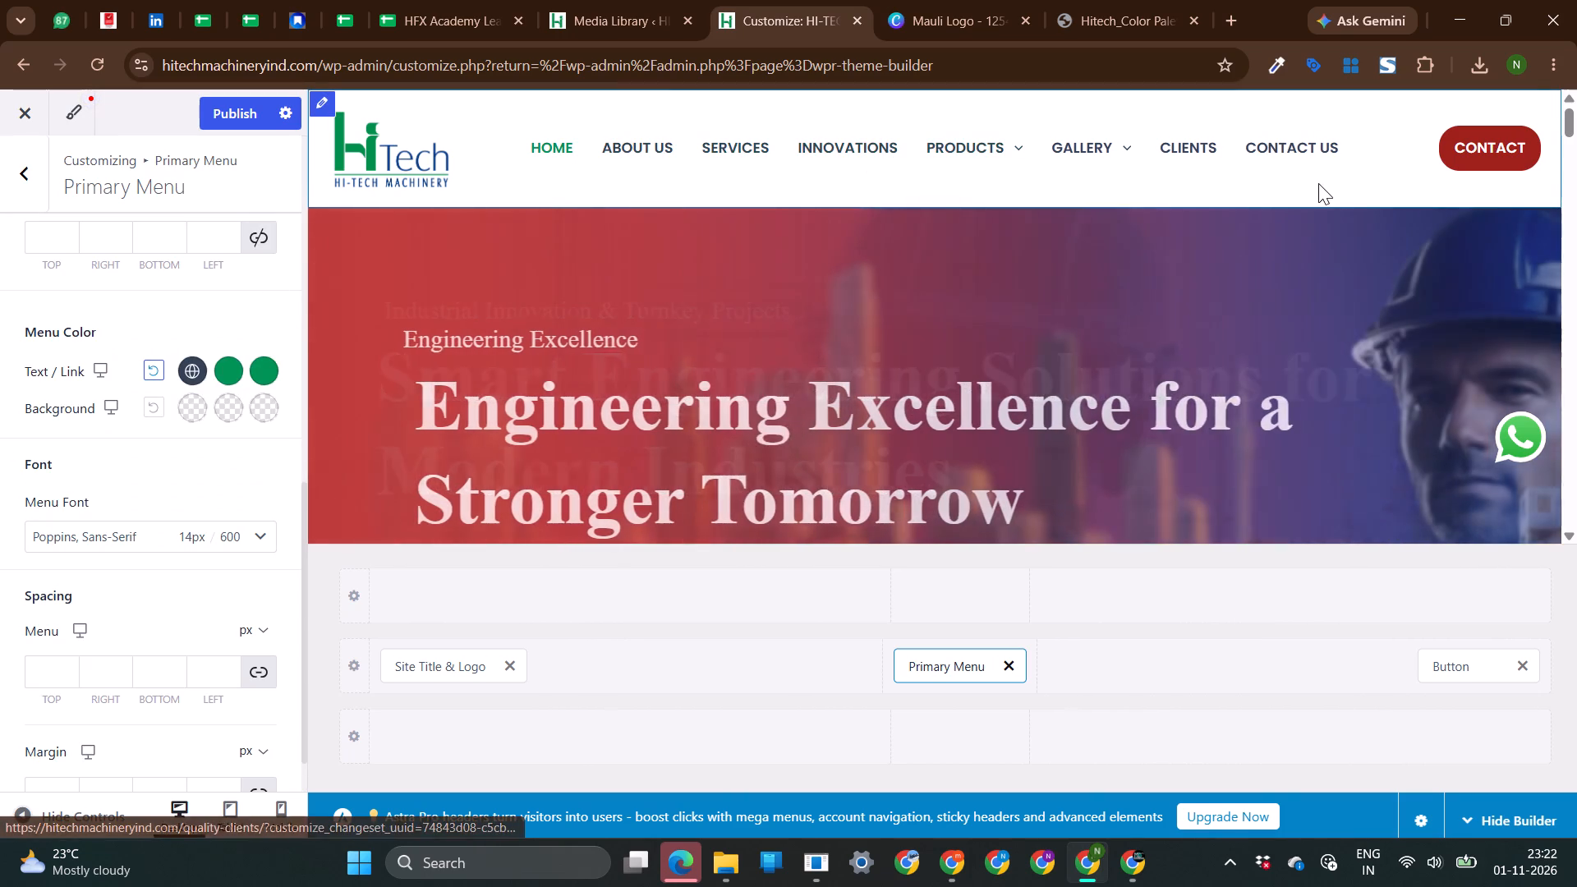
# Open the header button's settings and copy the dark green code #117145 from the Hitech_Color Palette PDF.
pyautogui.click(1451, 659)
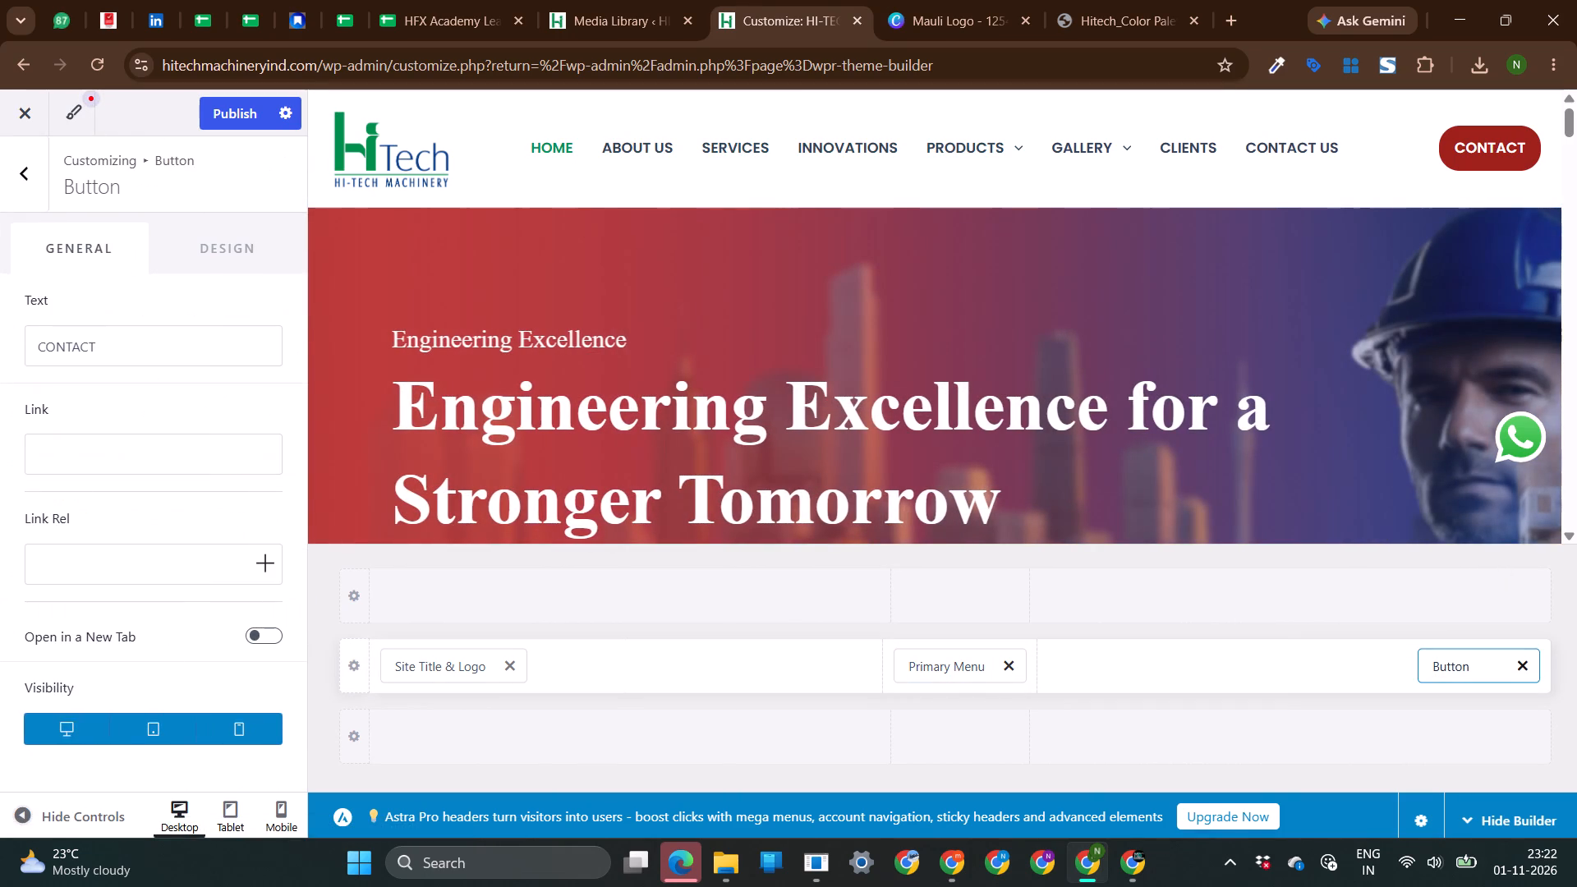
pyautogui.click(568, 7)
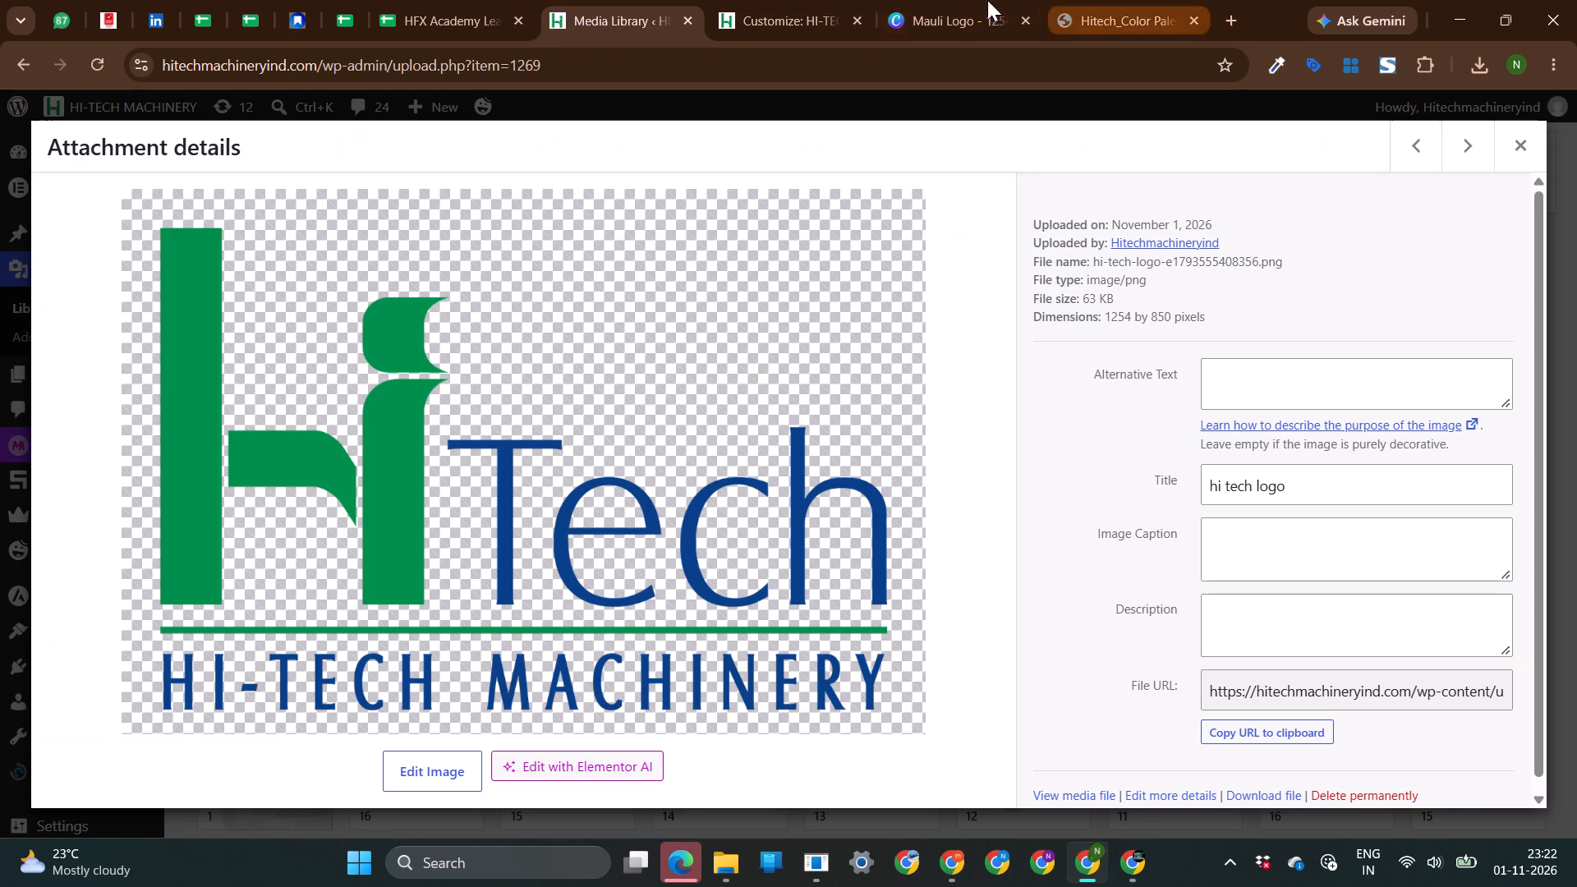
pyautogui.click(1137, 32)
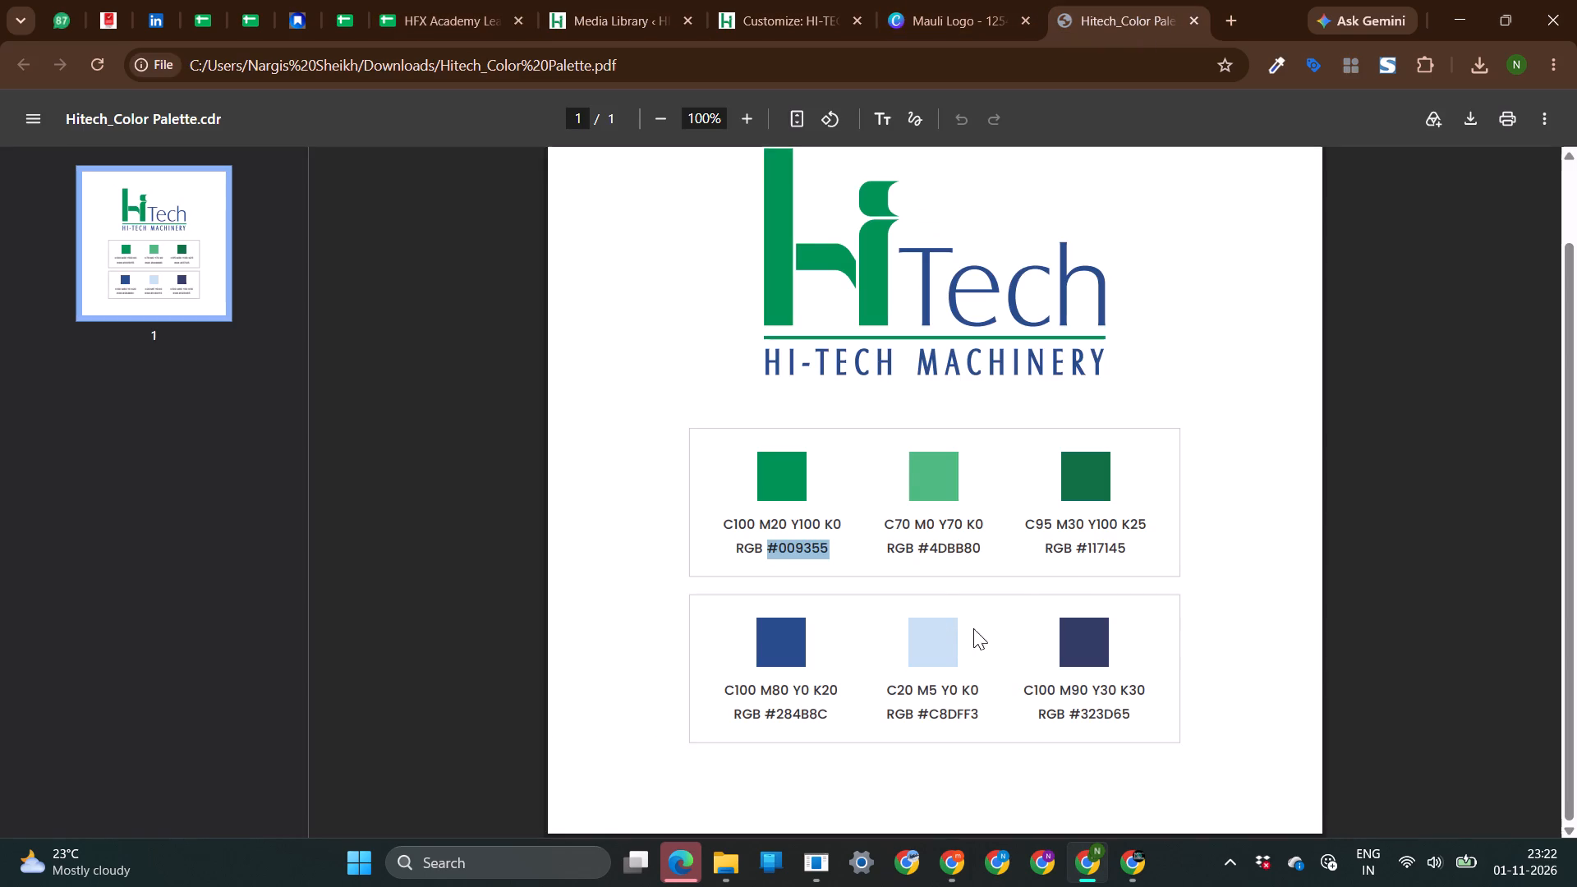
pyautogui.click(1117, 513)
pyautogui.doubleClick(1152, 521)
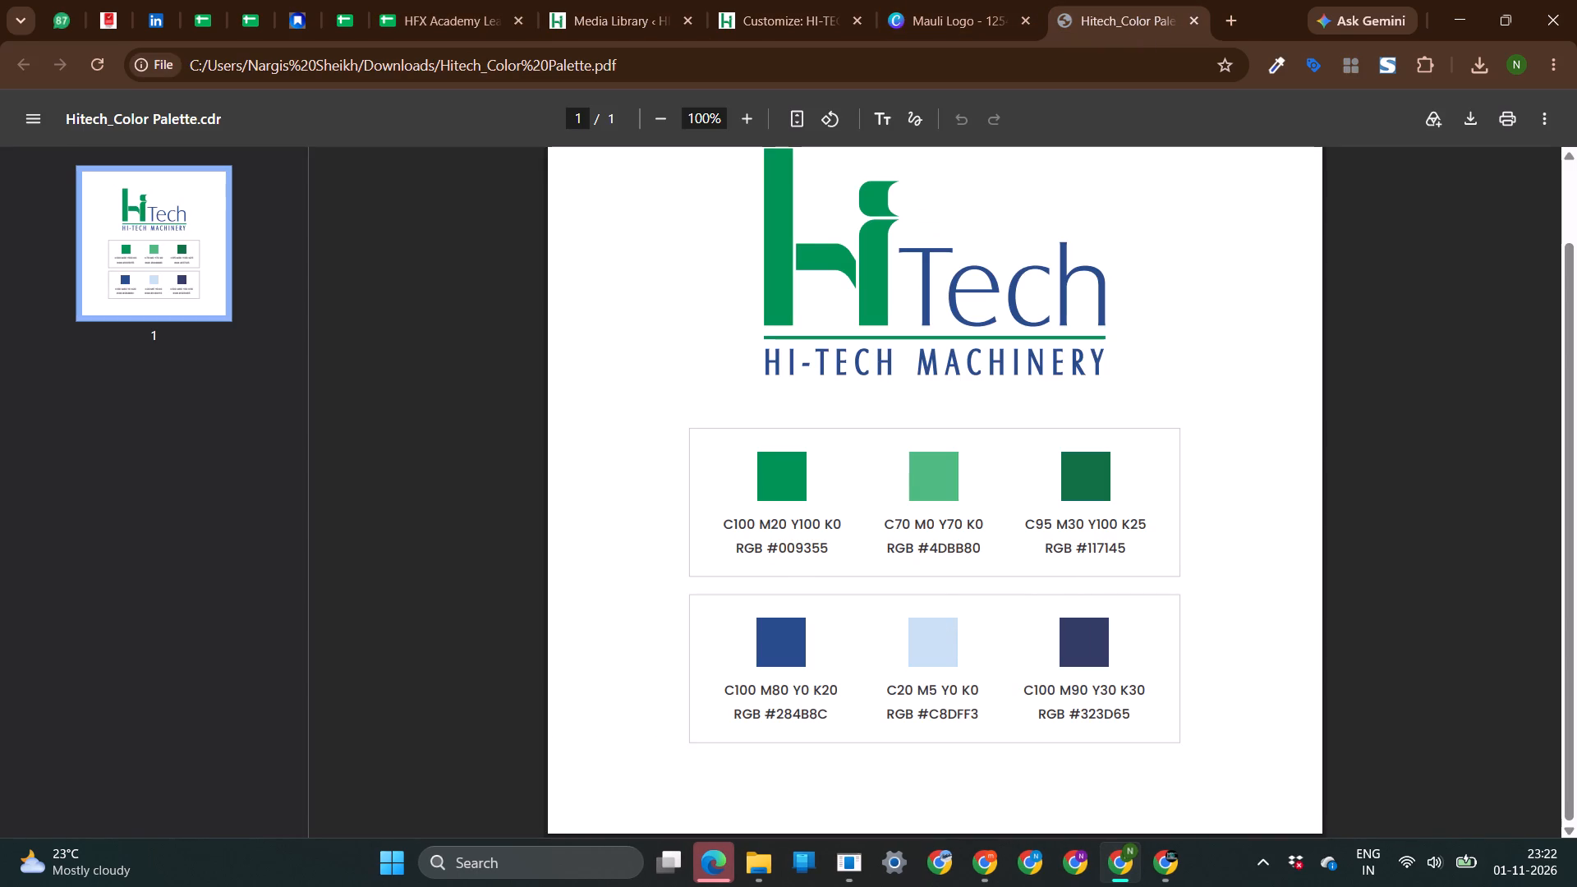
pyautogui.click(1143, 539)
pyautogui.moveTo(1129, 546); pyautogui.dragTo(1078, 549)
pyautogui.hotkey('ctrl', 'c')
# Set the header CONTACT button's normal background color to #117145.
pyautogui.click(726, 2)
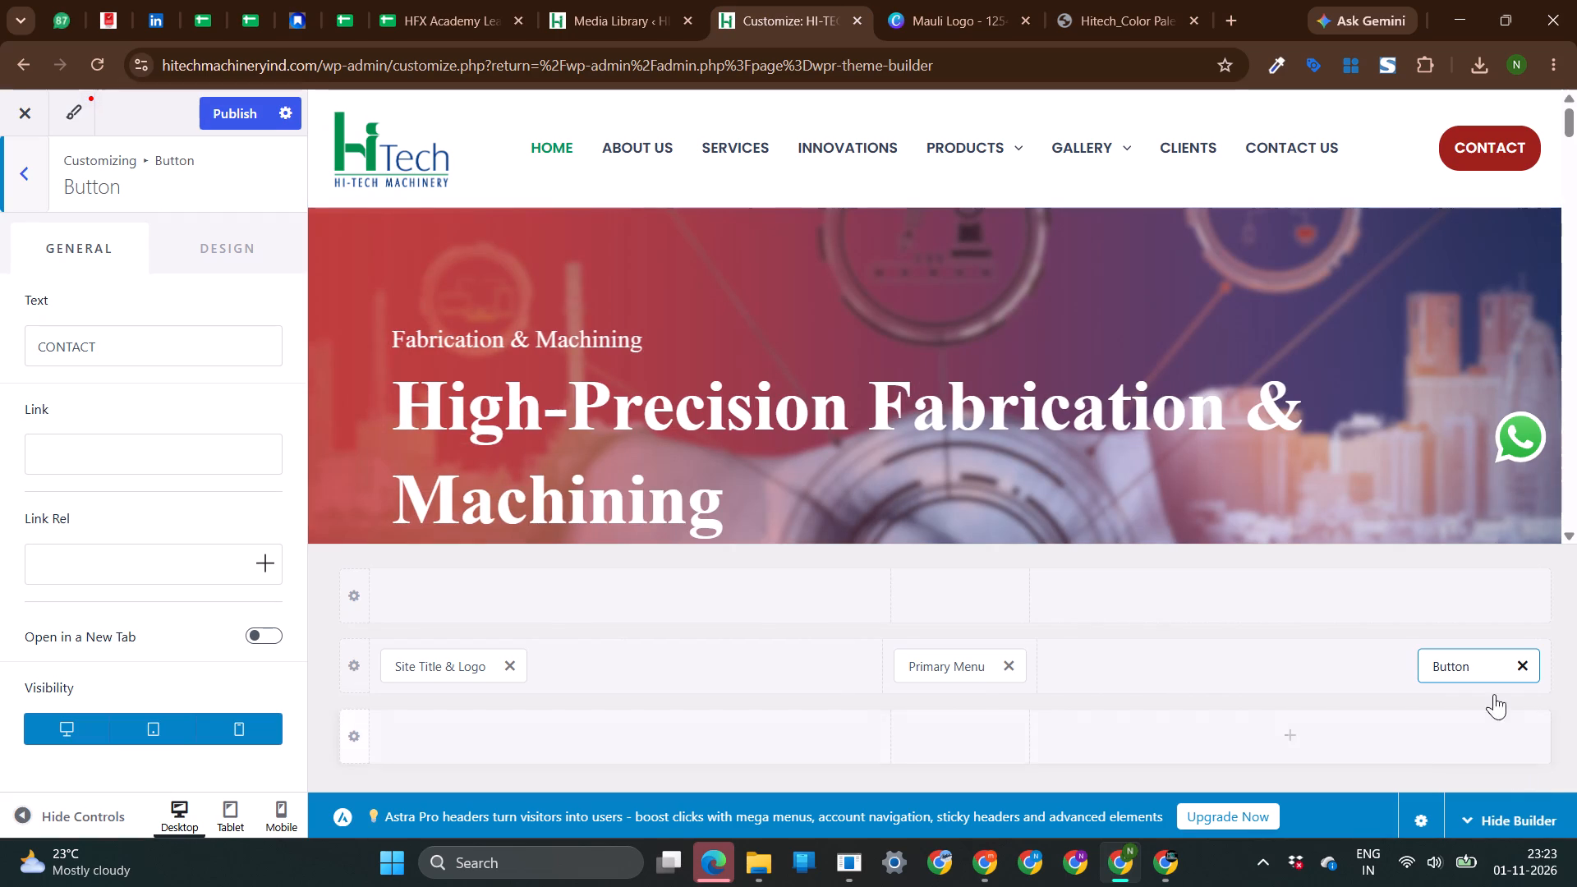
pyautogui.click(223, 233)
pyautogui.click(231, 332)
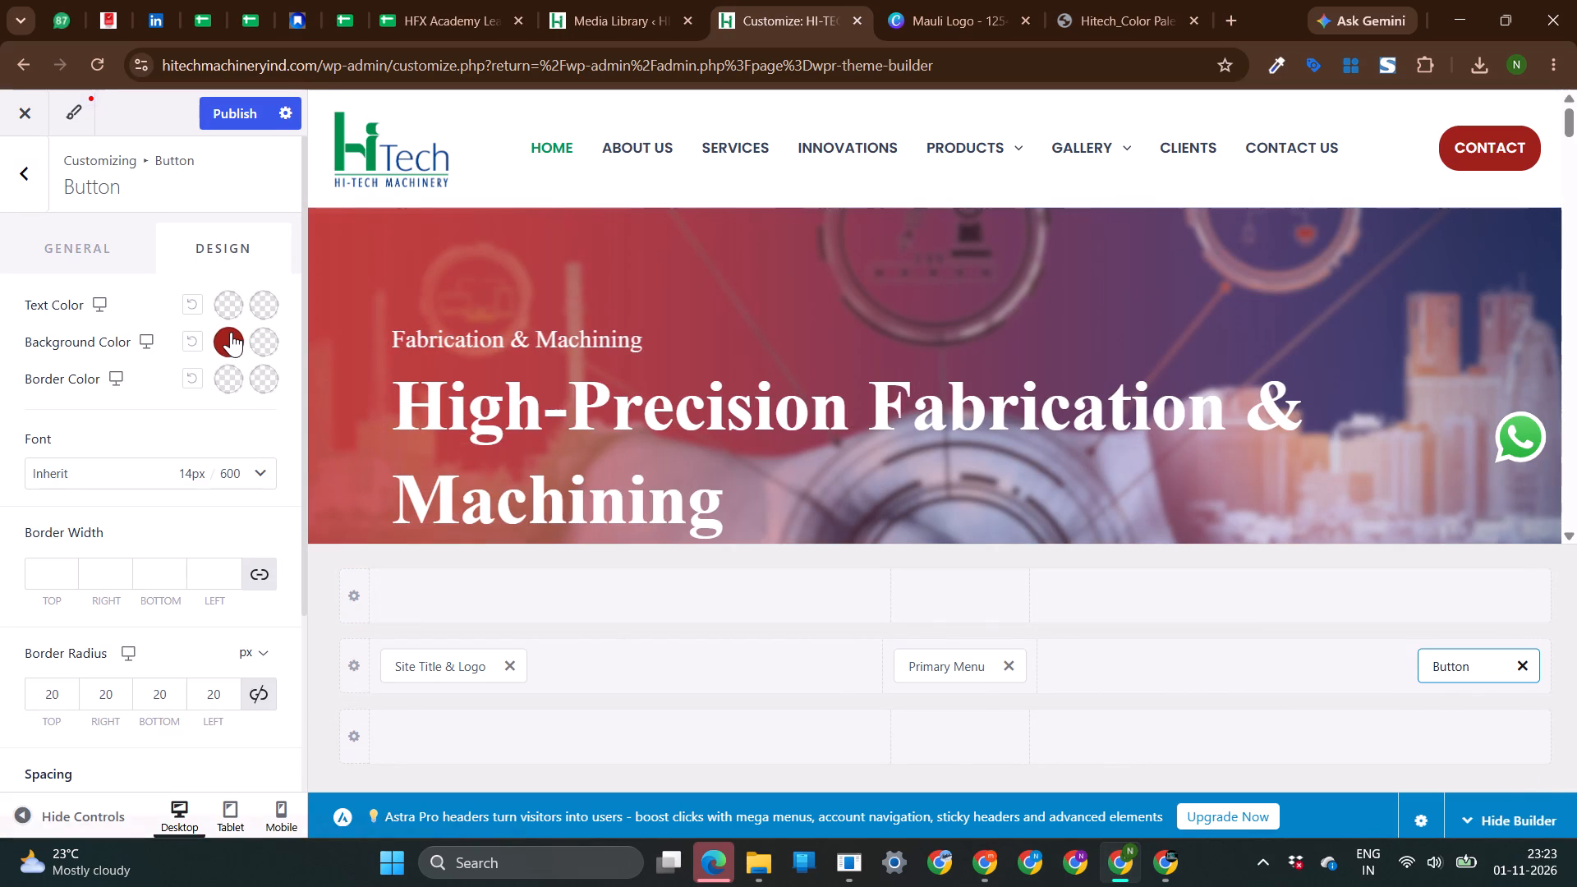
pyautogui.click(127, 774)
pyautogui.press('BackSpace')
pyautogui.press('BackSpace')
pyautogui.press('BackSpace')
pyautogui.press('BackSpace')
pyautogui.press('BackSpace')
pyautogui.press('BackSpace')
pyautogui.press('BackSpace')
pyautogui.press('BackSpace')
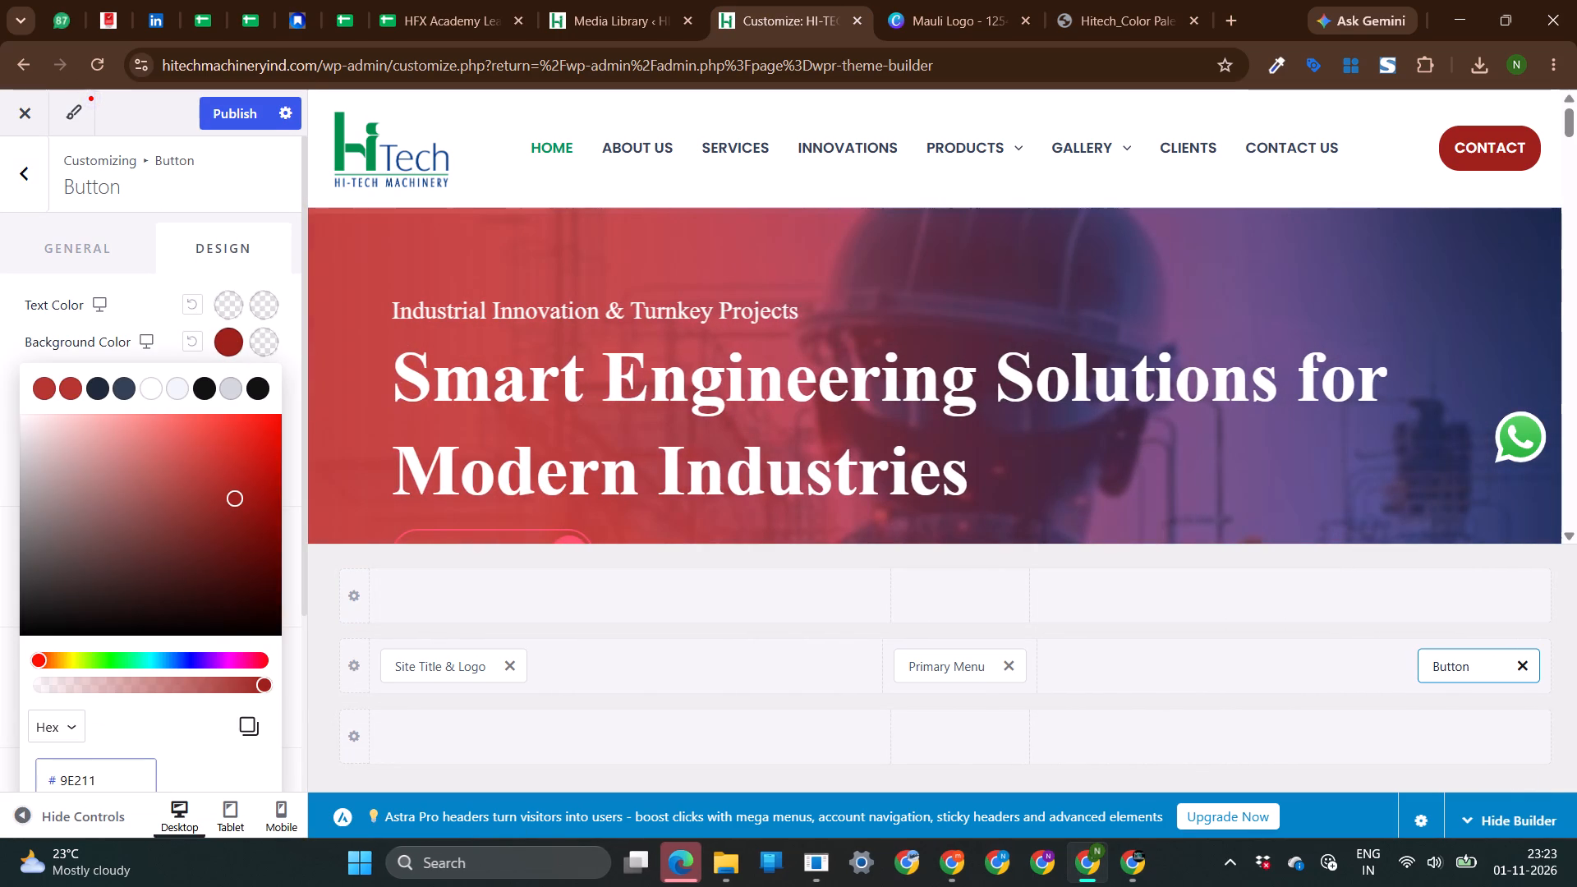
pyautogui.hotkey('ctrl', 'v')
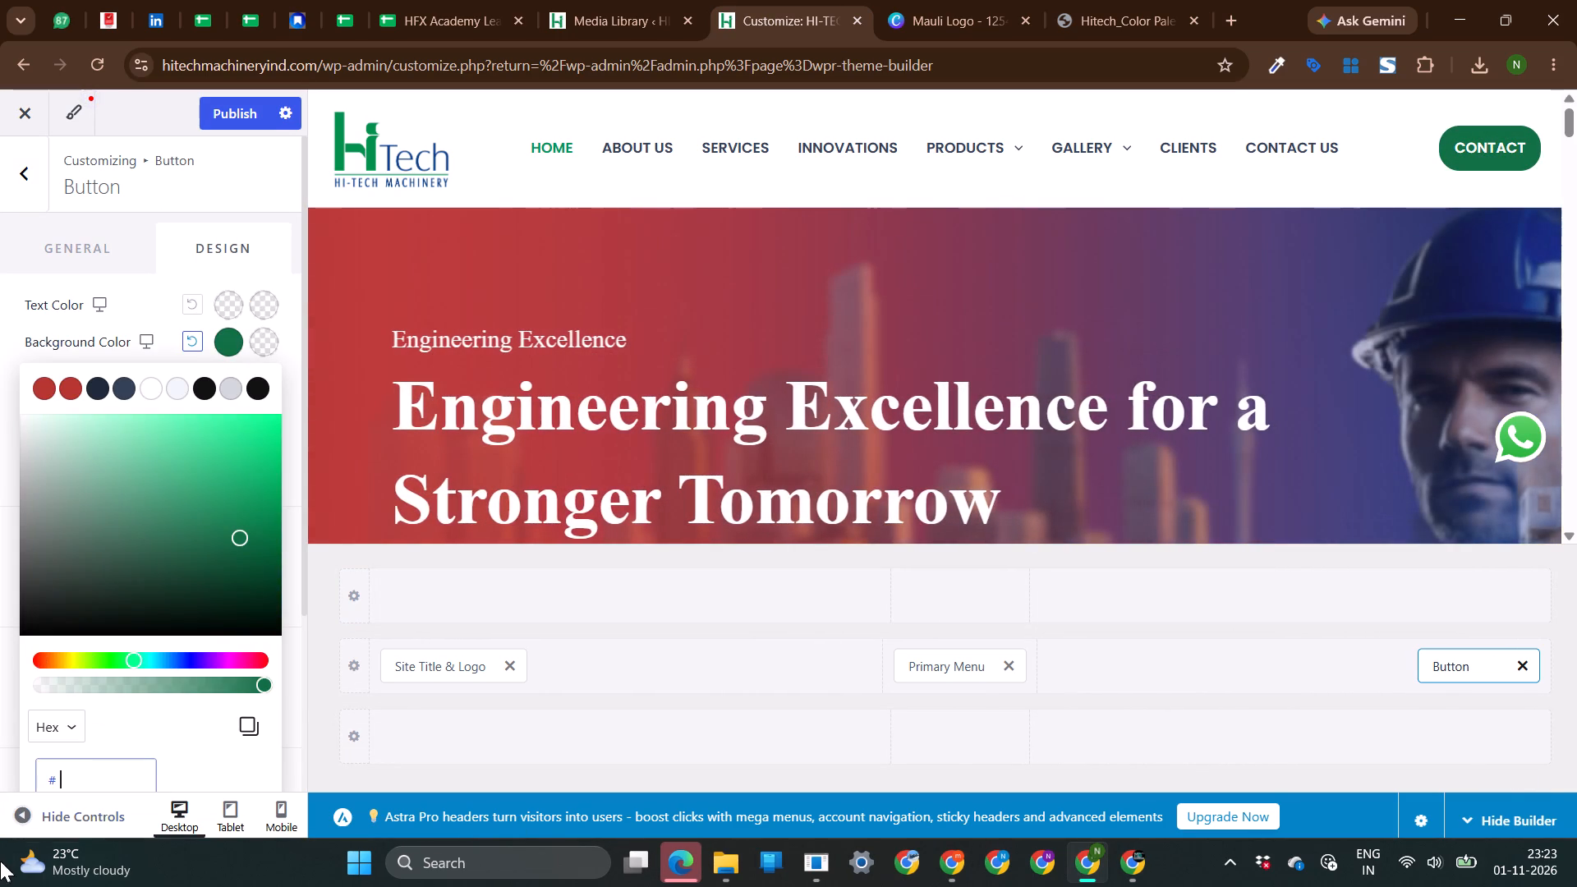
pyautogui.click(101, 781)
pyautogui.hotkey('ctrl', 'v')
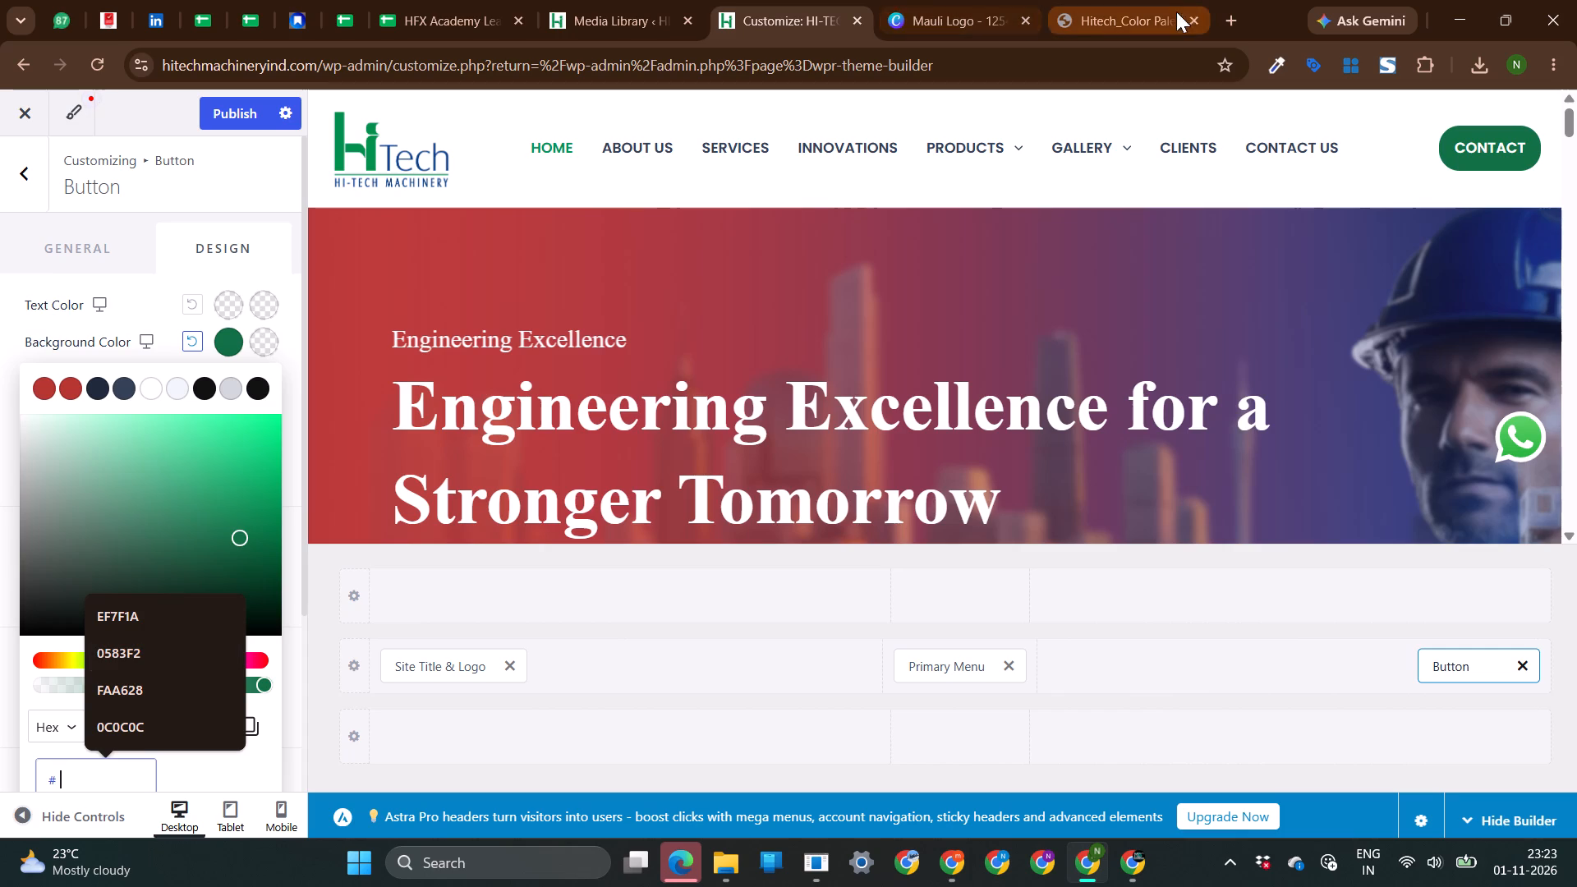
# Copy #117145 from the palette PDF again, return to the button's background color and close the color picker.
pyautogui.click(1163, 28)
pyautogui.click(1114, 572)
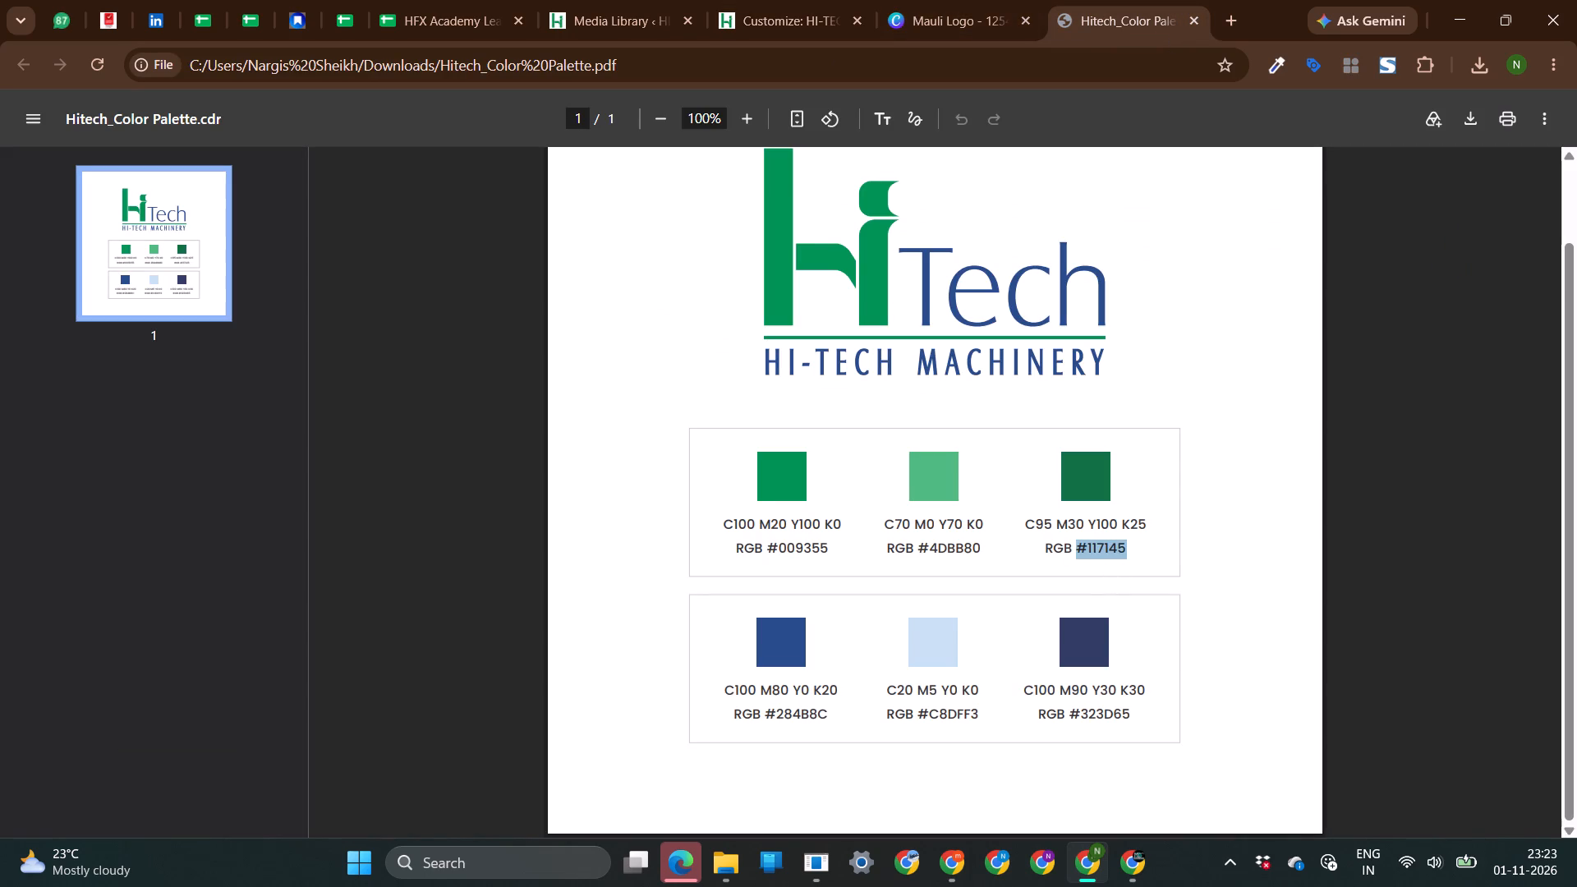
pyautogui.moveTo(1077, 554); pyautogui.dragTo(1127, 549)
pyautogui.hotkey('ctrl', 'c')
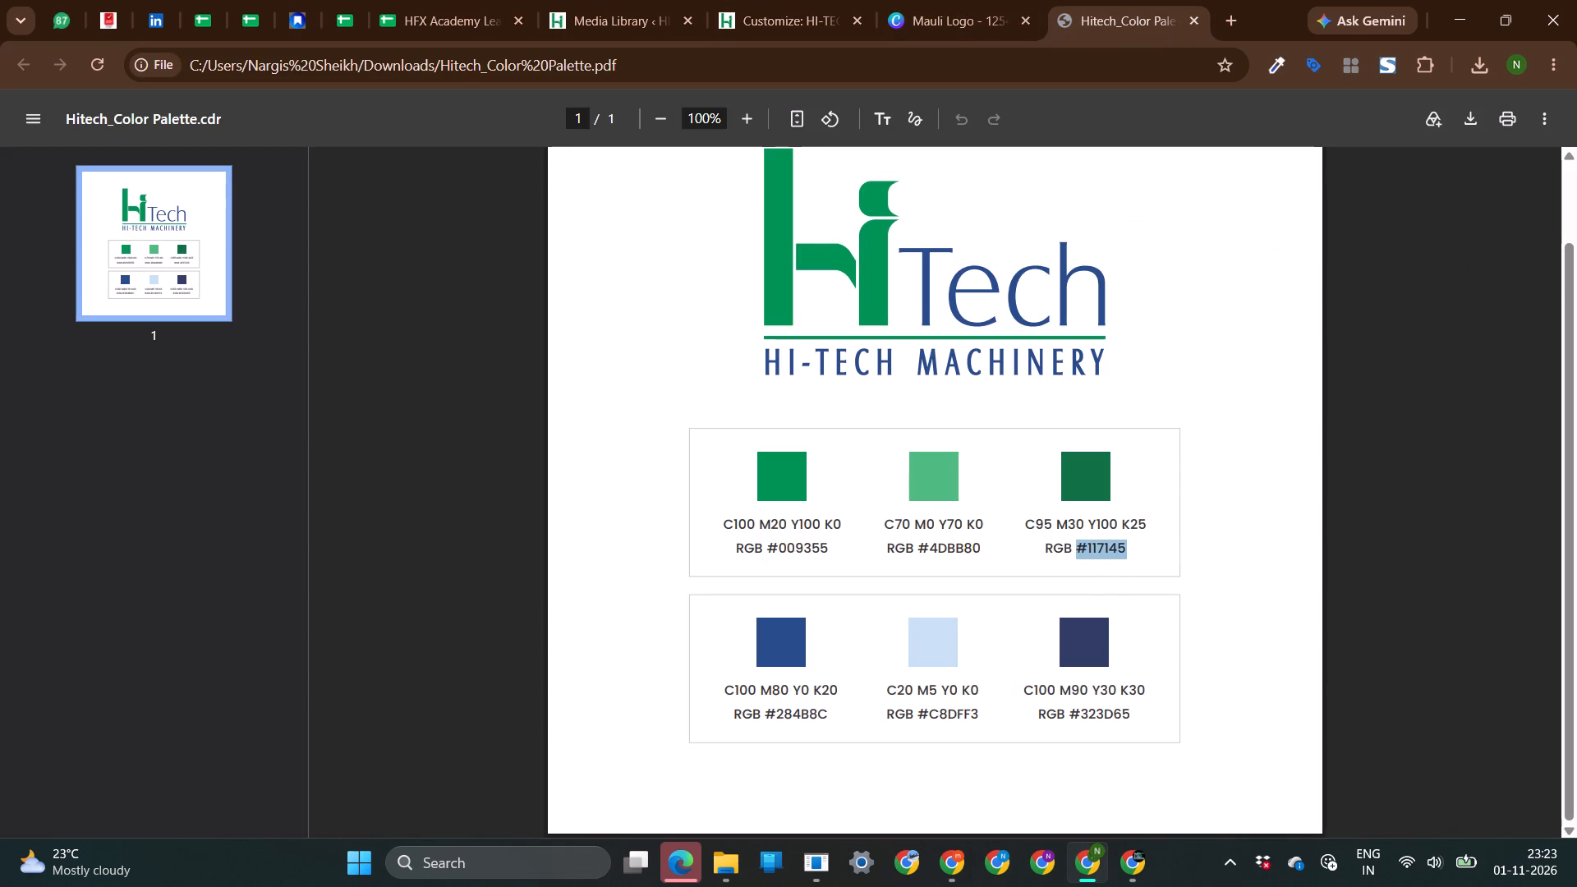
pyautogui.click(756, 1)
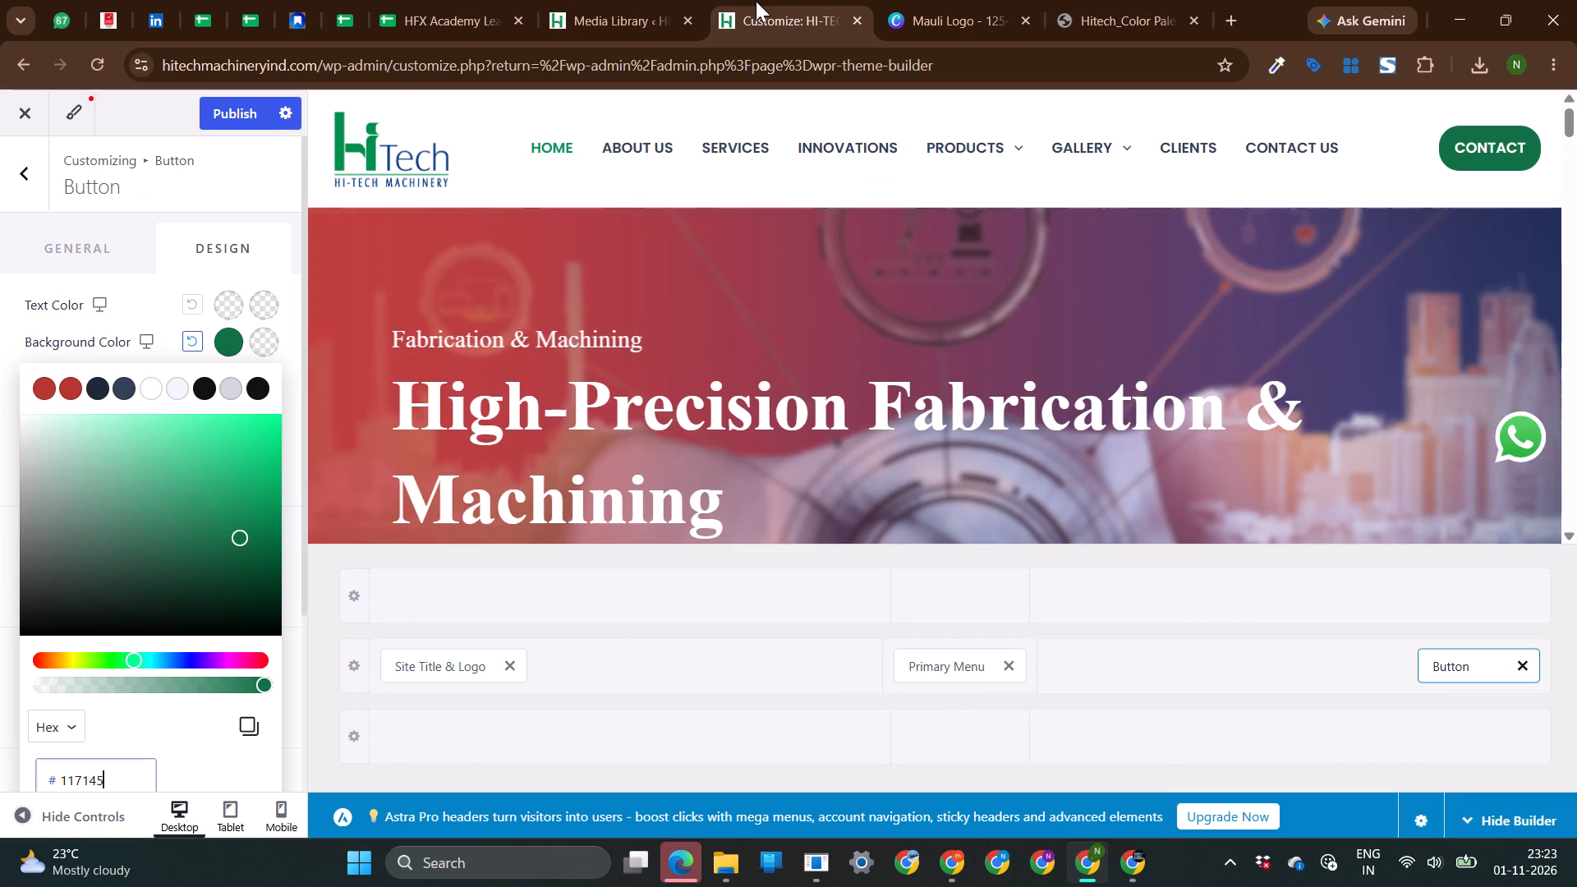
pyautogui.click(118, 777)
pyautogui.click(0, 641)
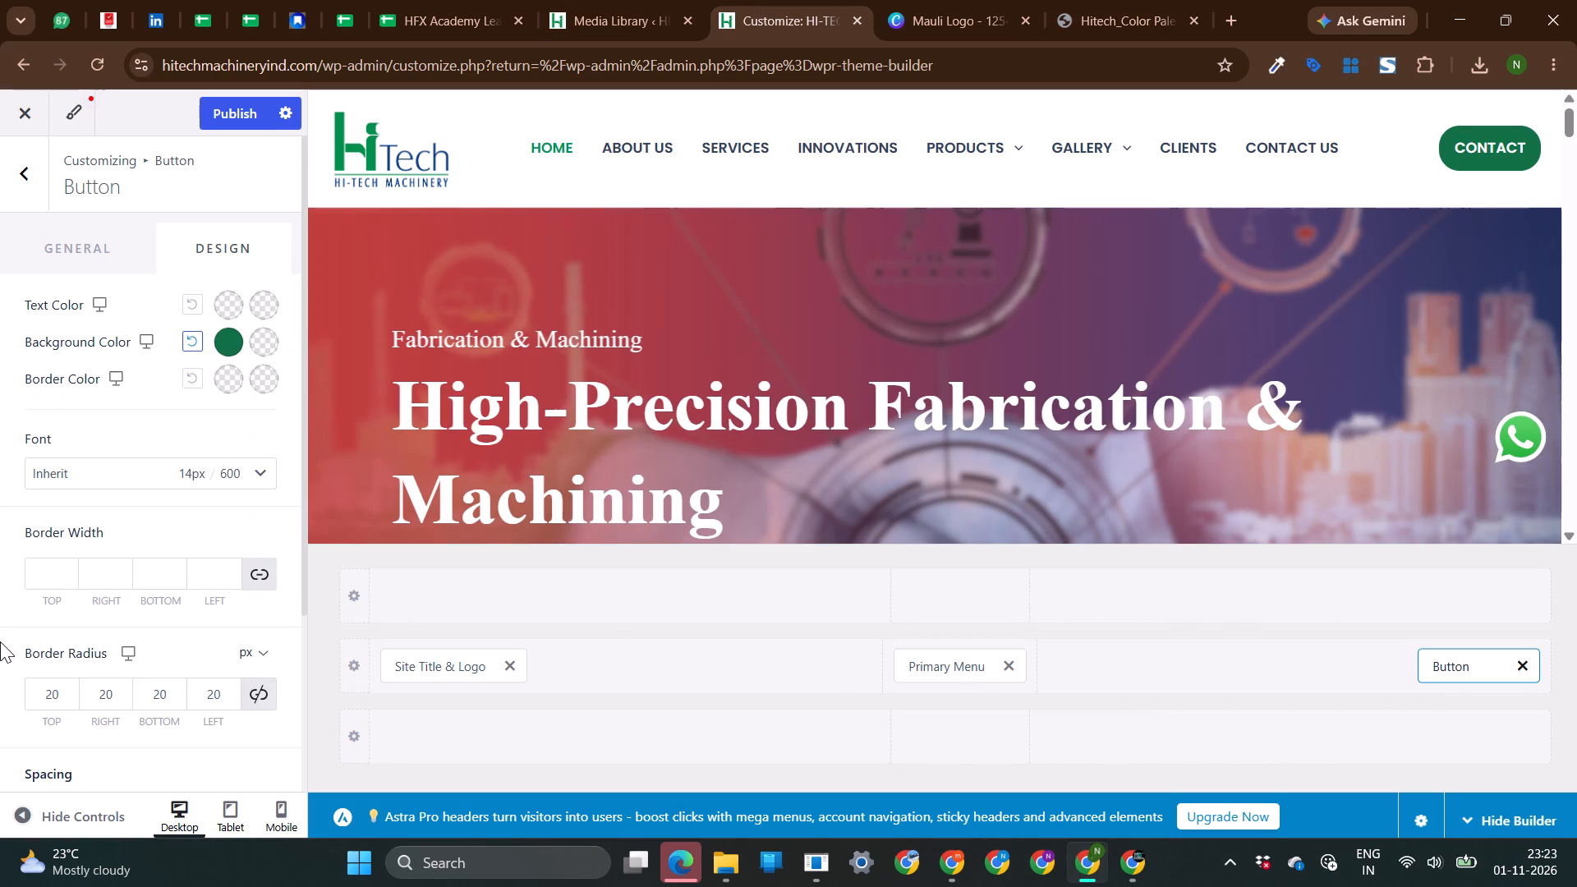
# Open the Primary Menu's design settings at its menu text/link colors.
pyautogui.click(936, 675)
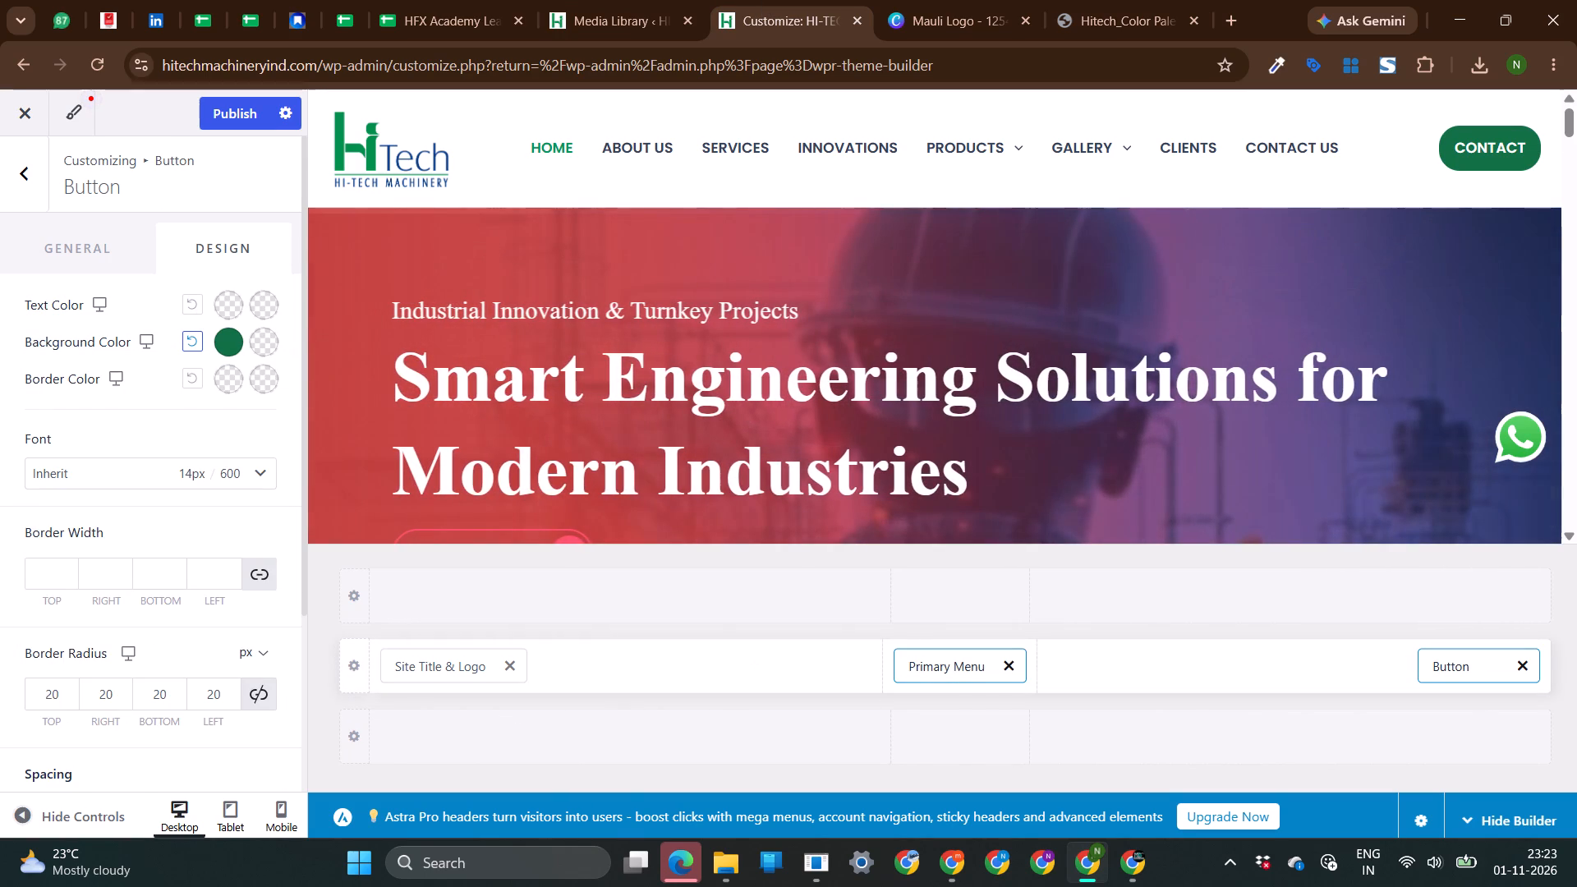
pyautogui.click(186, 244)
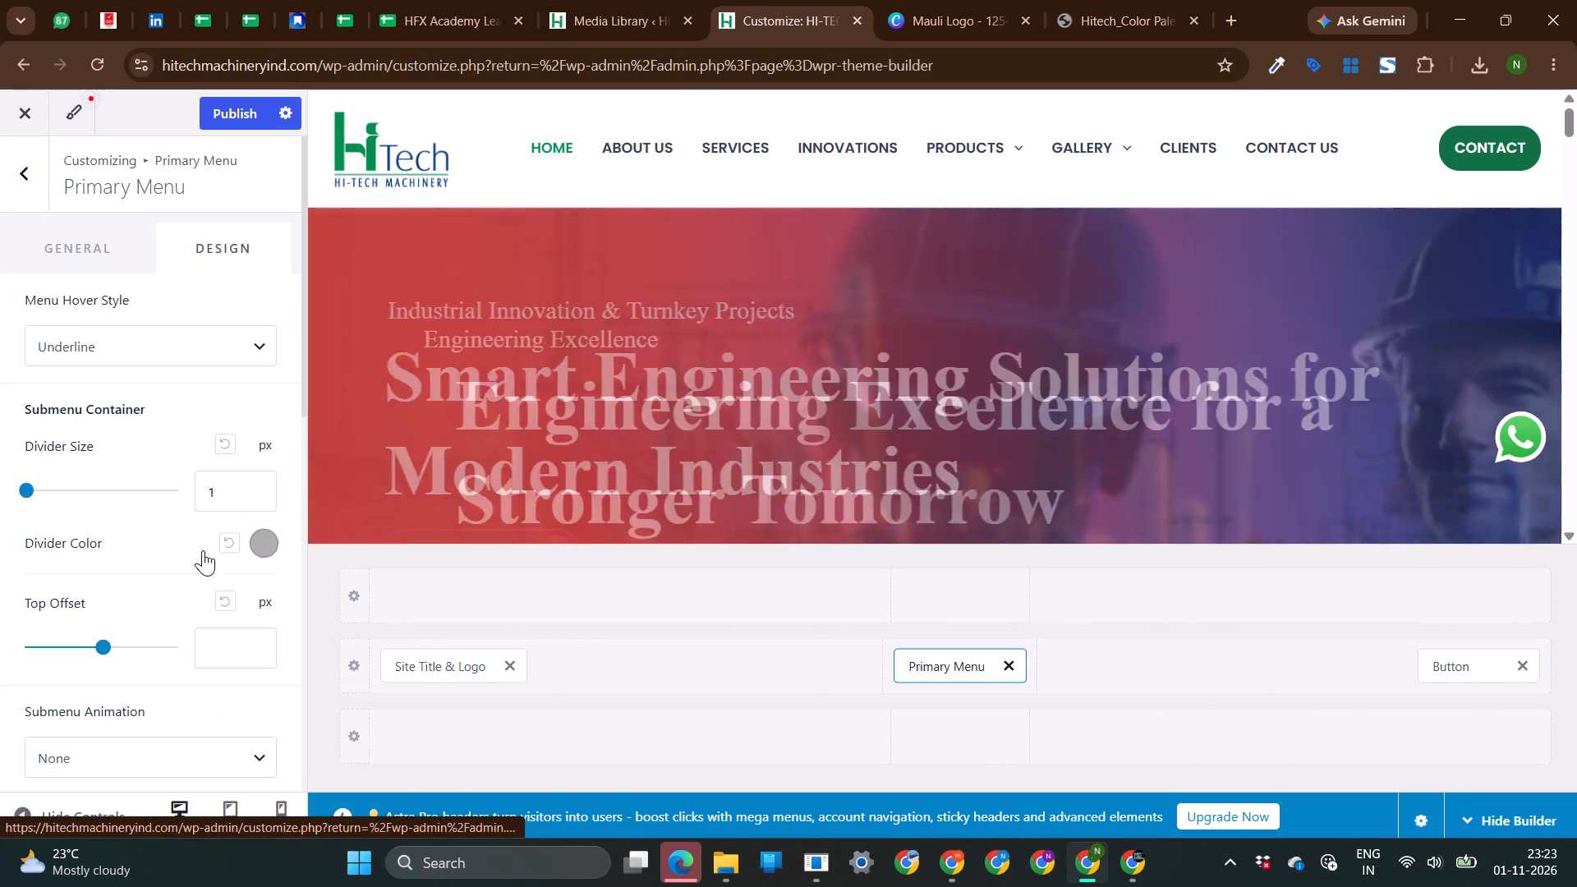
pyautogui.scroll(-4, 258, 549)
pyautogui.scroll(1, 258, 549)
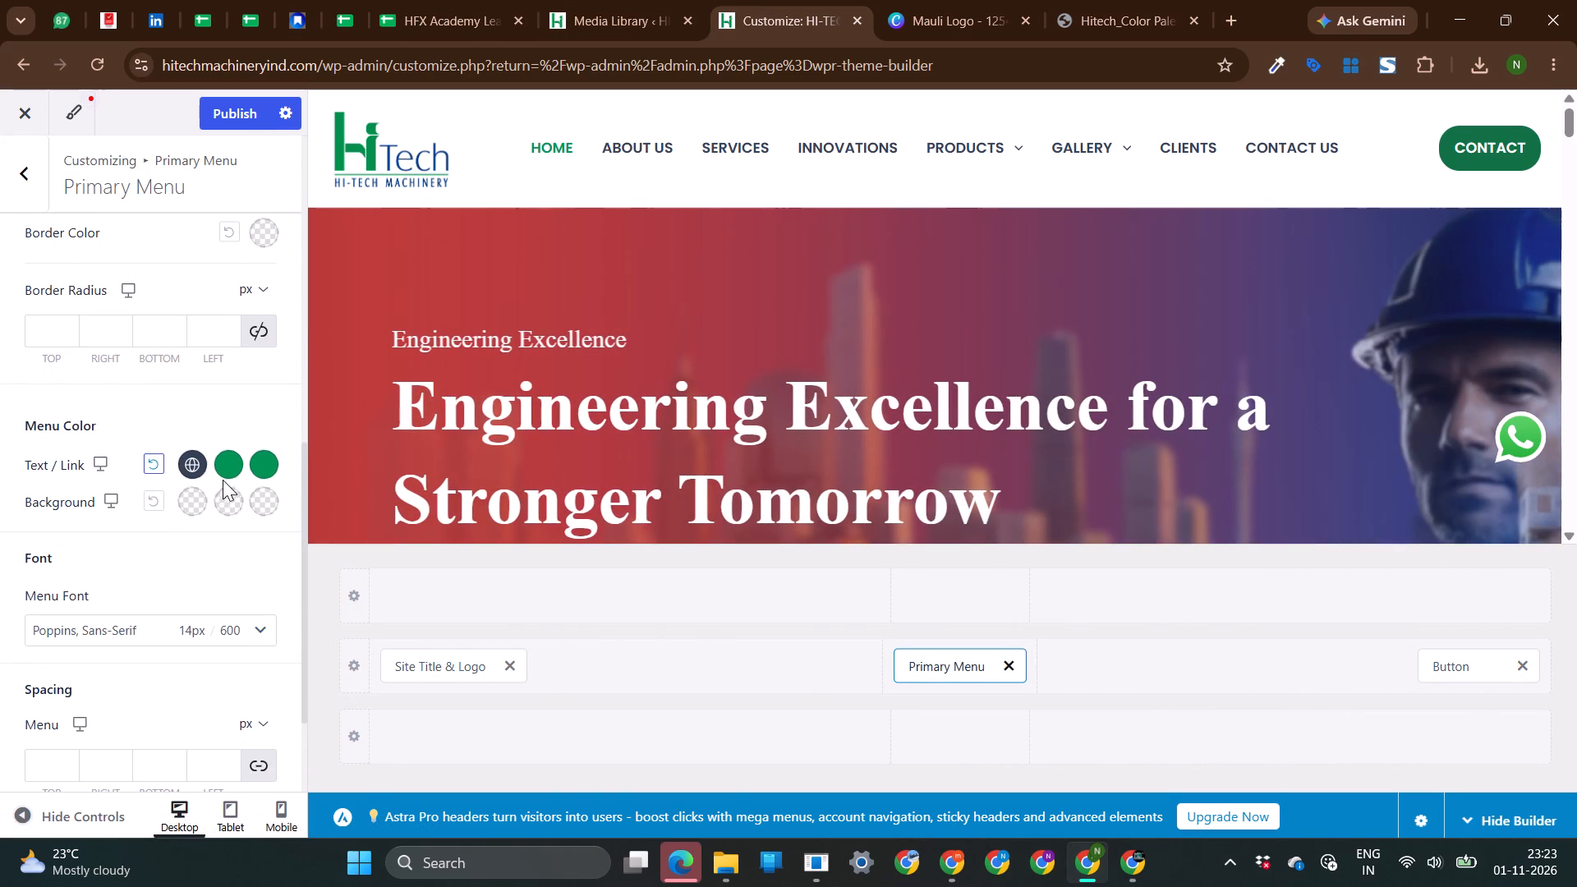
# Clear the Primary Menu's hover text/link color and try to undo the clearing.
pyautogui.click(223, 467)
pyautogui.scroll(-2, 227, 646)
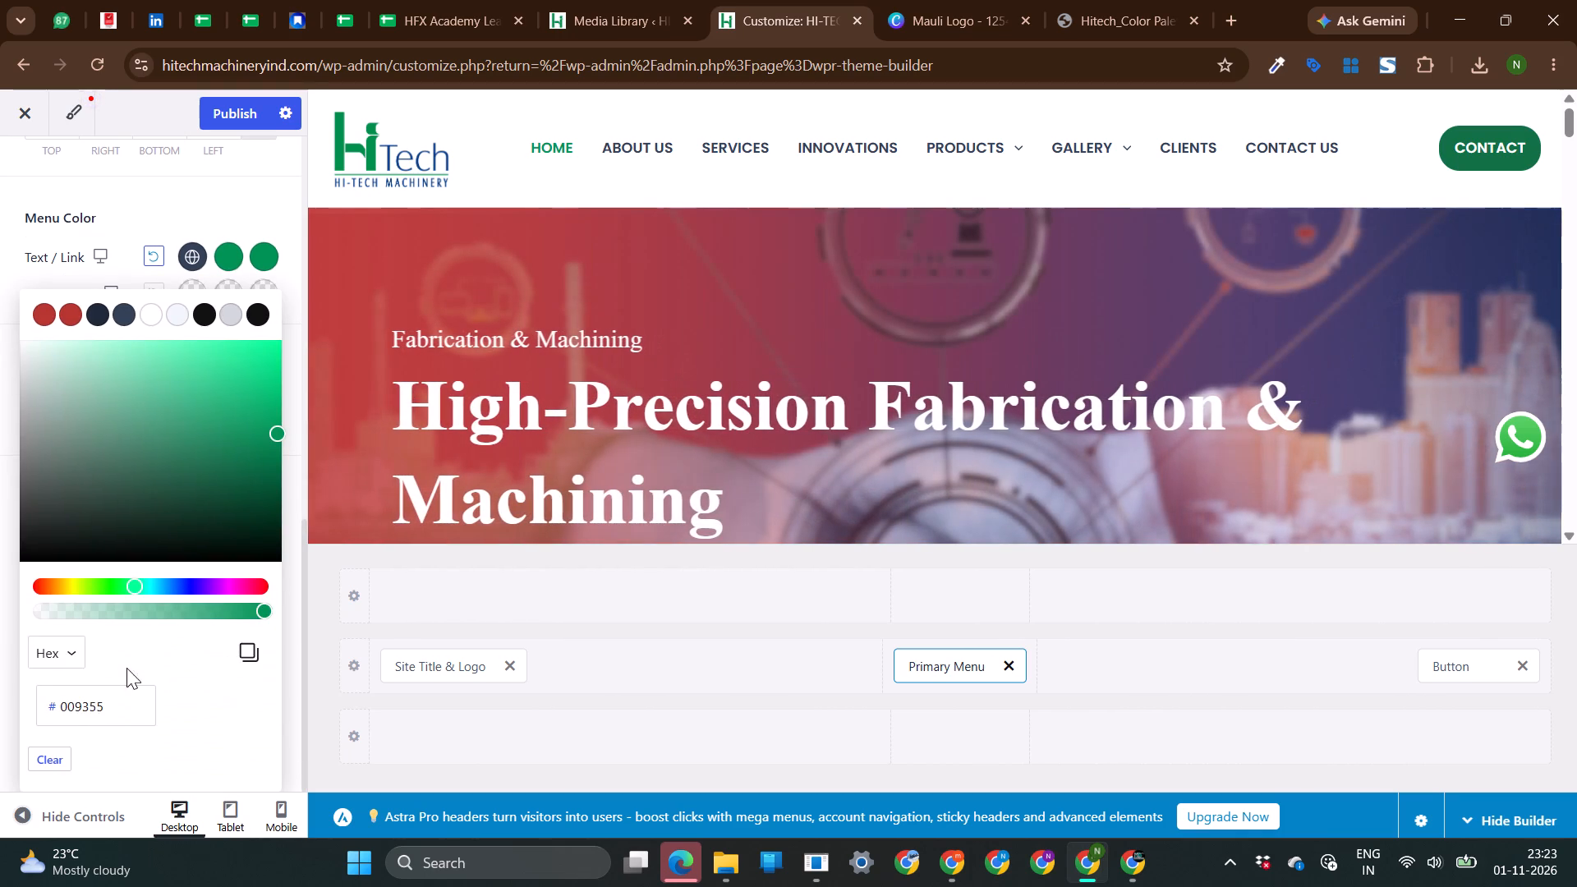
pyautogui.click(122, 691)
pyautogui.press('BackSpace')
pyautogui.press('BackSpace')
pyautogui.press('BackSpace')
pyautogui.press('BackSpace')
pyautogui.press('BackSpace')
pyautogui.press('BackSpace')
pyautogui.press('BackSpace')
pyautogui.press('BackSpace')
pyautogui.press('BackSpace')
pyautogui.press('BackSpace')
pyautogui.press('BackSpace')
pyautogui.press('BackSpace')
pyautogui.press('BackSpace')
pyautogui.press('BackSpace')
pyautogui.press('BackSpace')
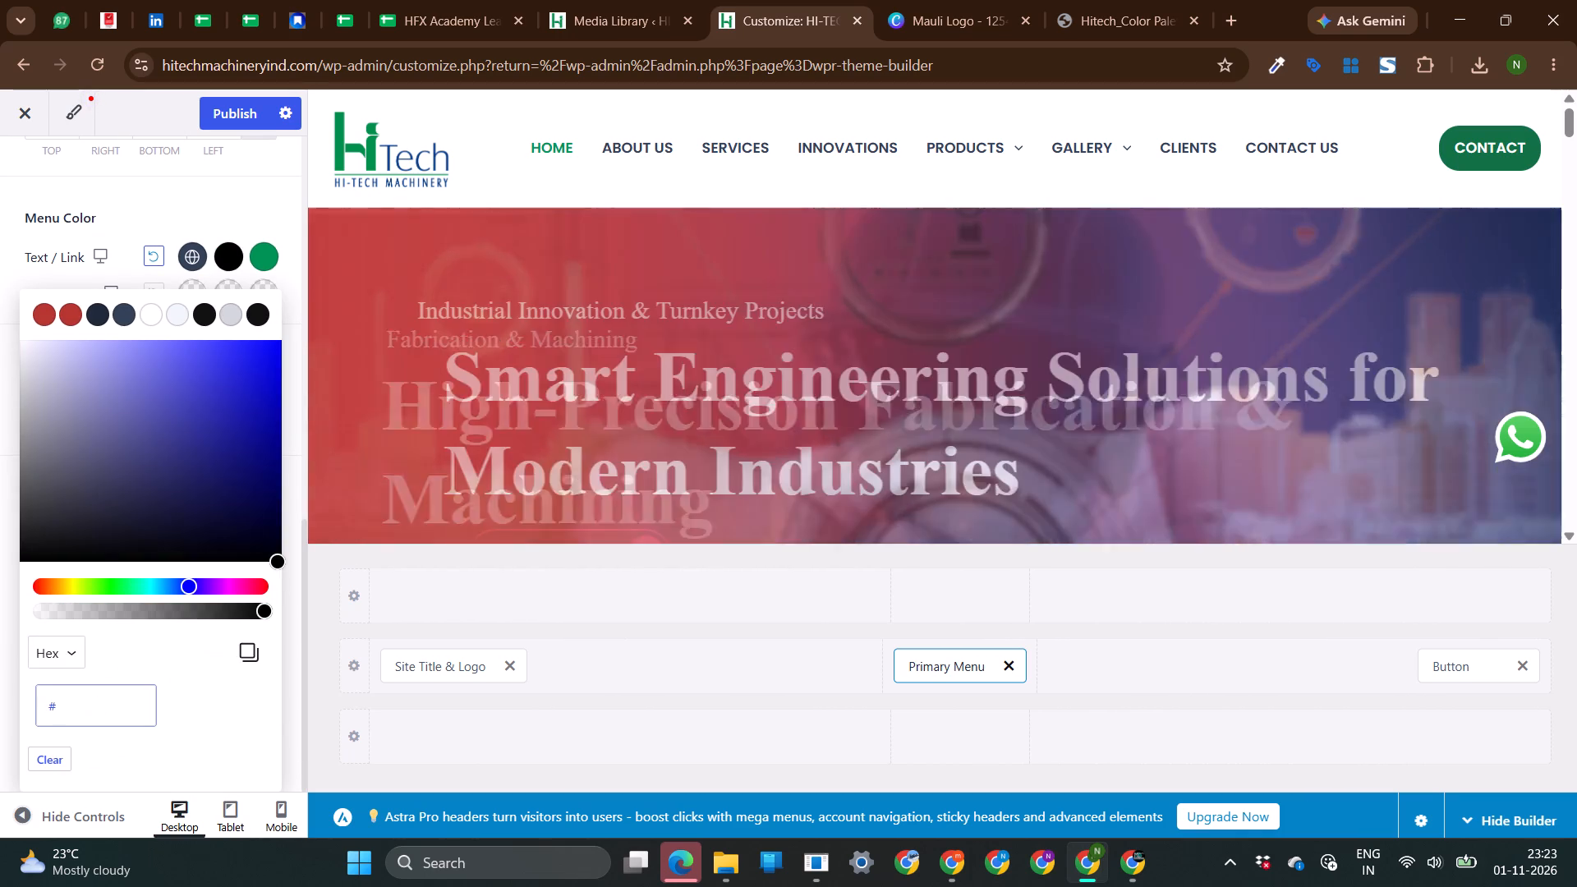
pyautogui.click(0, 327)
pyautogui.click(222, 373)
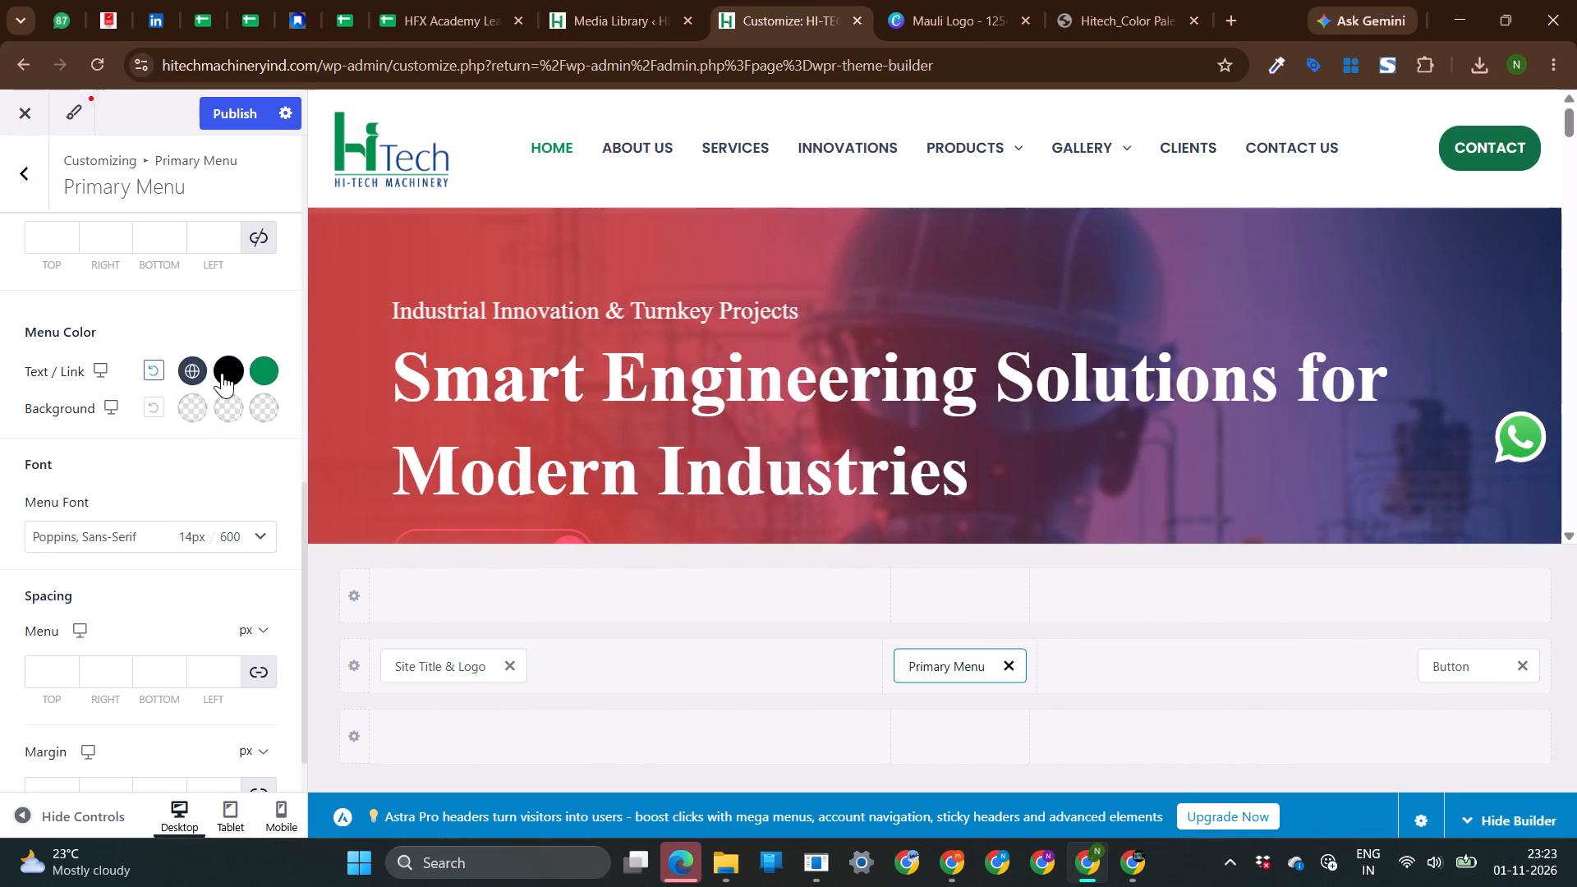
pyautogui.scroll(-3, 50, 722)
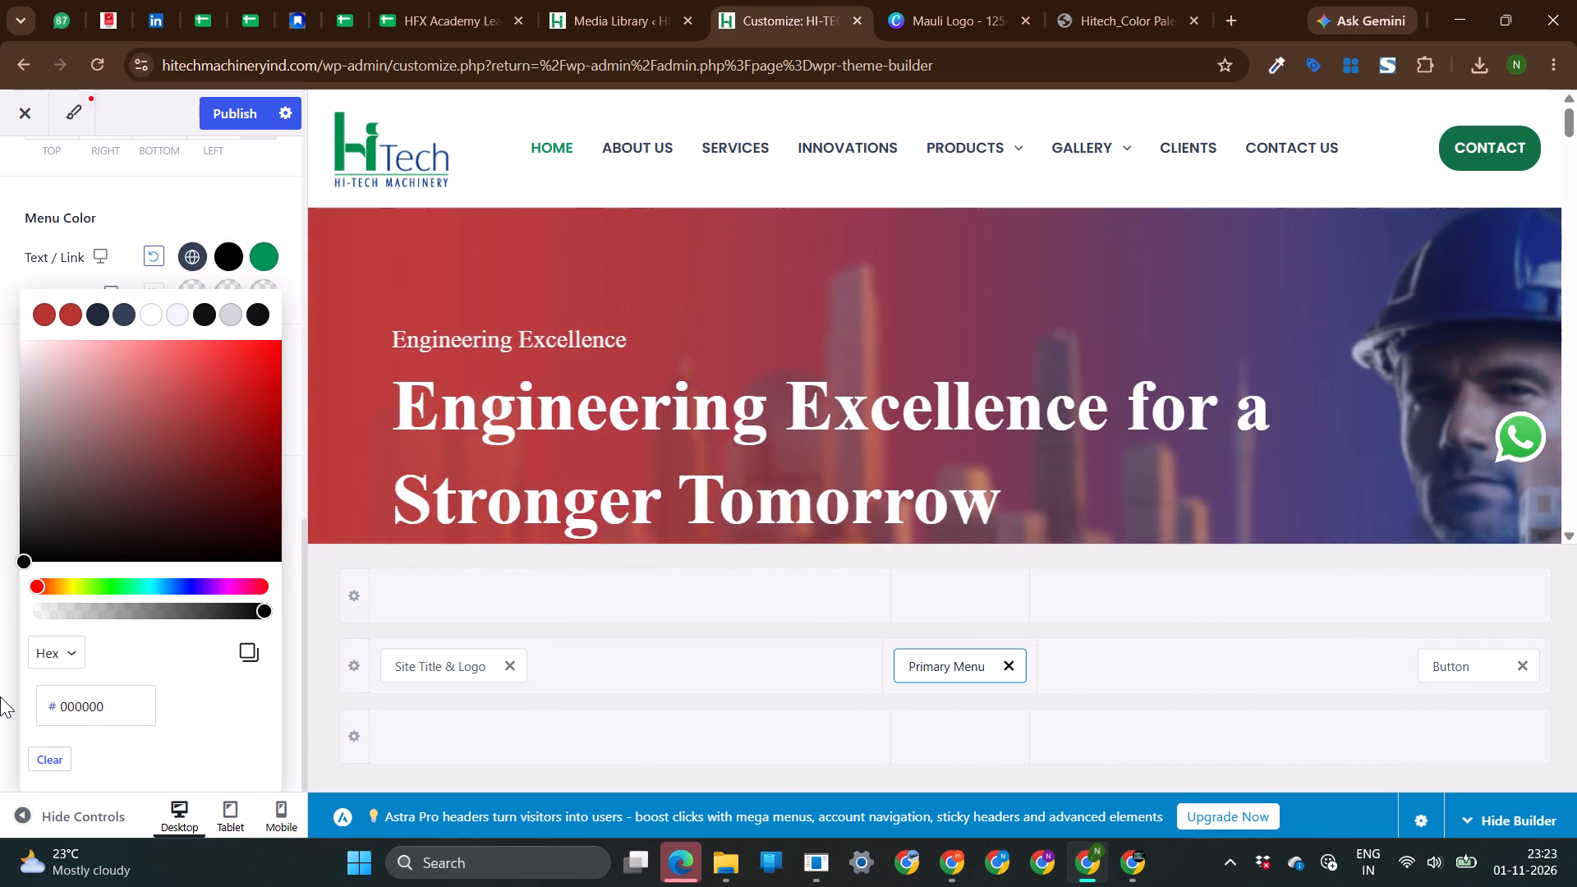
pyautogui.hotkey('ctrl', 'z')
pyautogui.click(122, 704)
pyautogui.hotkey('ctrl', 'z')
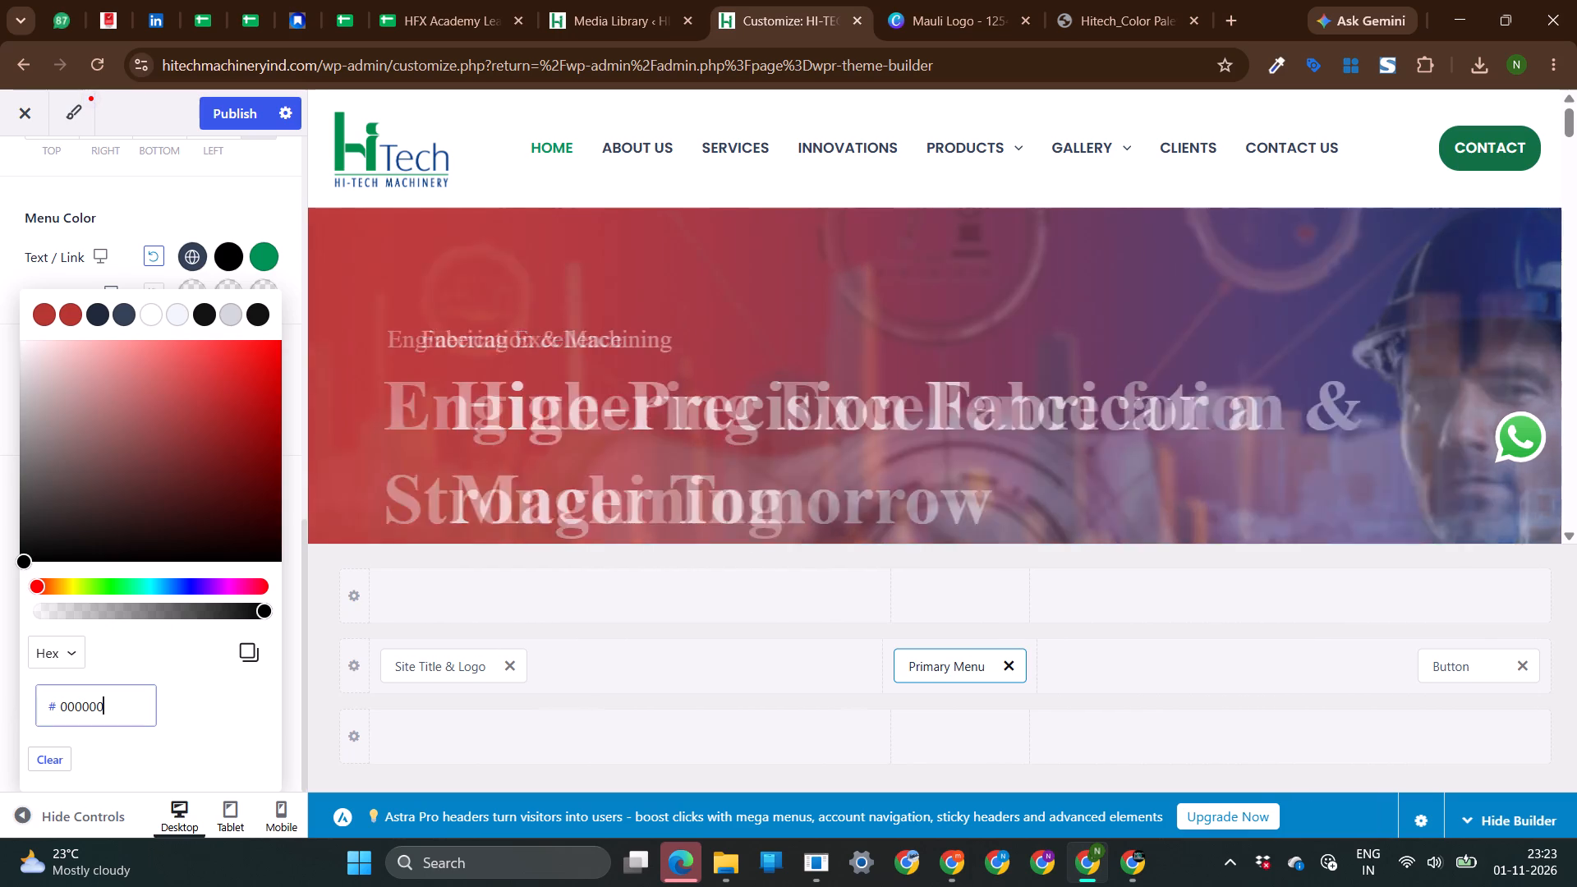
# Set the Primary Menu's active text/link color to the copied dark green #117145.
pyautogui.click(264, 267)
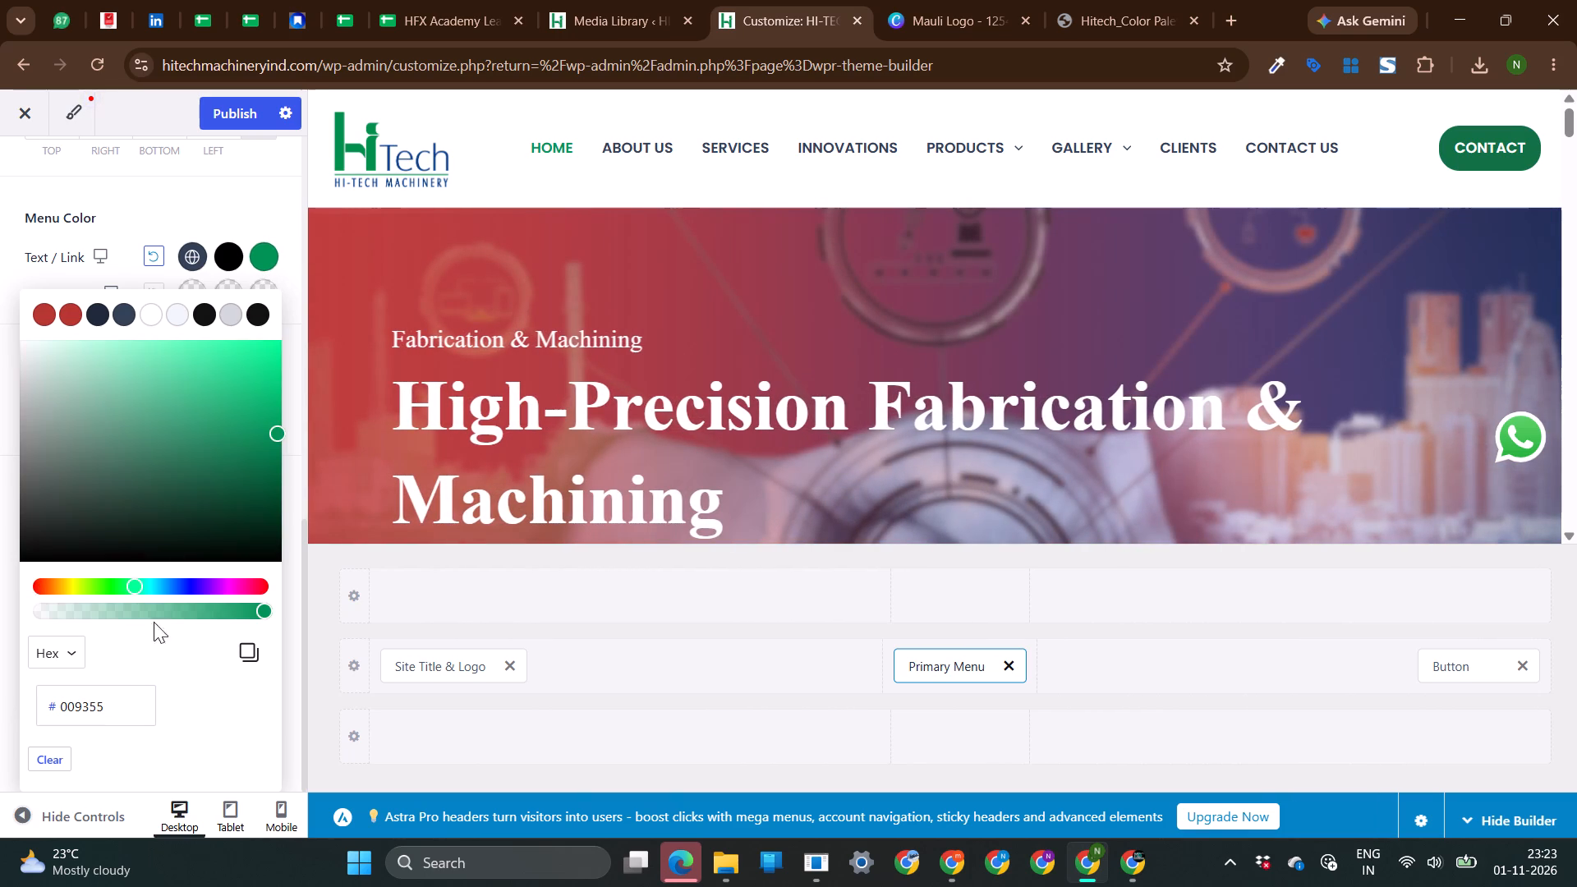
pyautogui.click(108, 701)
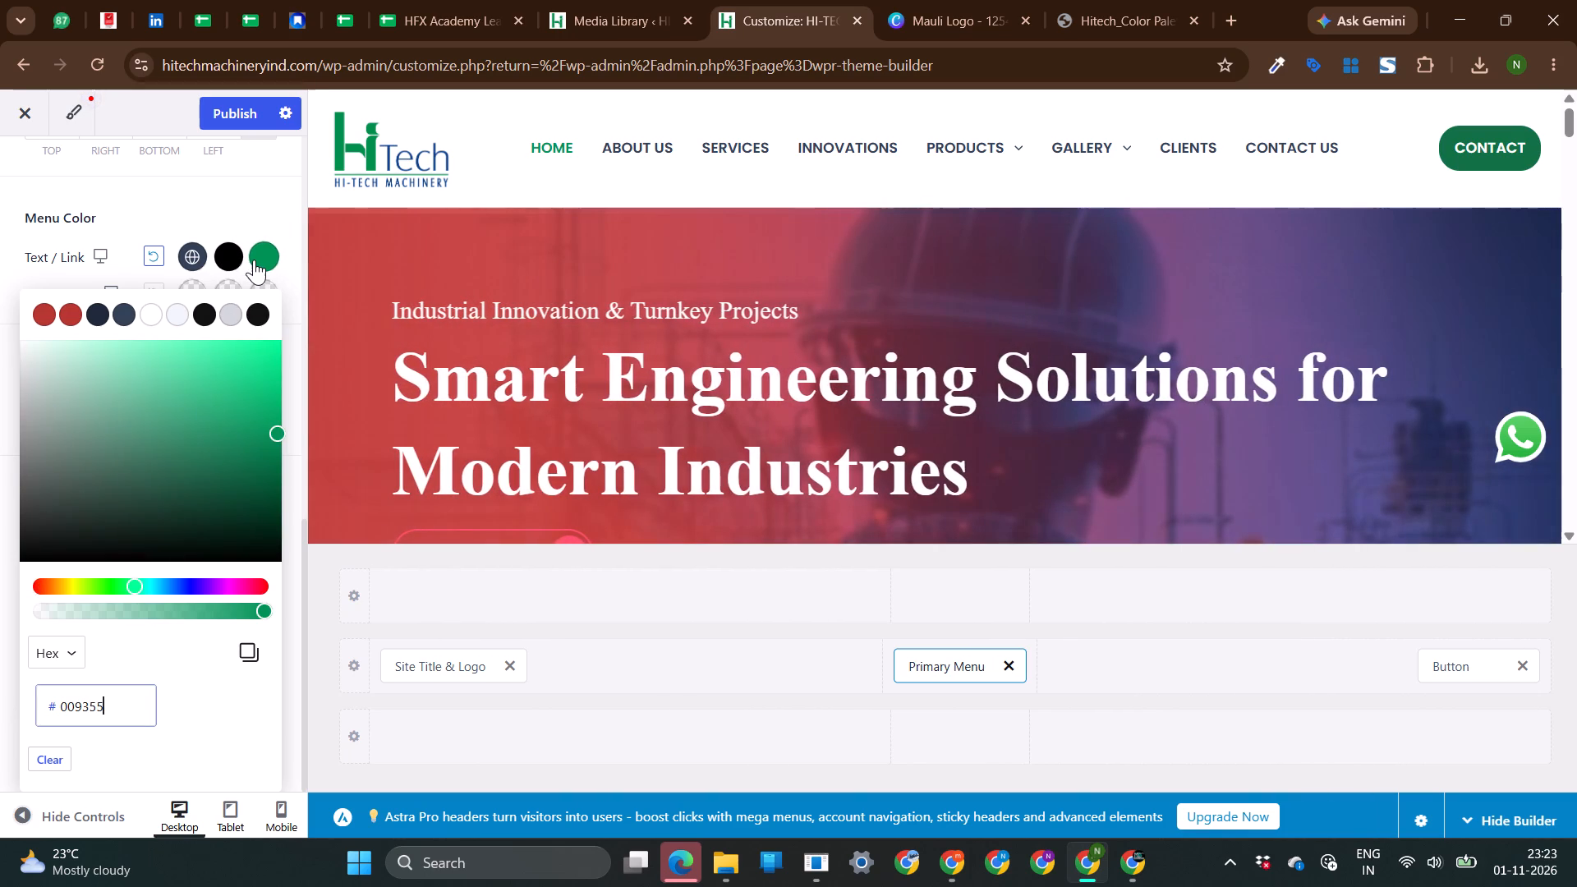
pyautogui.click(254, 260)
pyautogui.click(117, 706)
pyautogui.press('BackSpace')
pyautogui.press('BackSpace')
pyautogui.press('BackSpace')
pyautogui.press('BackSpace')
pyautogui.press('BackSpace')
pyautogui.press('BackSpace')
pyautogui.press('BackSpace')
pyautogui.press('BackSpace')
pyautogui.press('BackSpace')
pyautogui.press('BackSpace')
pyautogui.press('BackSpace')
pyautogui.press('BackSpace')
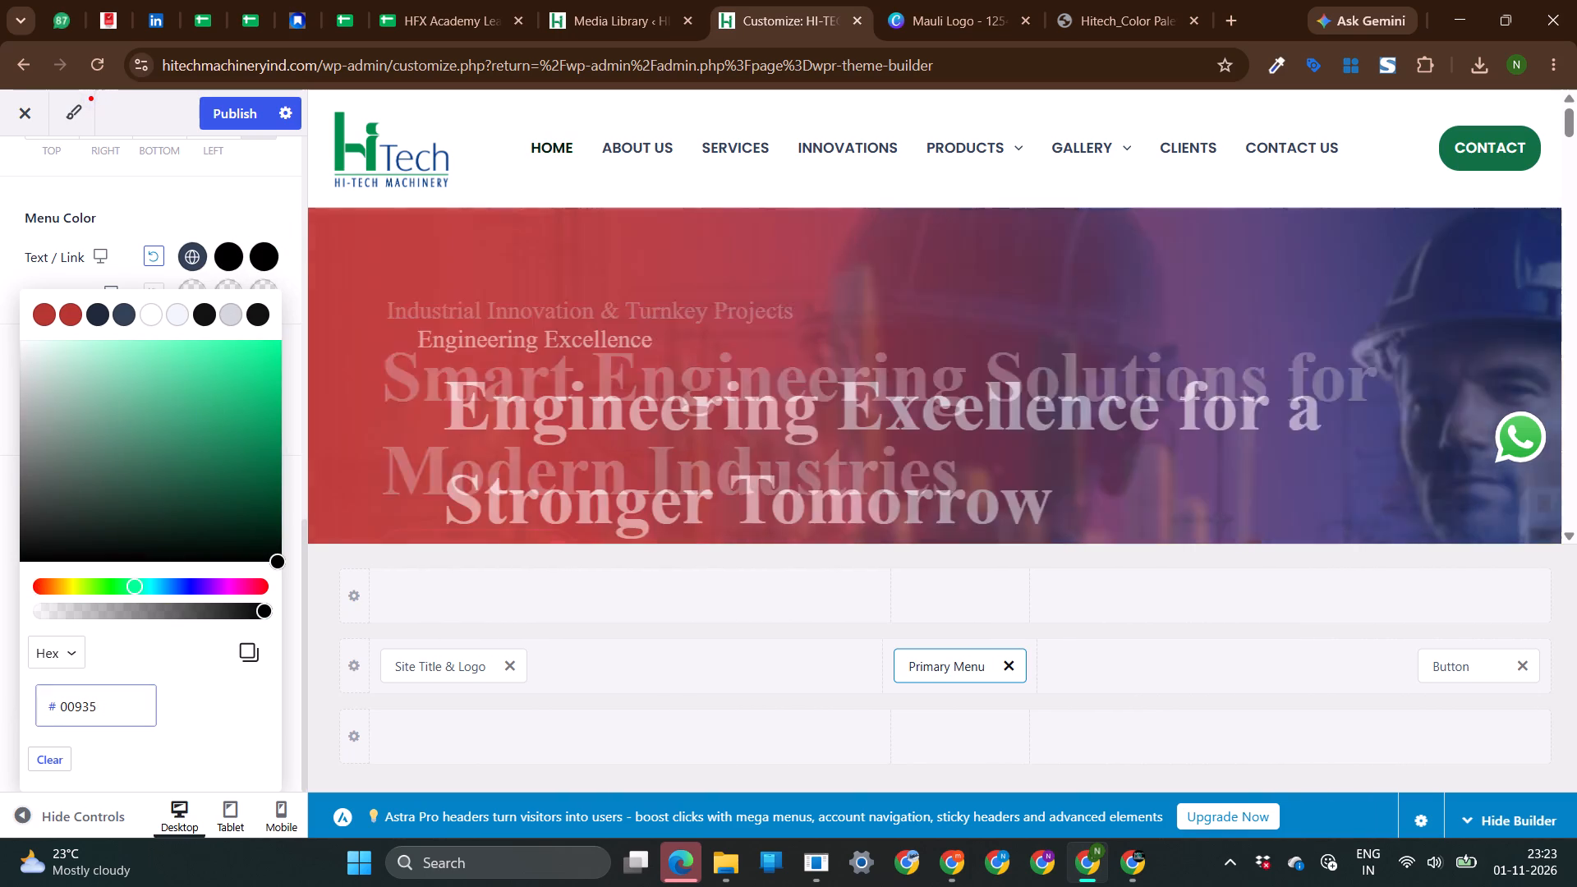
pyautogui.hotkey('ctrl', 'v')
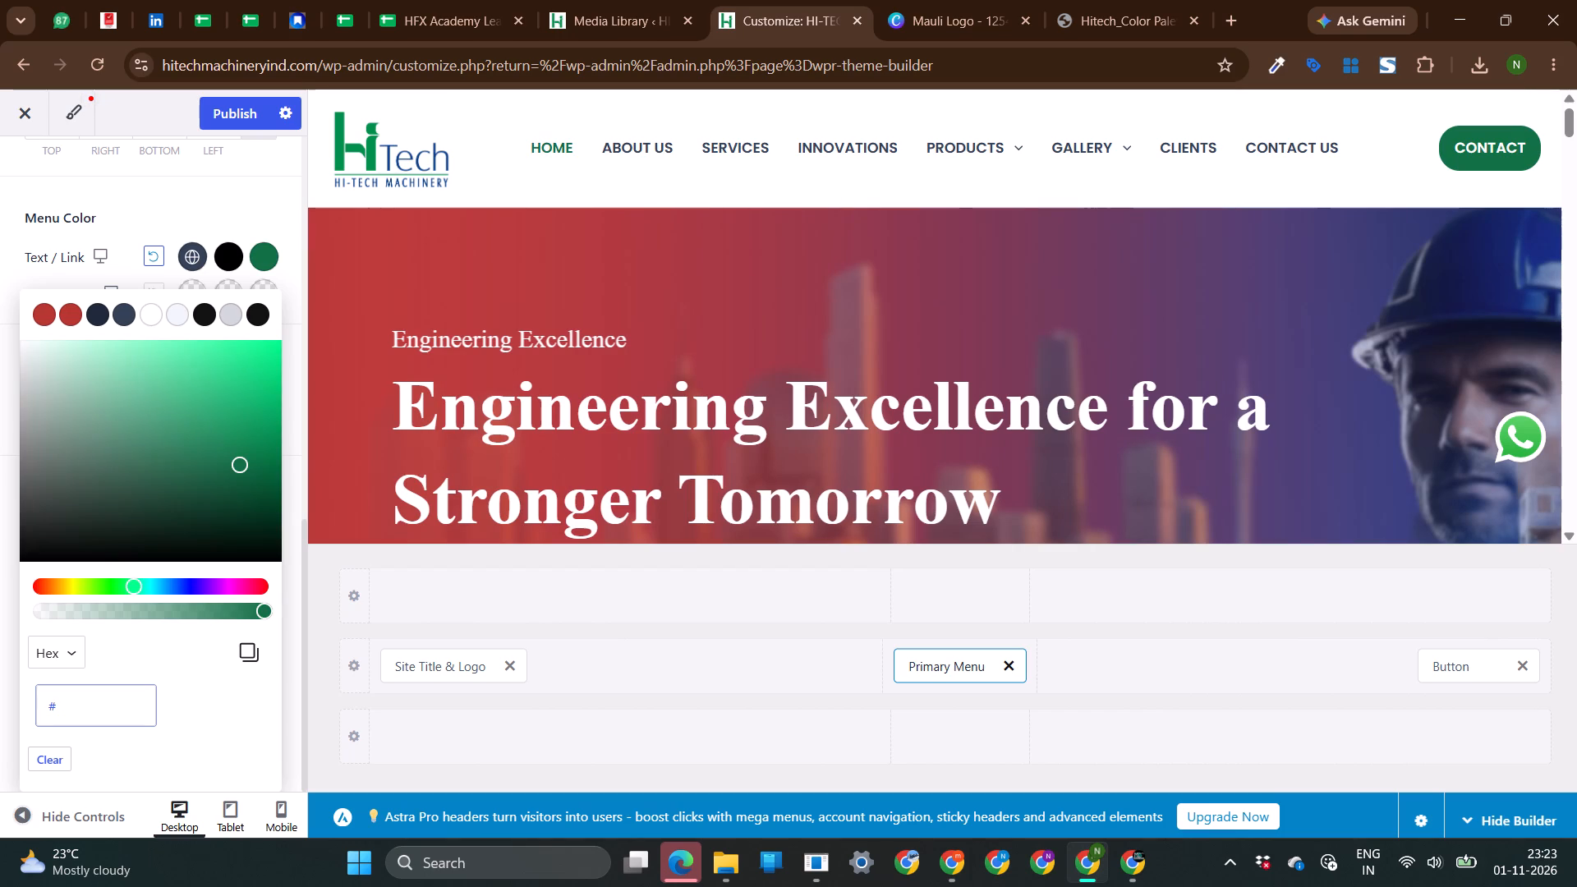
pyautogui.click(64, 710)
pyautogui.hotkey('ctrl', 'v')
pyautogui.click(0, 687)
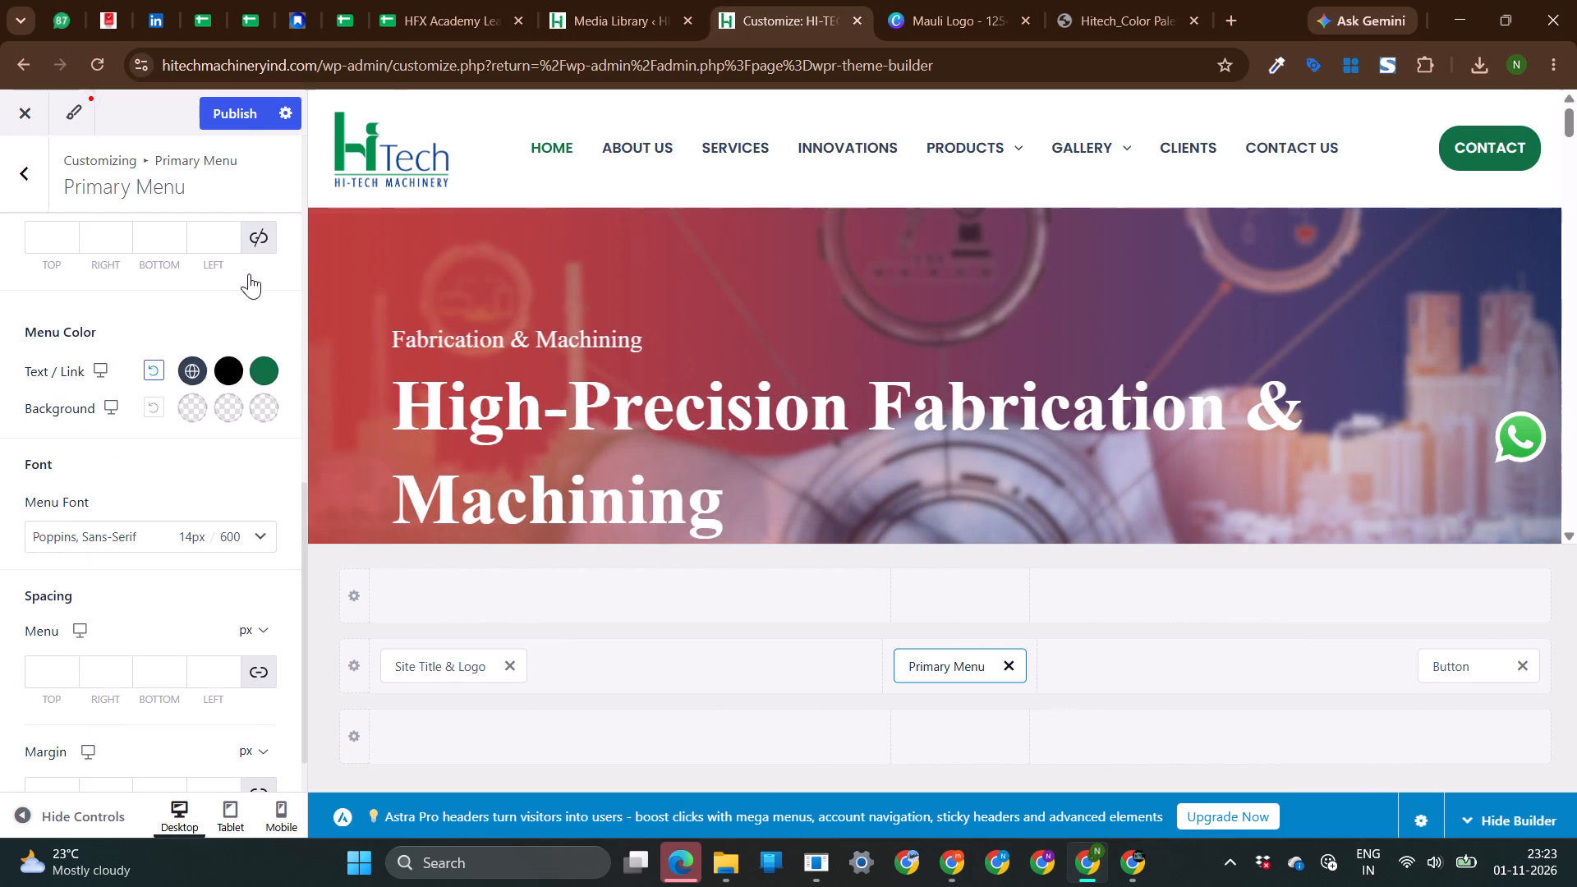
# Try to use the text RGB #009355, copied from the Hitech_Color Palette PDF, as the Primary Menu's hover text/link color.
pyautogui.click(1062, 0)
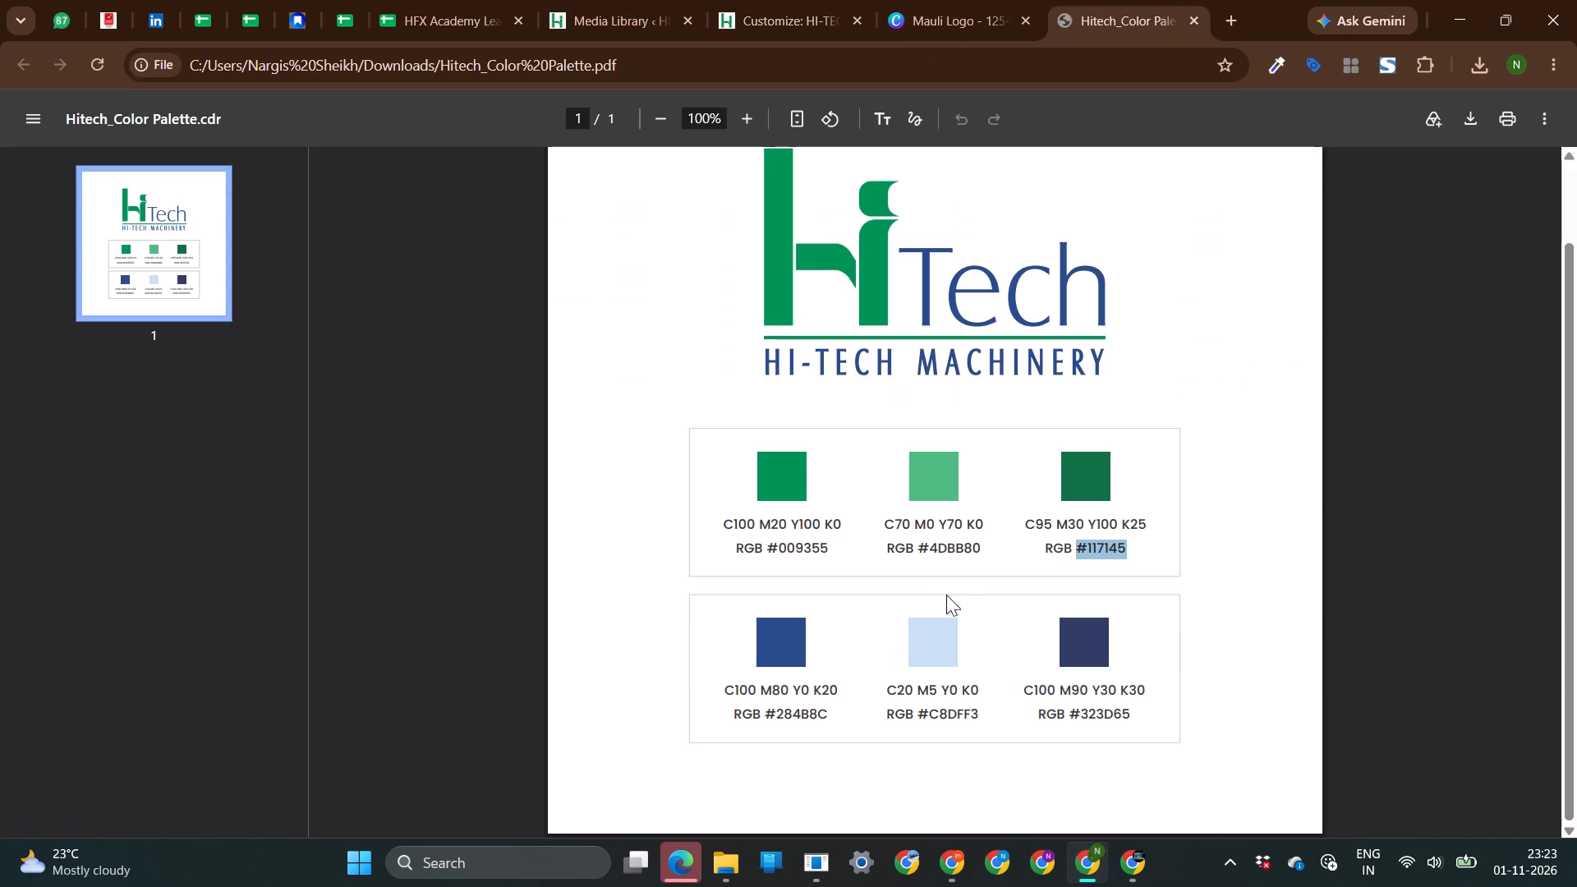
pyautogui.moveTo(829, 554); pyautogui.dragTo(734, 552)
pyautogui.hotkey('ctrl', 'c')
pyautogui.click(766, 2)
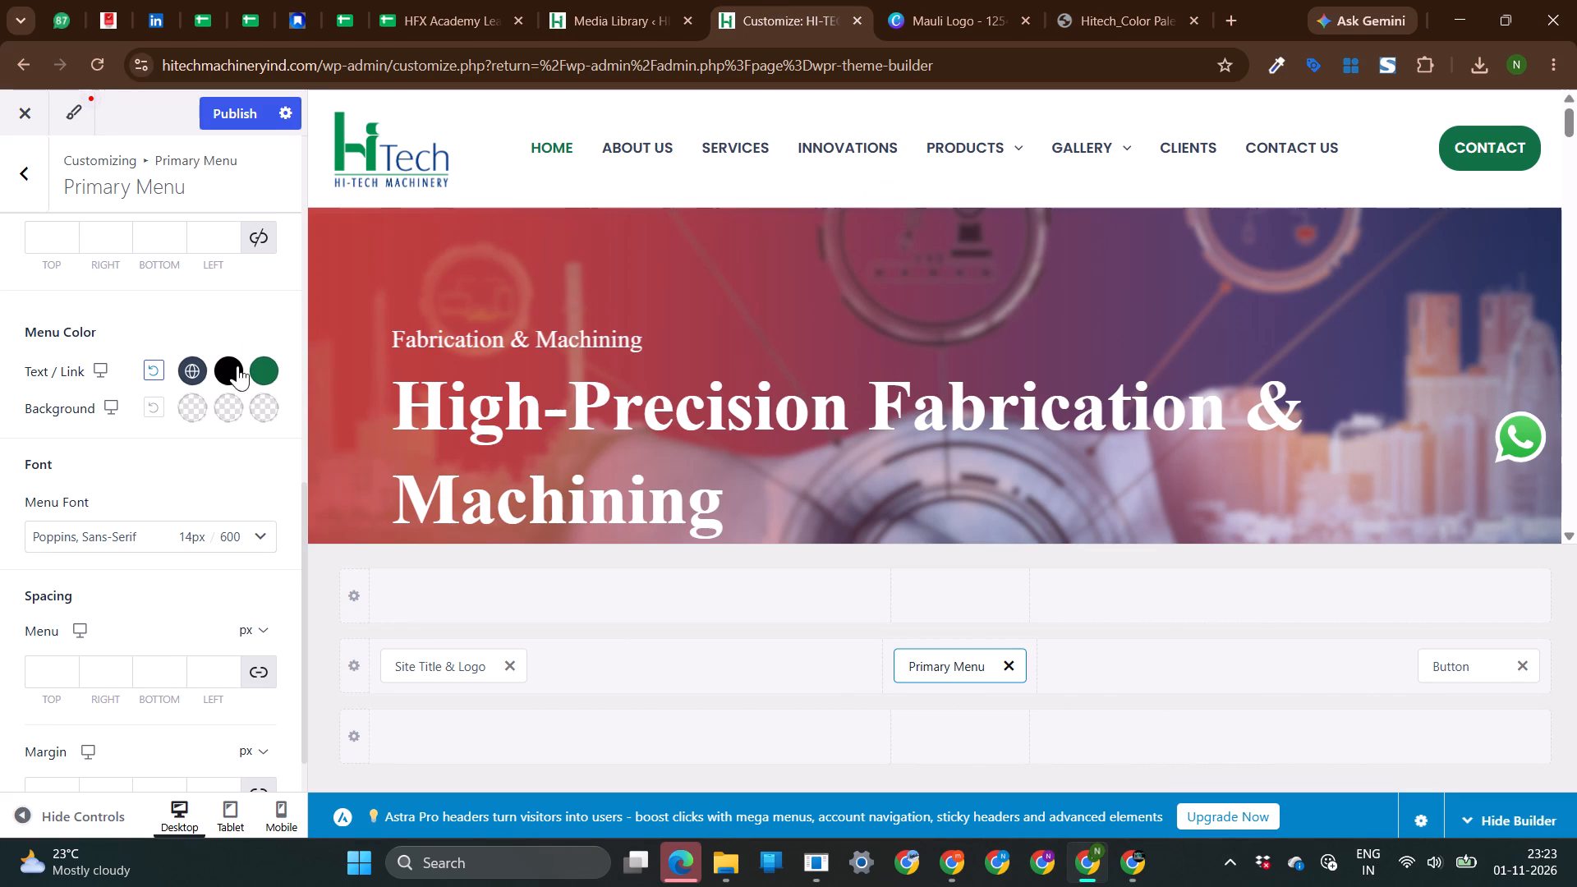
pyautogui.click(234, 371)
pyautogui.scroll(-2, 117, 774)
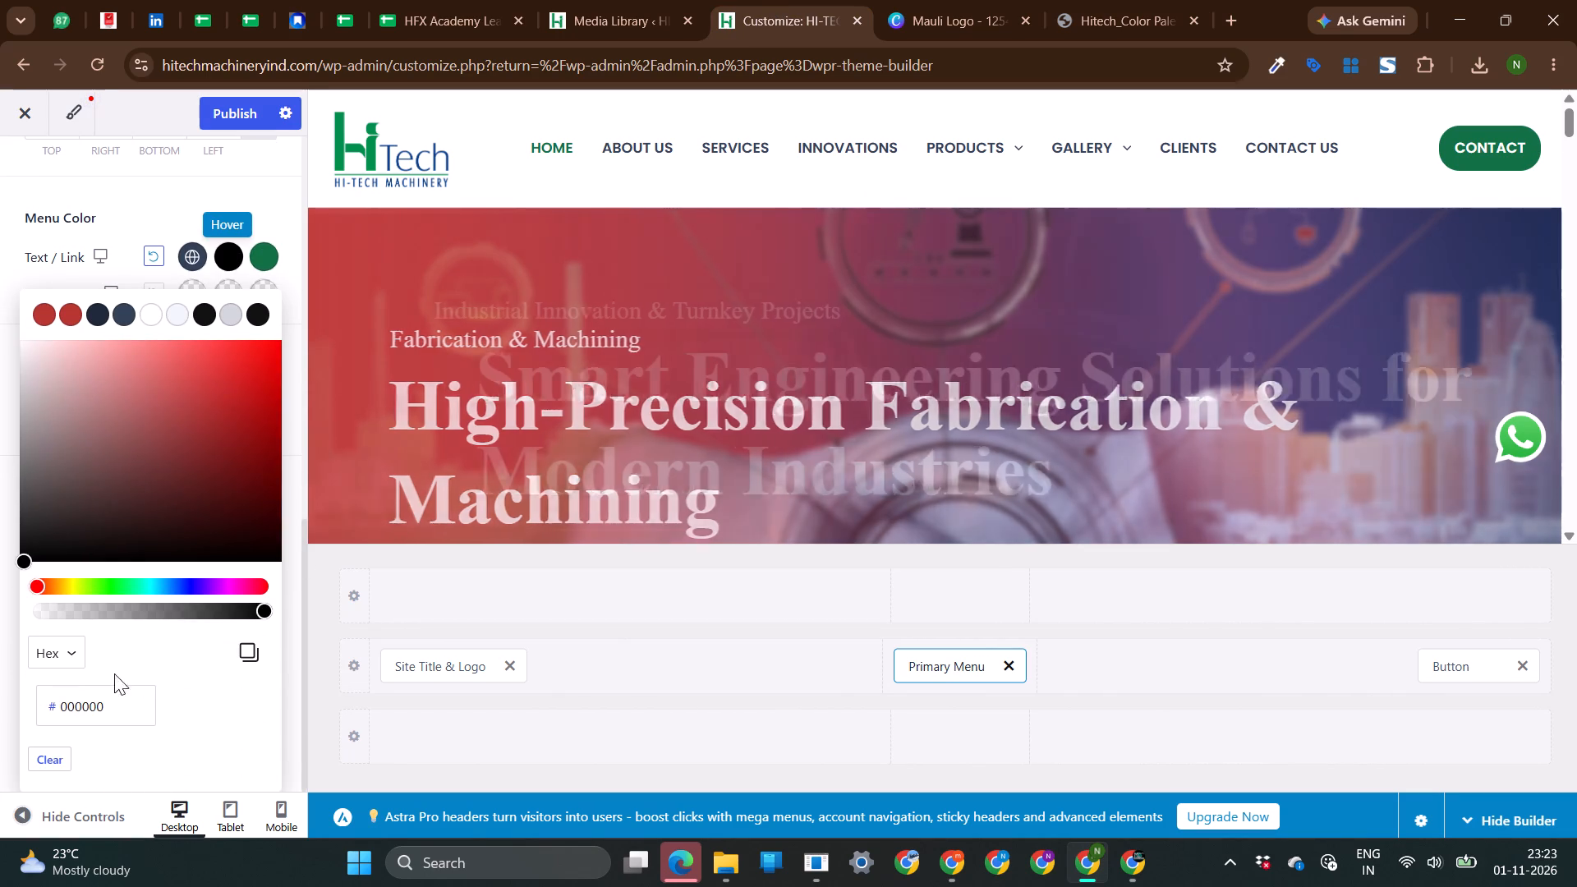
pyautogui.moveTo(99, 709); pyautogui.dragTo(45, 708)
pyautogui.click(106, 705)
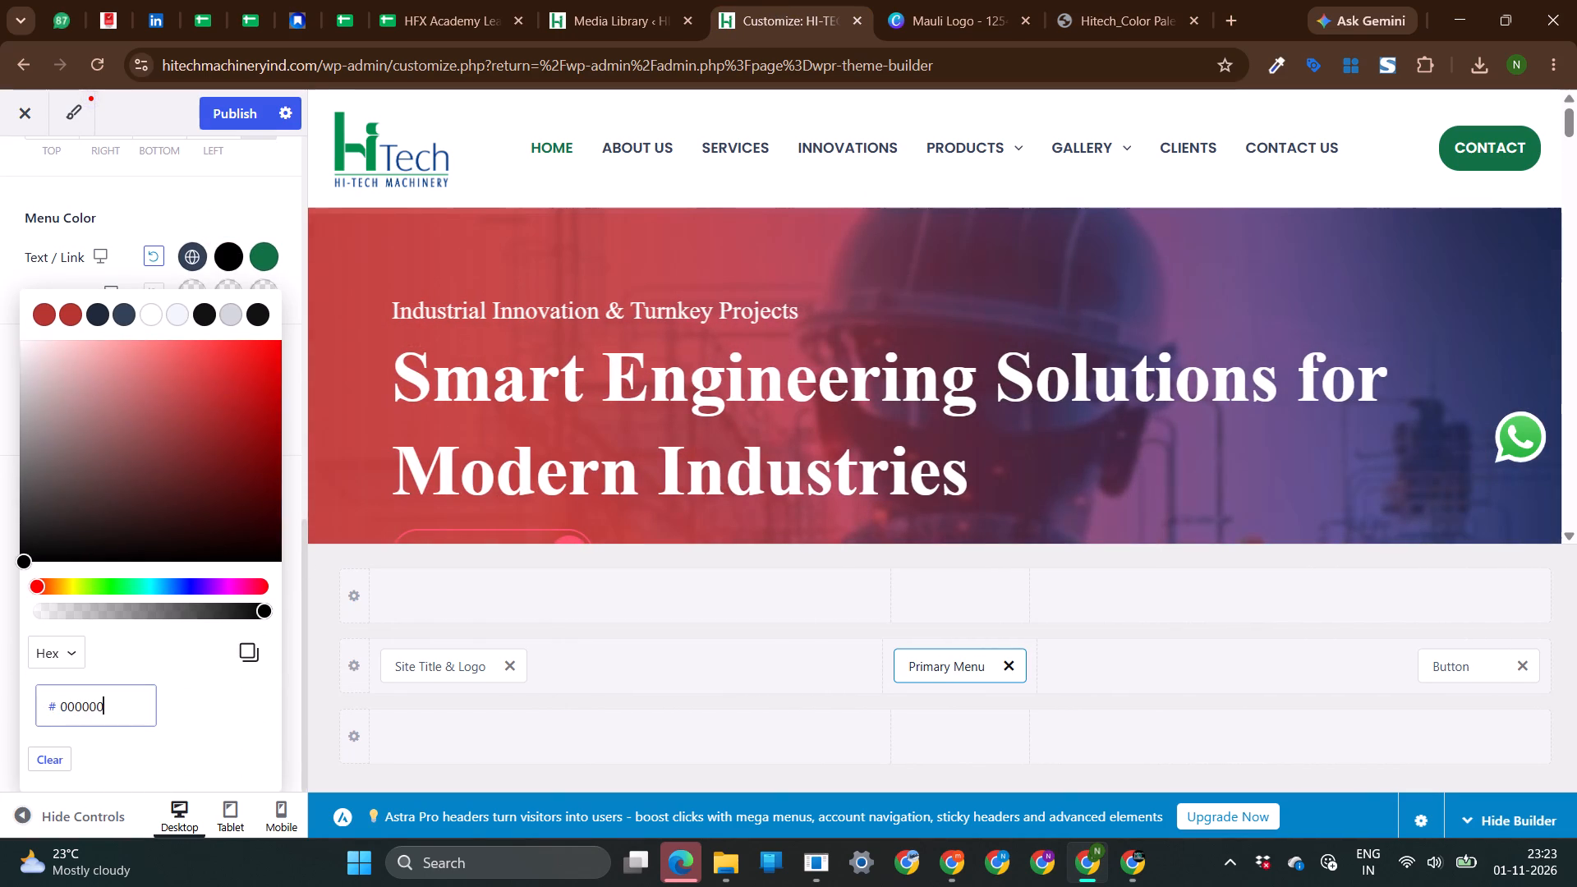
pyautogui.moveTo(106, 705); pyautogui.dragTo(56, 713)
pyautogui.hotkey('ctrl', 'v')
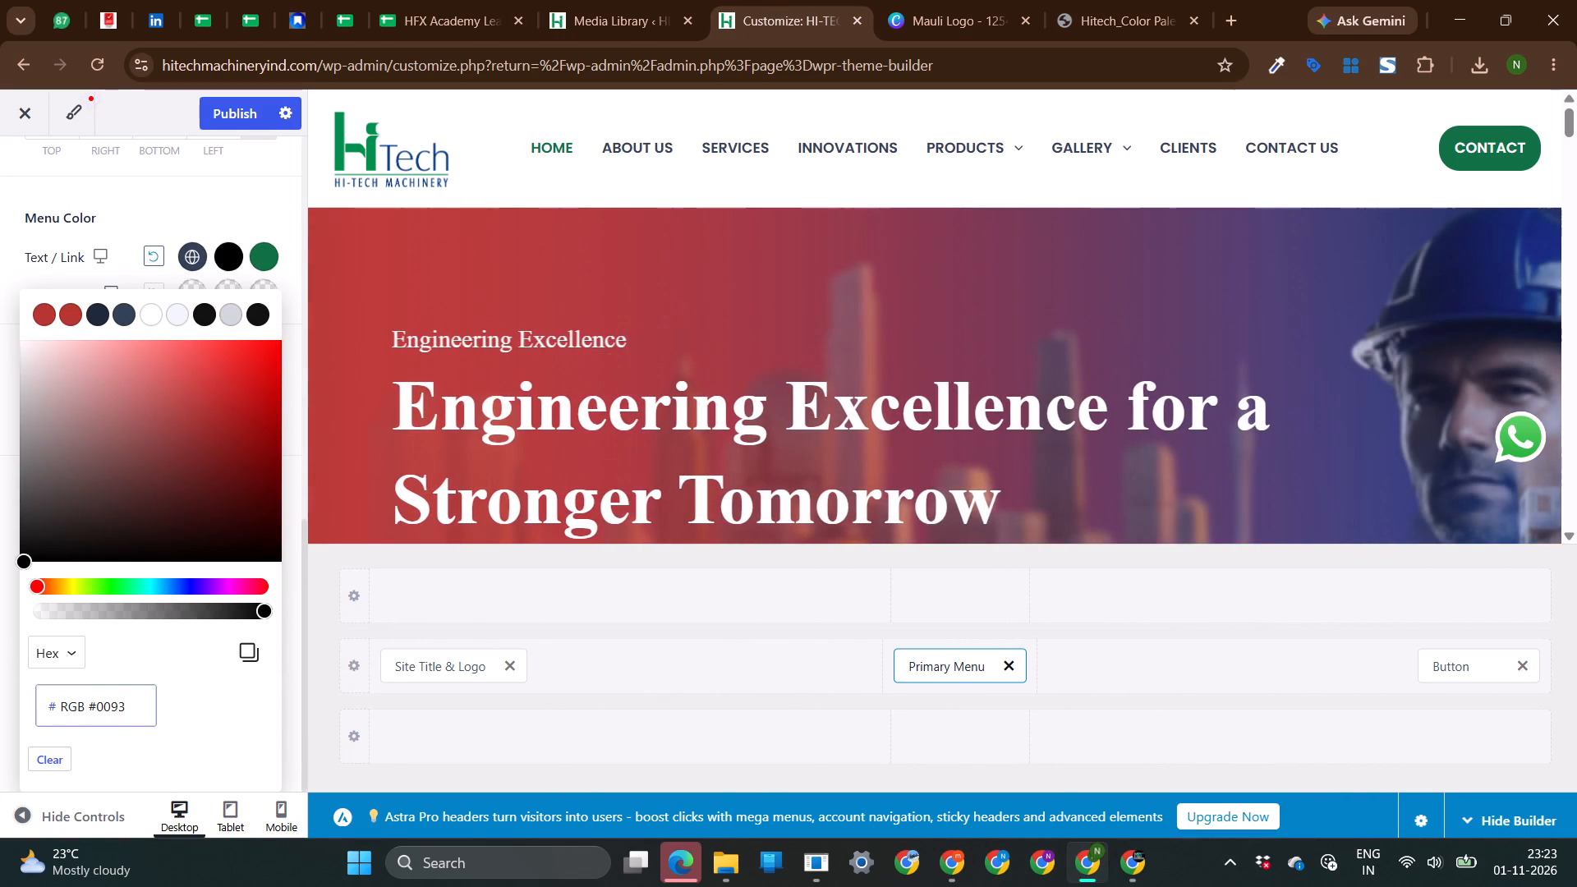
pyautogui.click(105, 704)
# Copy only the code #009355 from the palette PDF and set the Primary Menu's hover text/link color to it.
pyautogui.click(1128, 0)
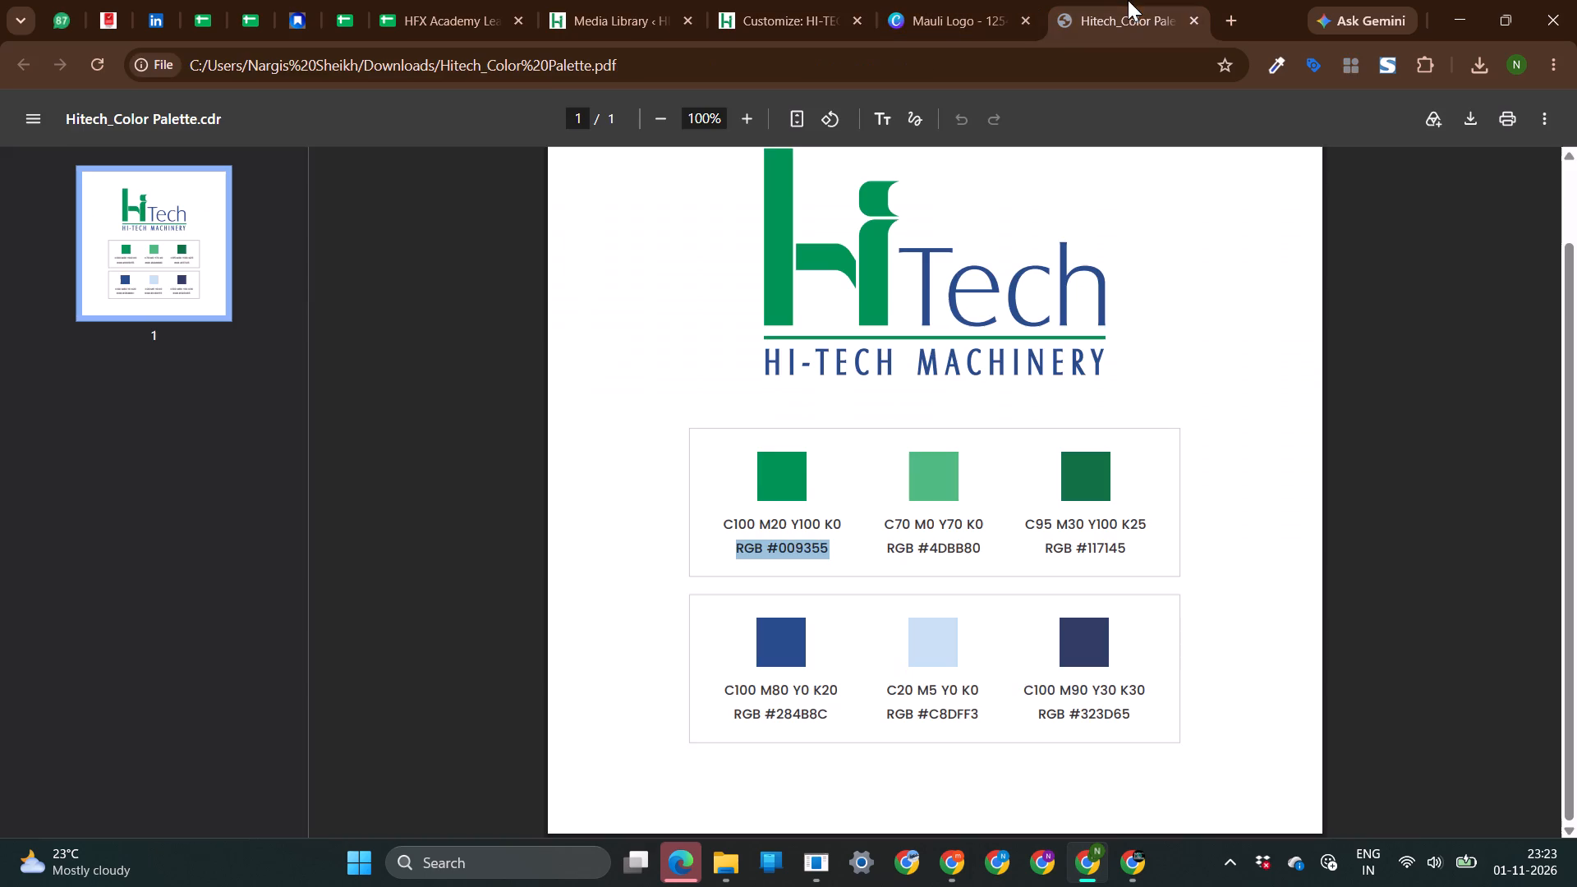
pyautogui.click(821, 539)
pyautogui.moveTo(771, 545); pyautogui.dragTo(809, 545)
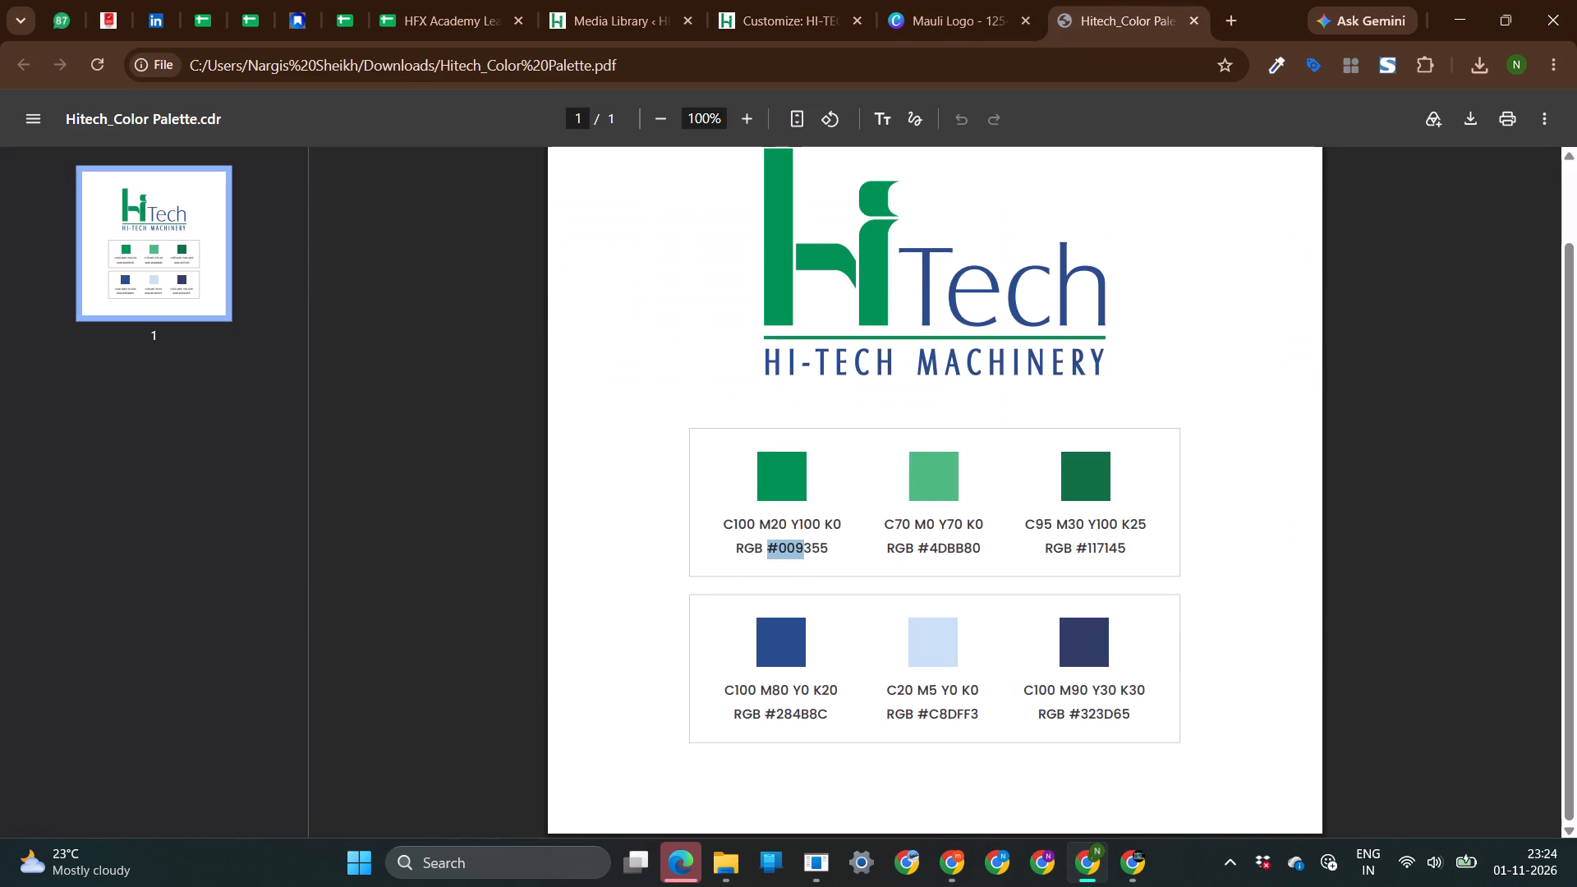
pyautogui.moveTo(809, 545); pyautogui.dragTo(833, 549)
pyautogui.hotkey('ctrl', 'c')
pyautogui.click(770, 61)
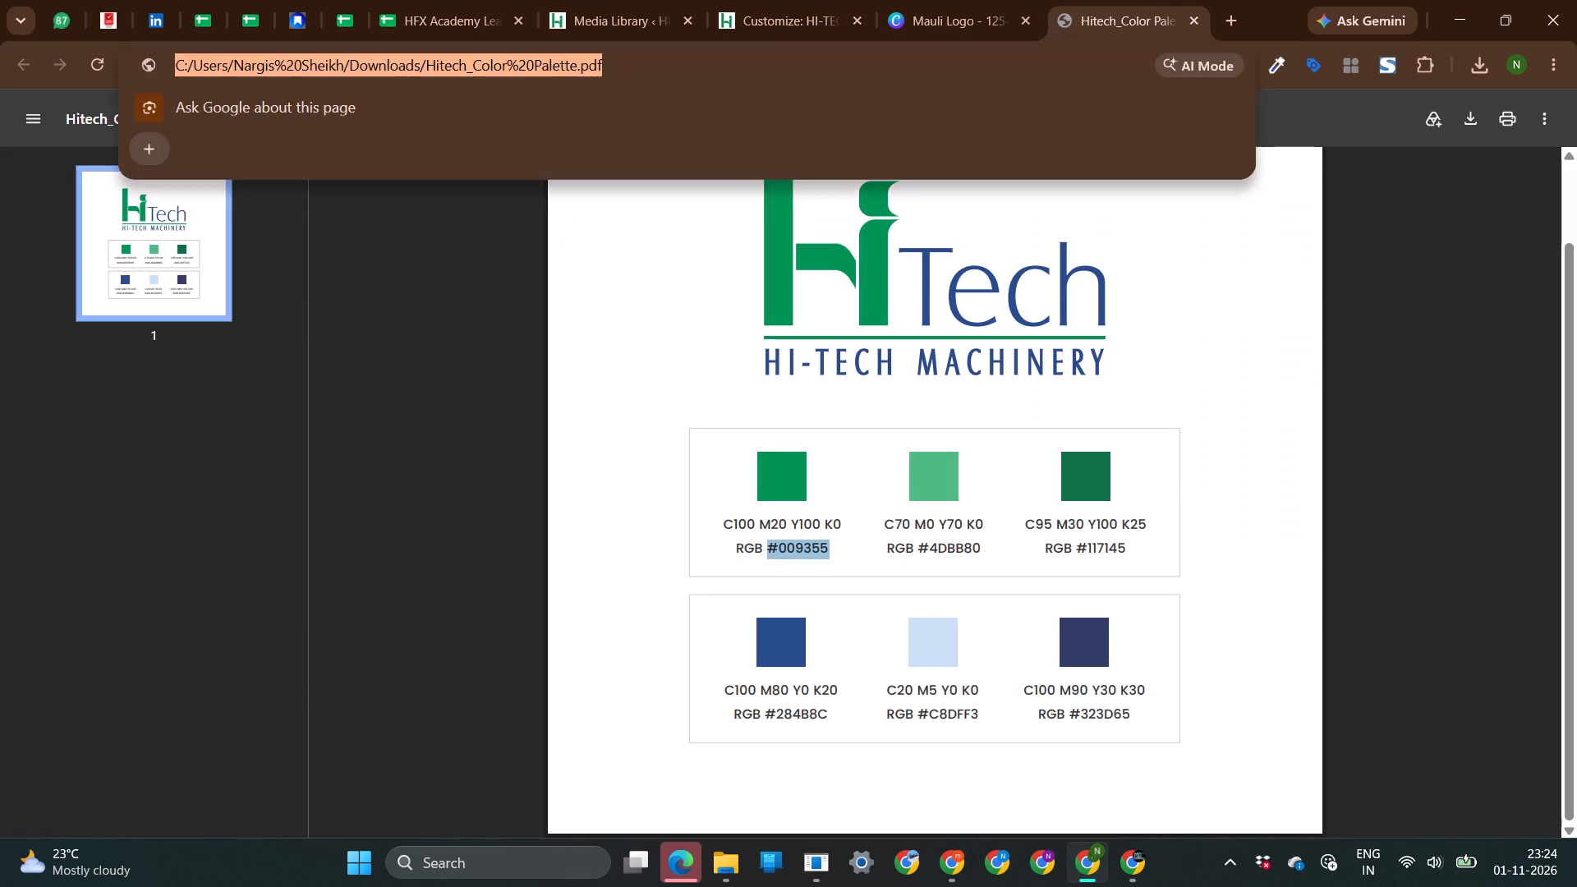
pyautogui.click(768, 43)
pyautogui.click(757, 0)
pyautogui.click(113, 701)
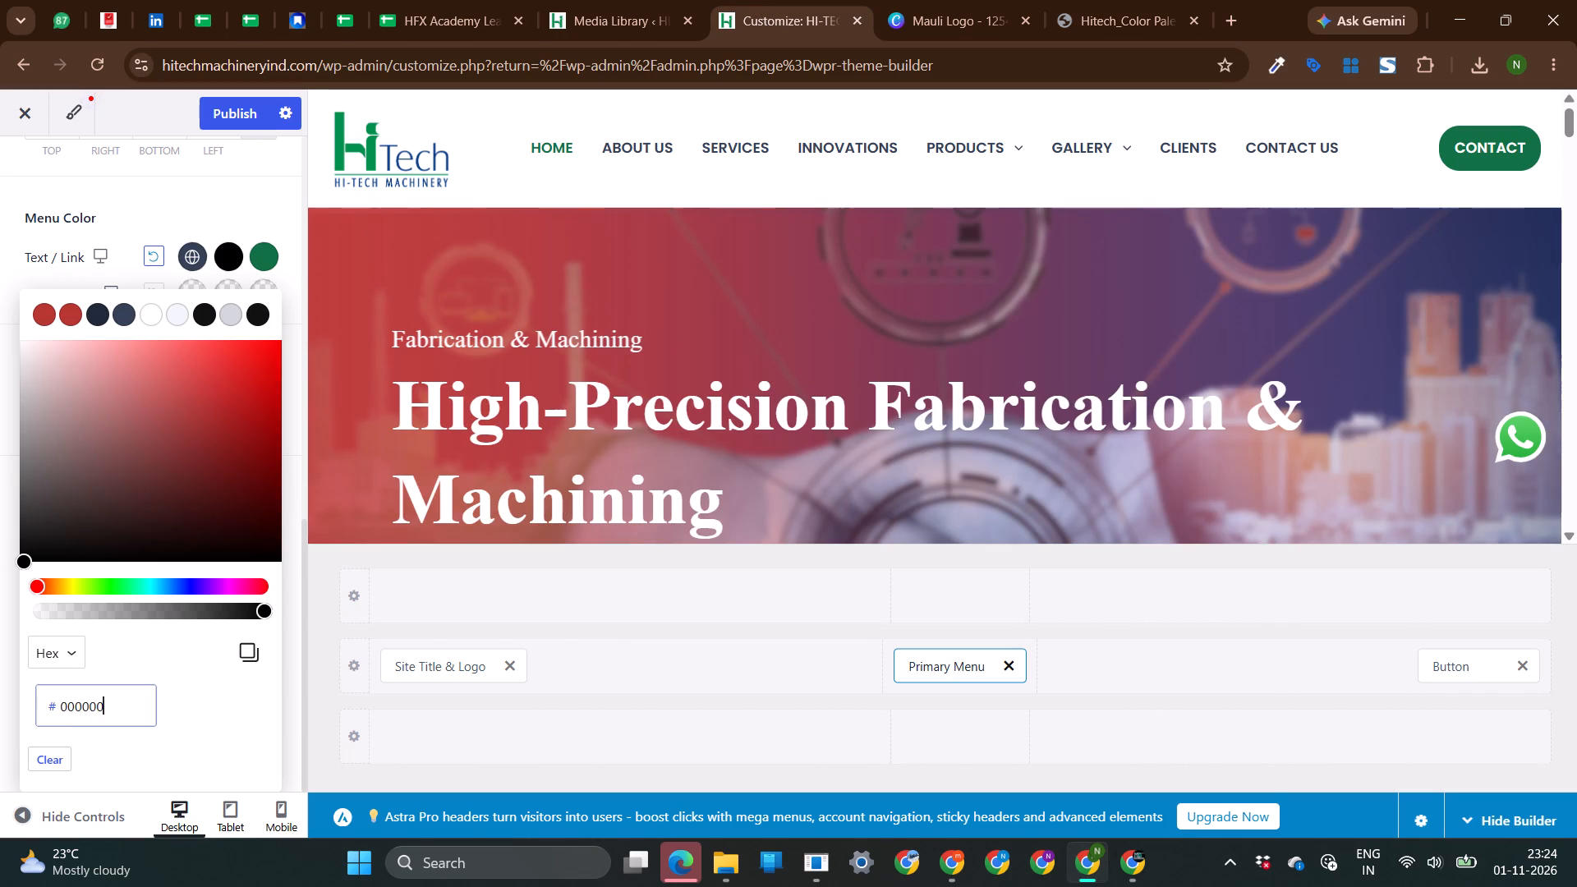
pyautogui.moveTo(113, 701); pyautogui.dragTo(48, 701)
pyautogui.hotkey('ctrl', 'v')
pyautogui.click(0, 612)
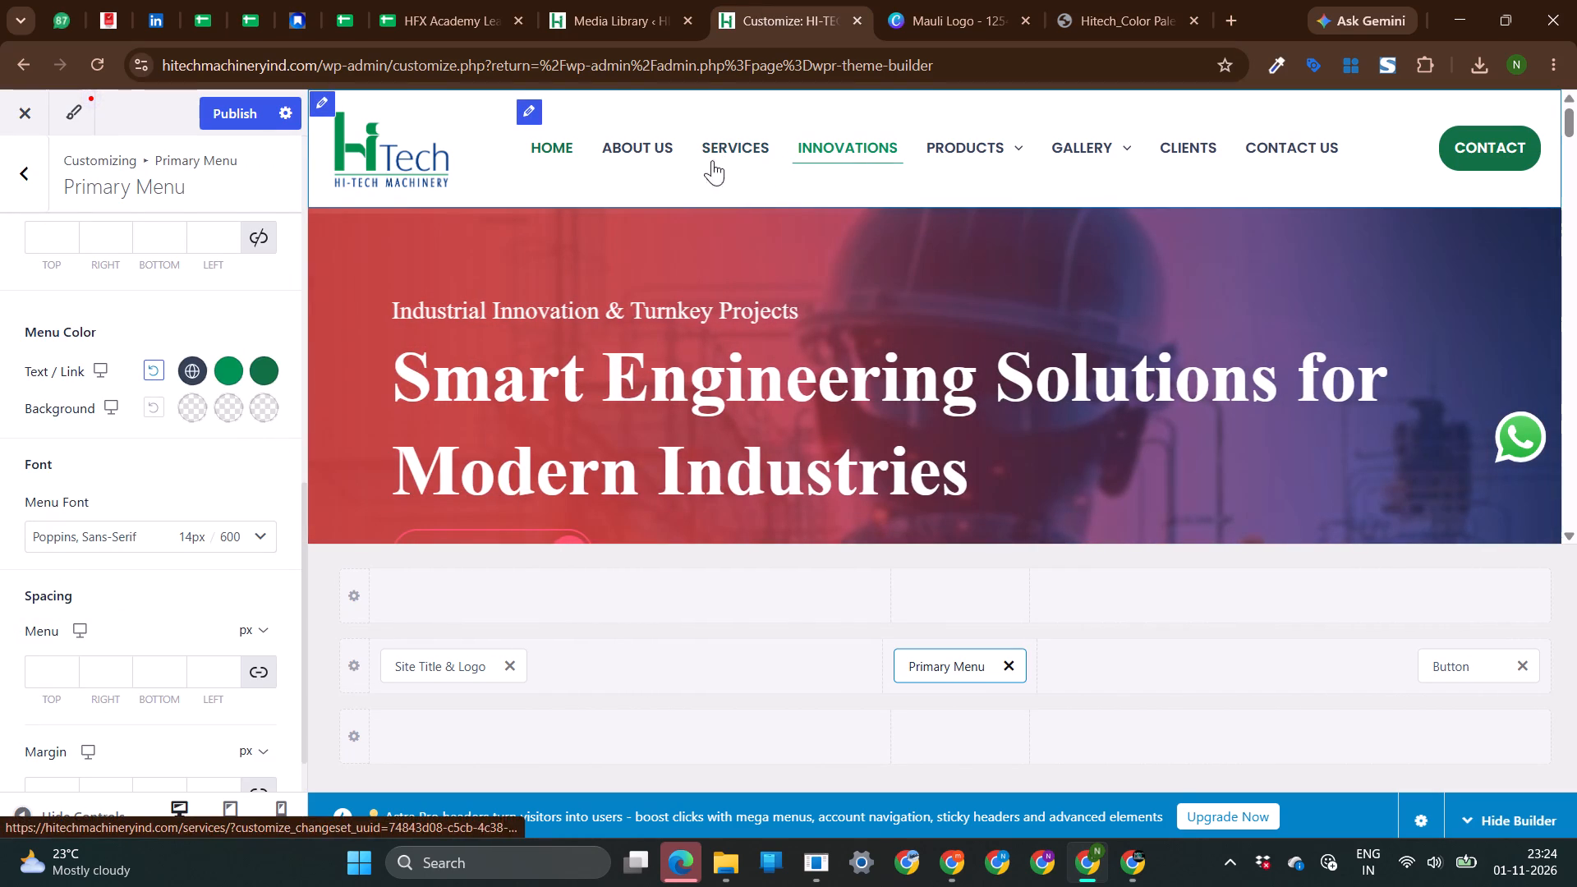
# Publish the Primary Menu color changes.
pyautogui.click(263, 112)
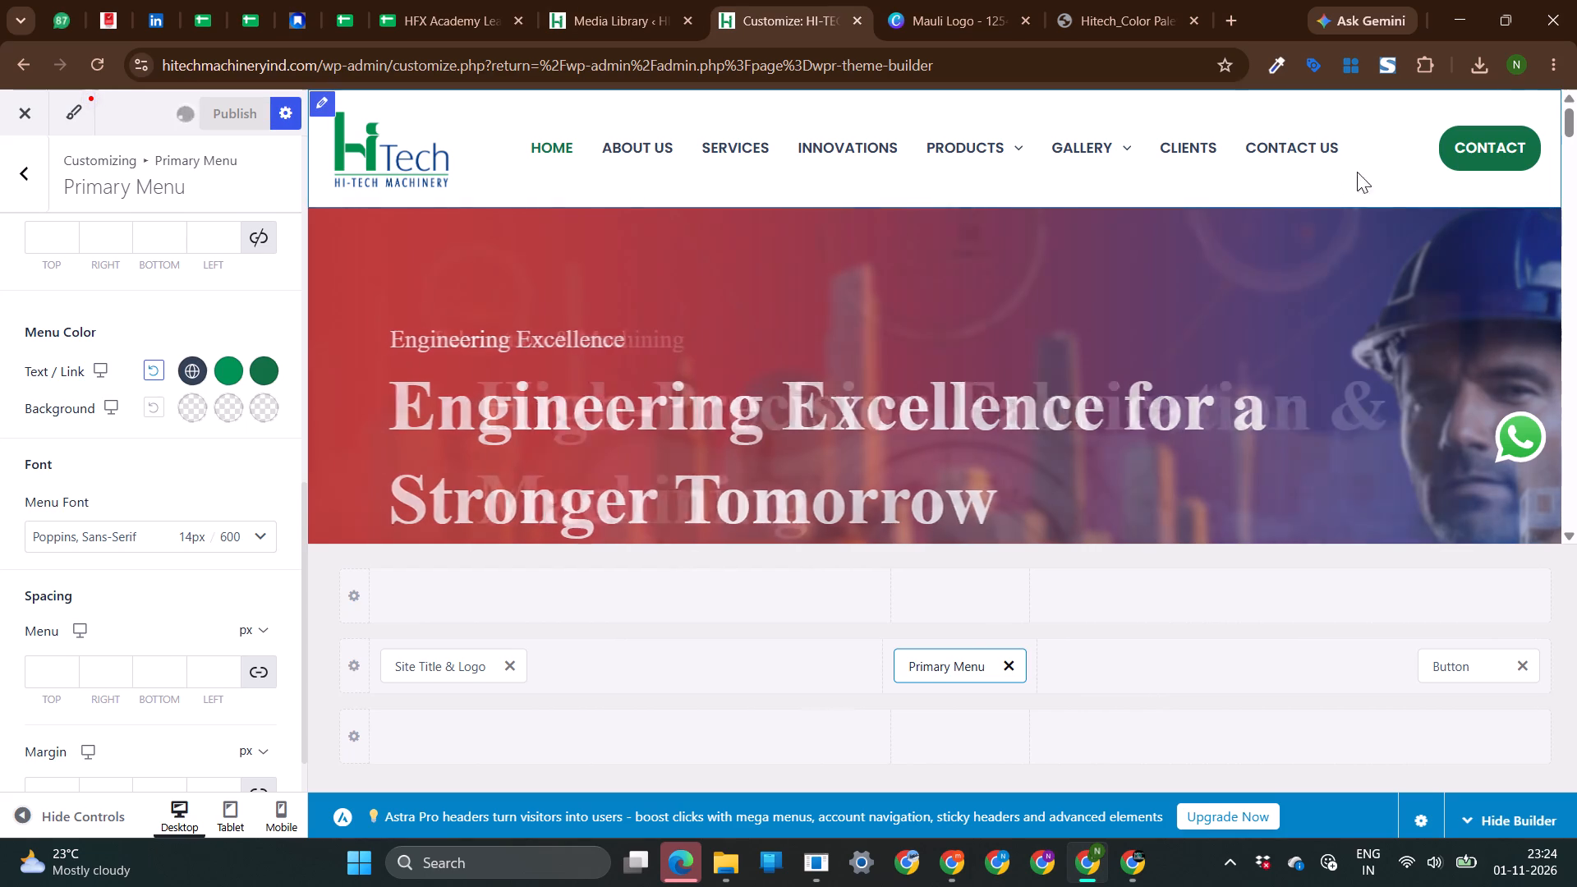
# Set the header CONTACT button's hover background color to the blue #284B8C copied from the palette PDF.
pyautogui.click(1468, 674)
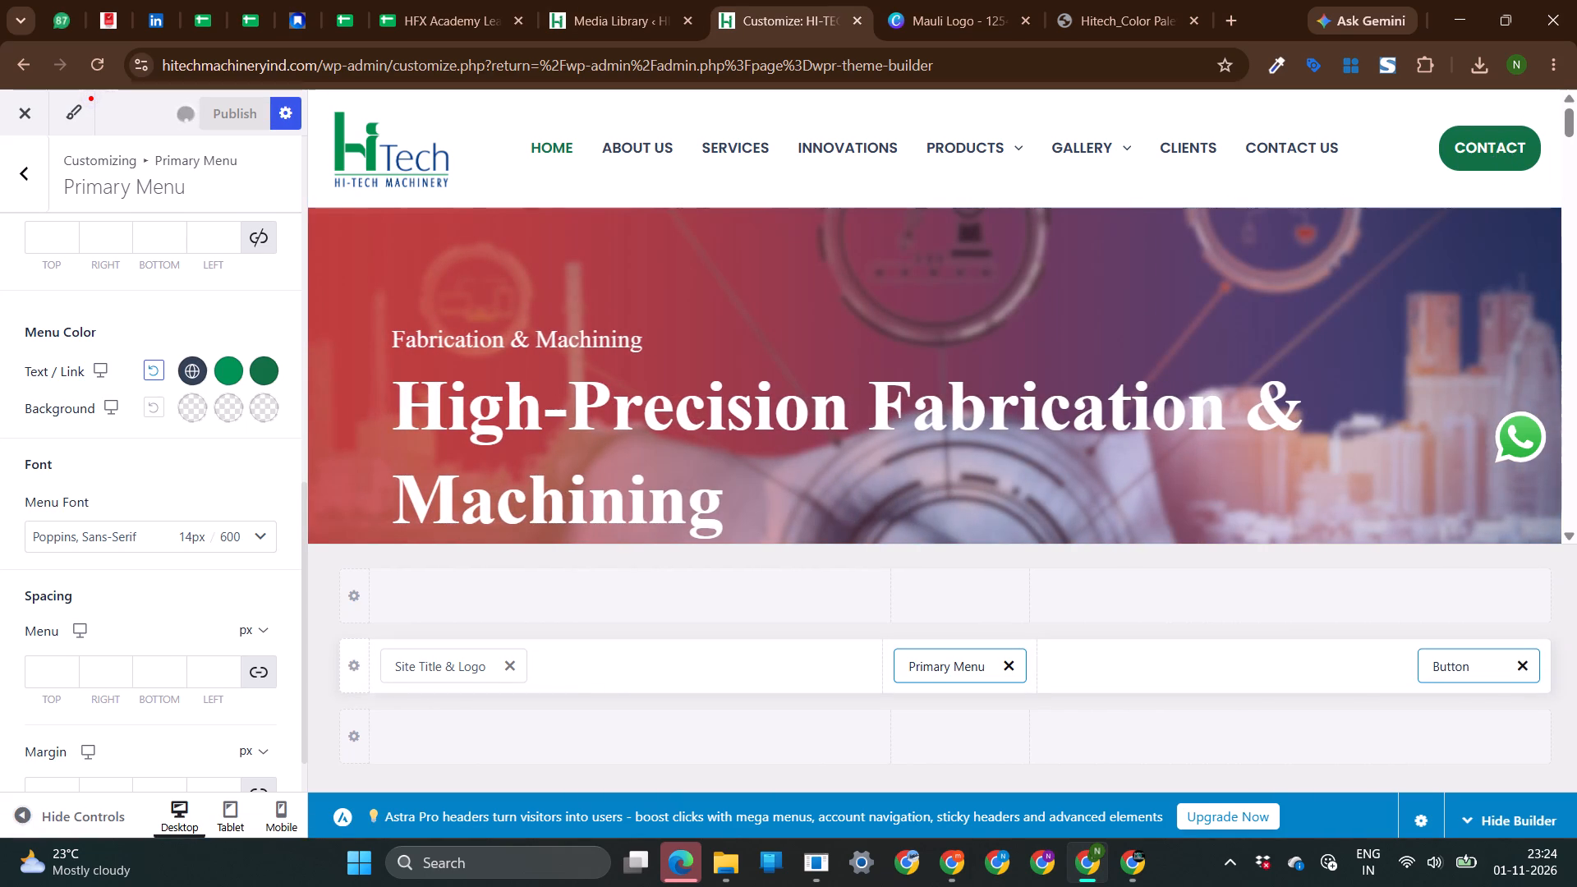
pyautogui.click(233, 259)
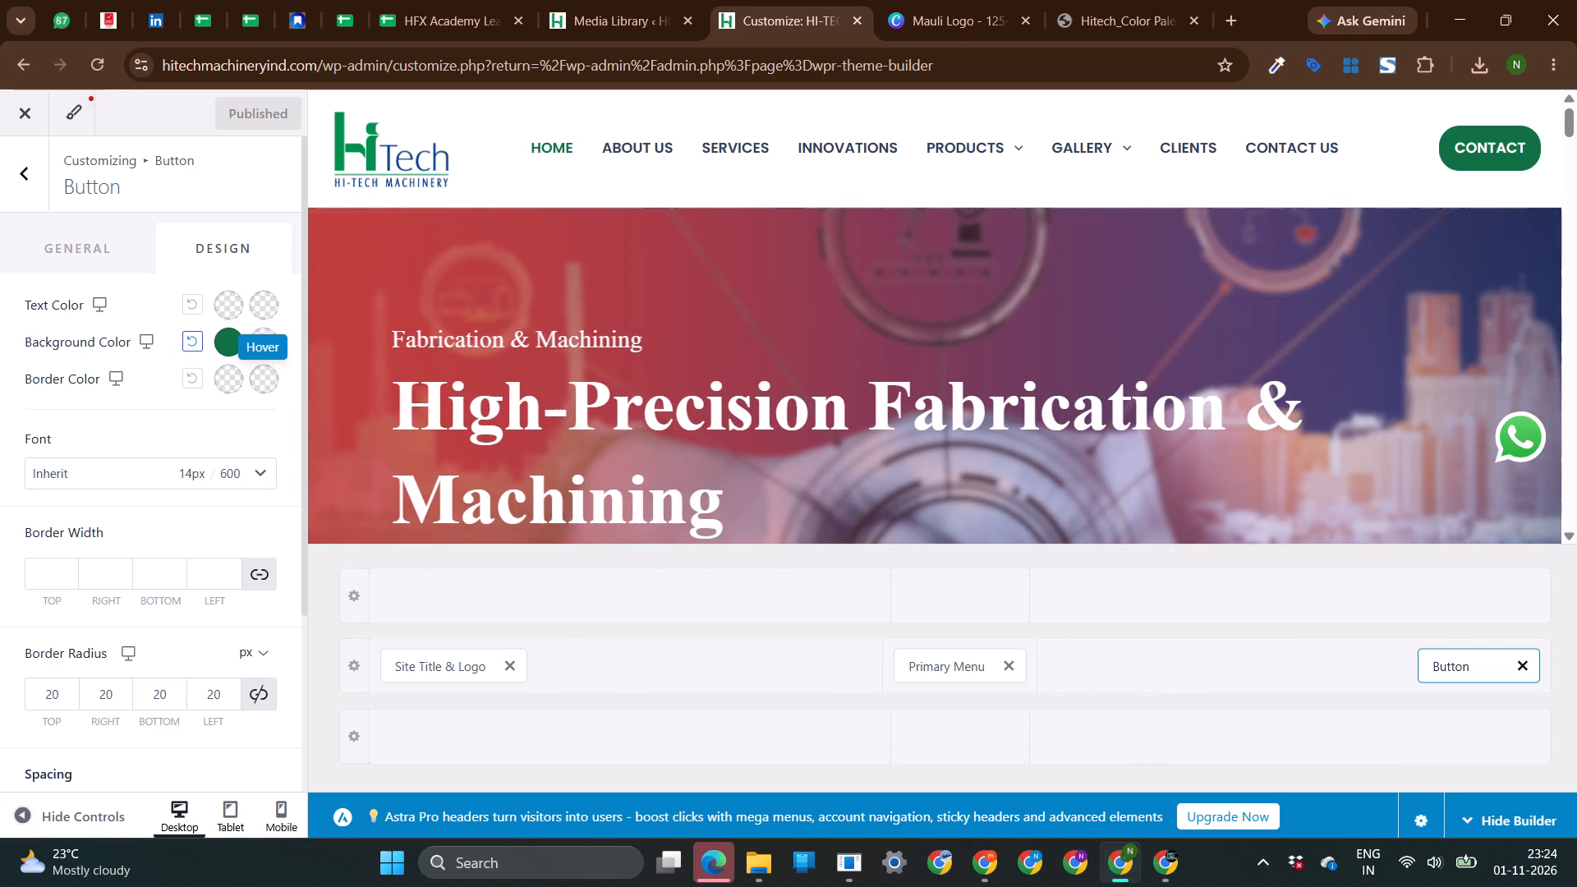
pyautogui.click(266, 344)
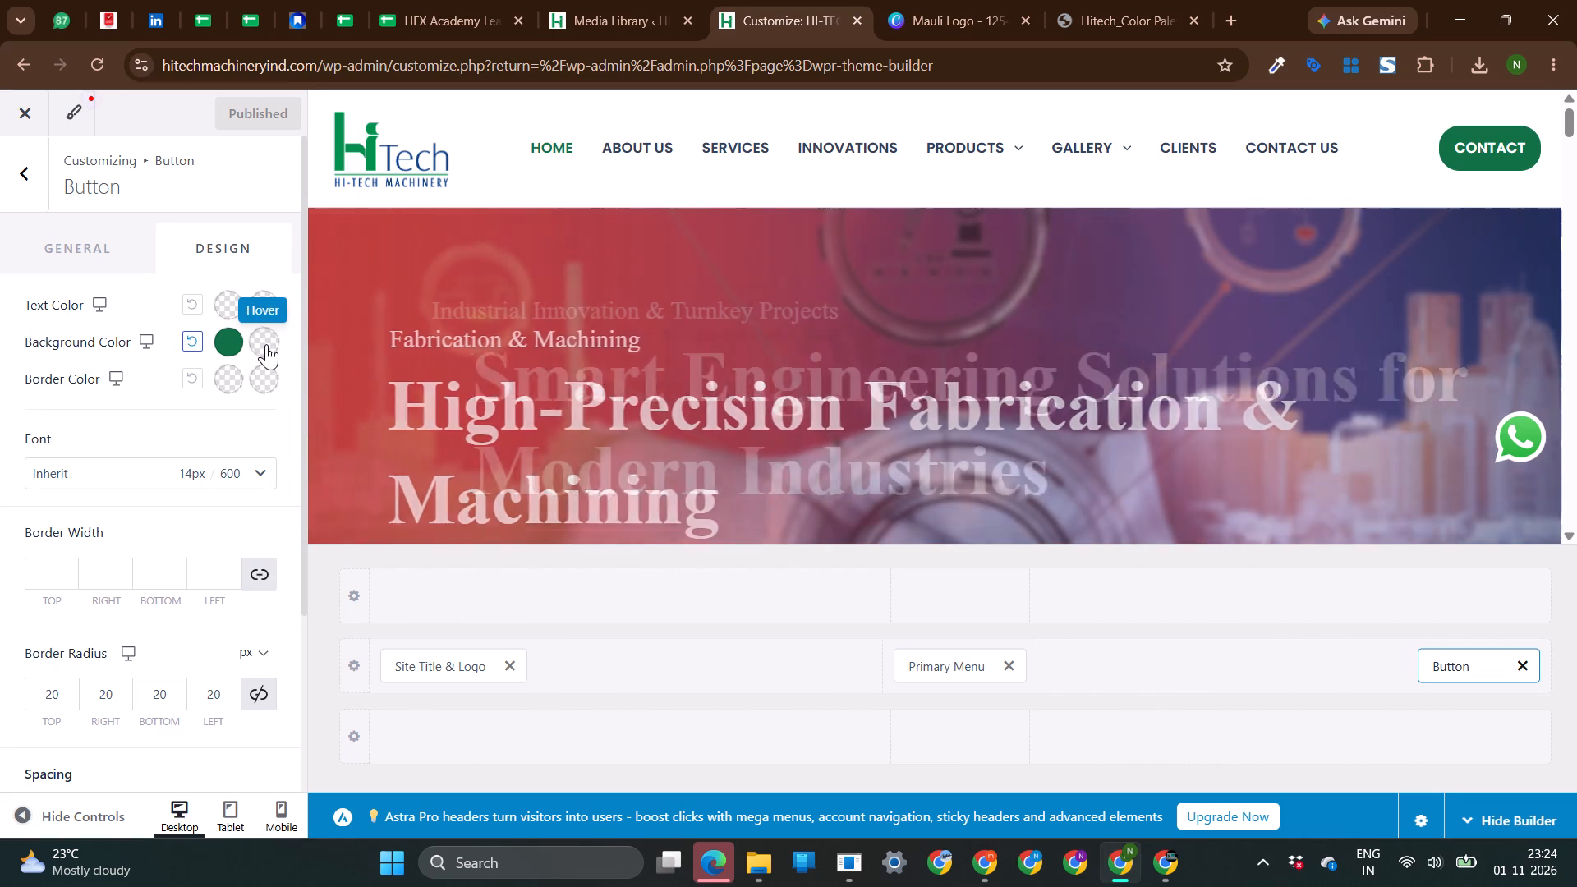
pyautogui.click(1042, 2)
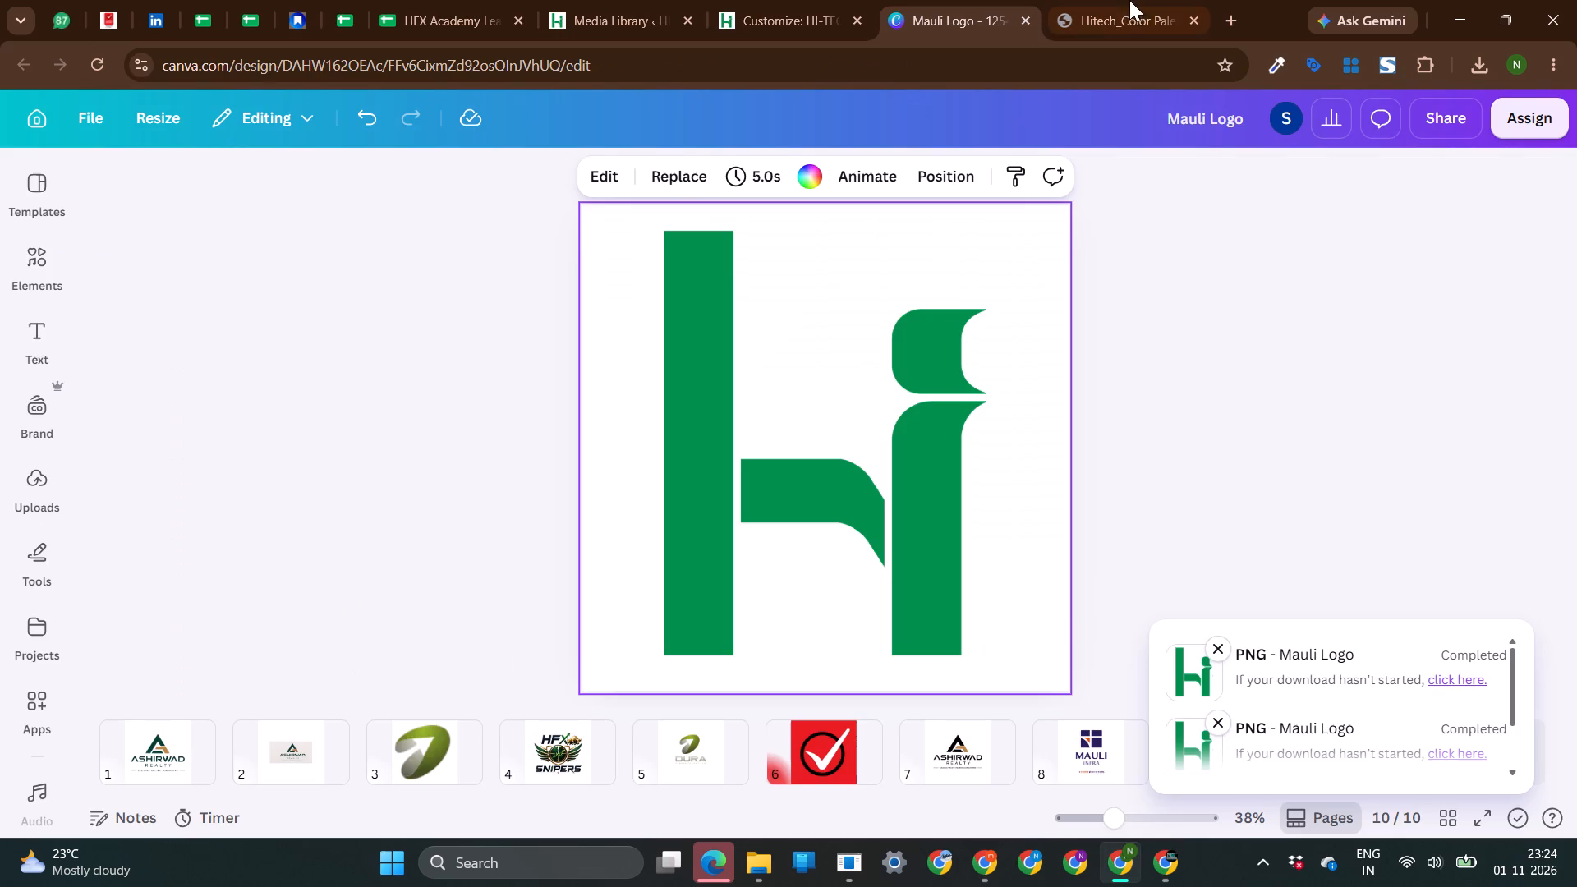
pyautogui.click(1131, 2)
pyautogui.click(959, 703)
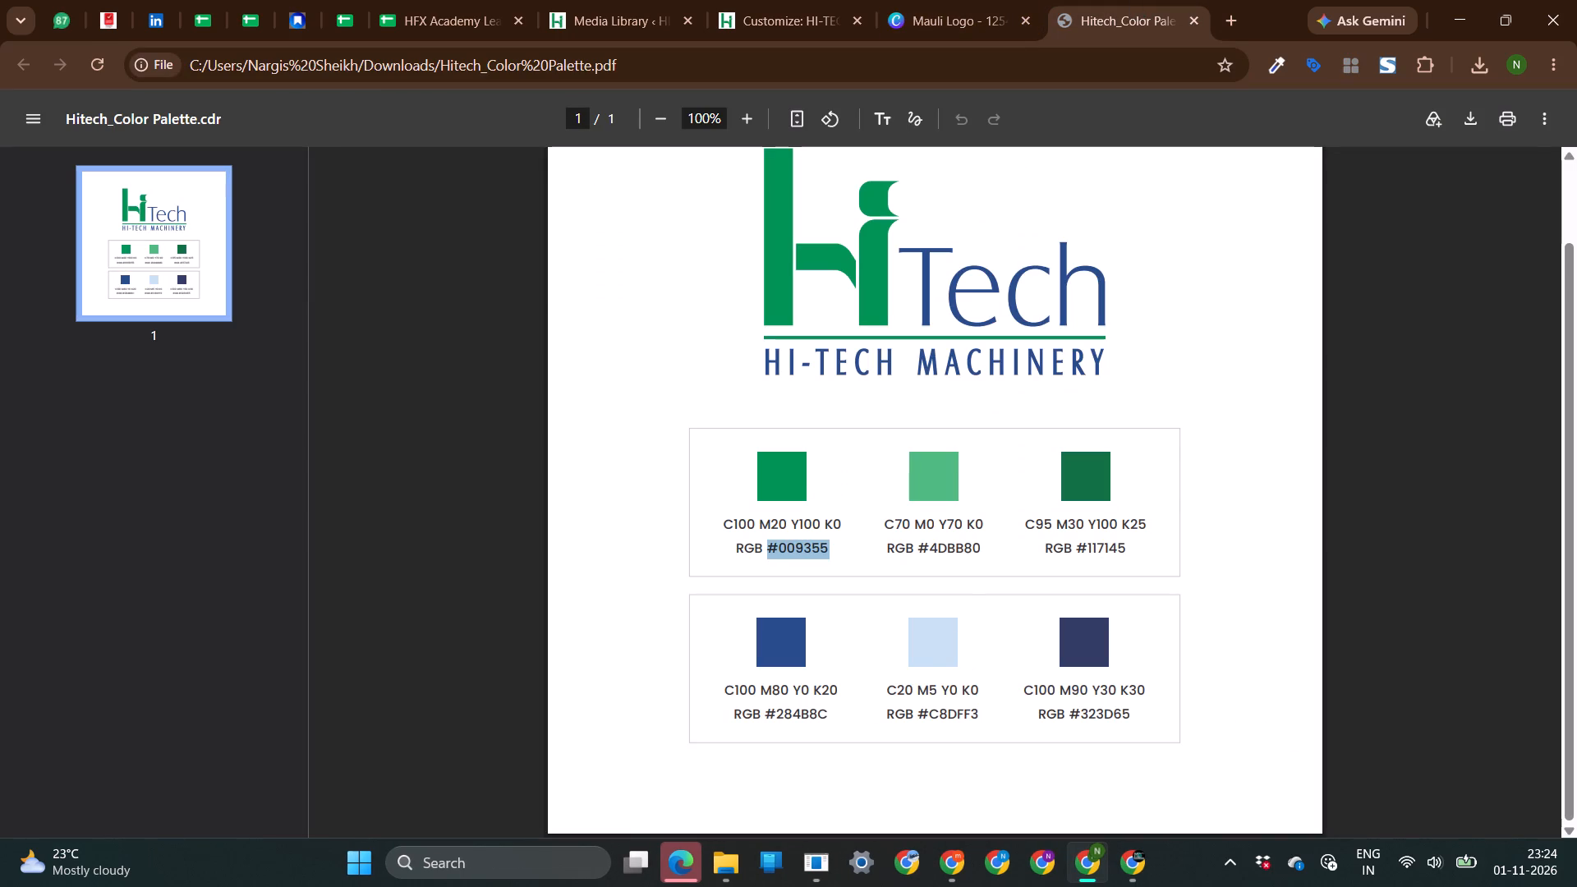
pyautogui.moveTo(829, 715); pyautogui.dragTo(768, 718)
pyautogui.hotkey('ctrl', 'c')
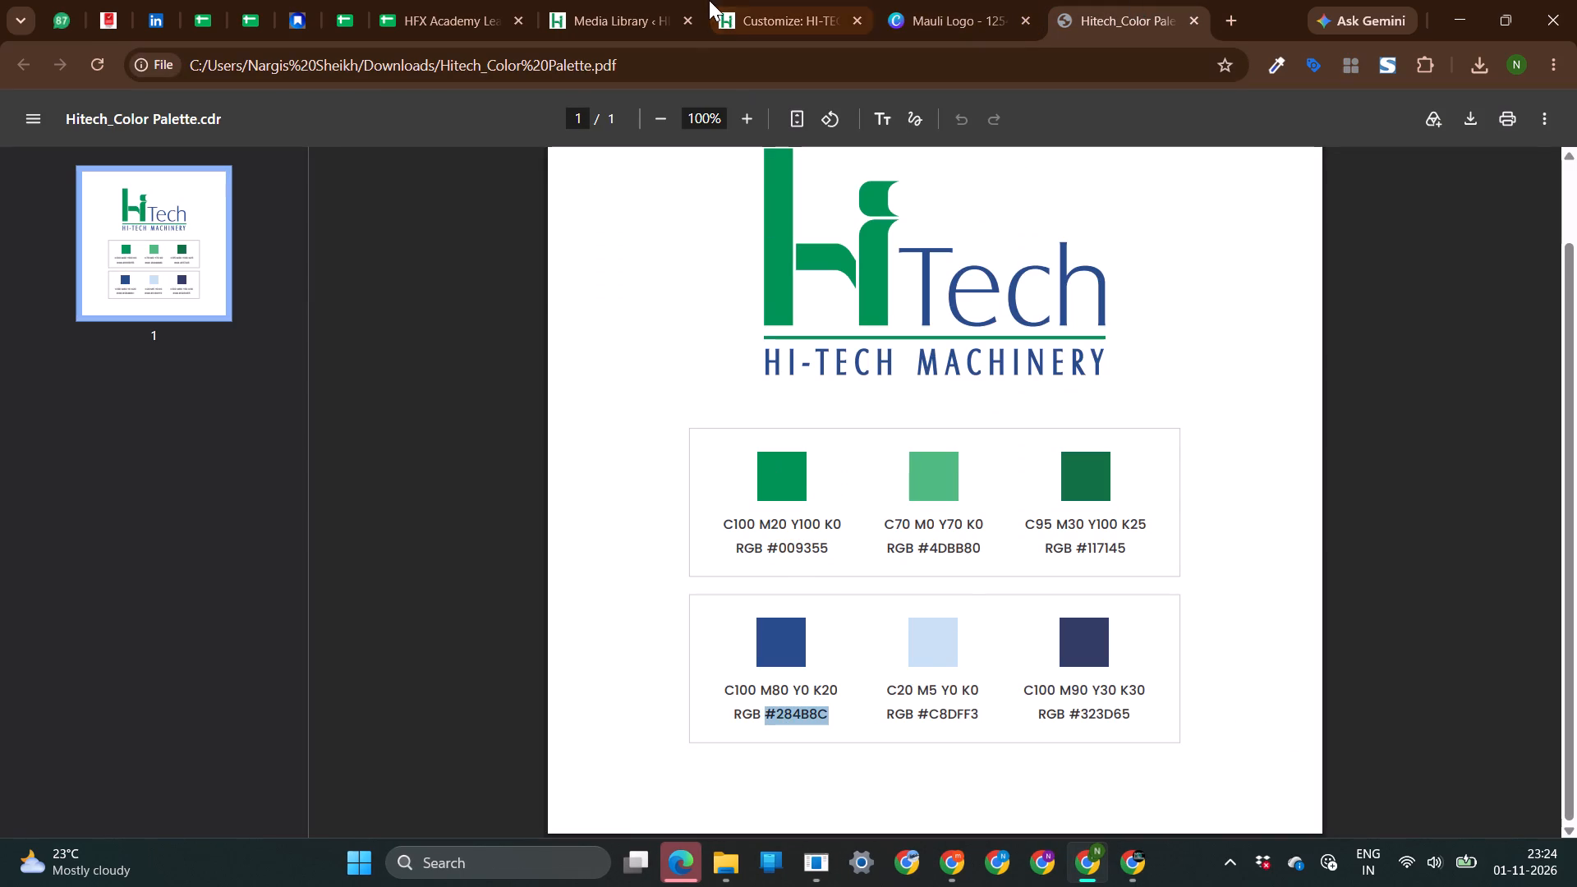
pyautogui.click(725, 1)
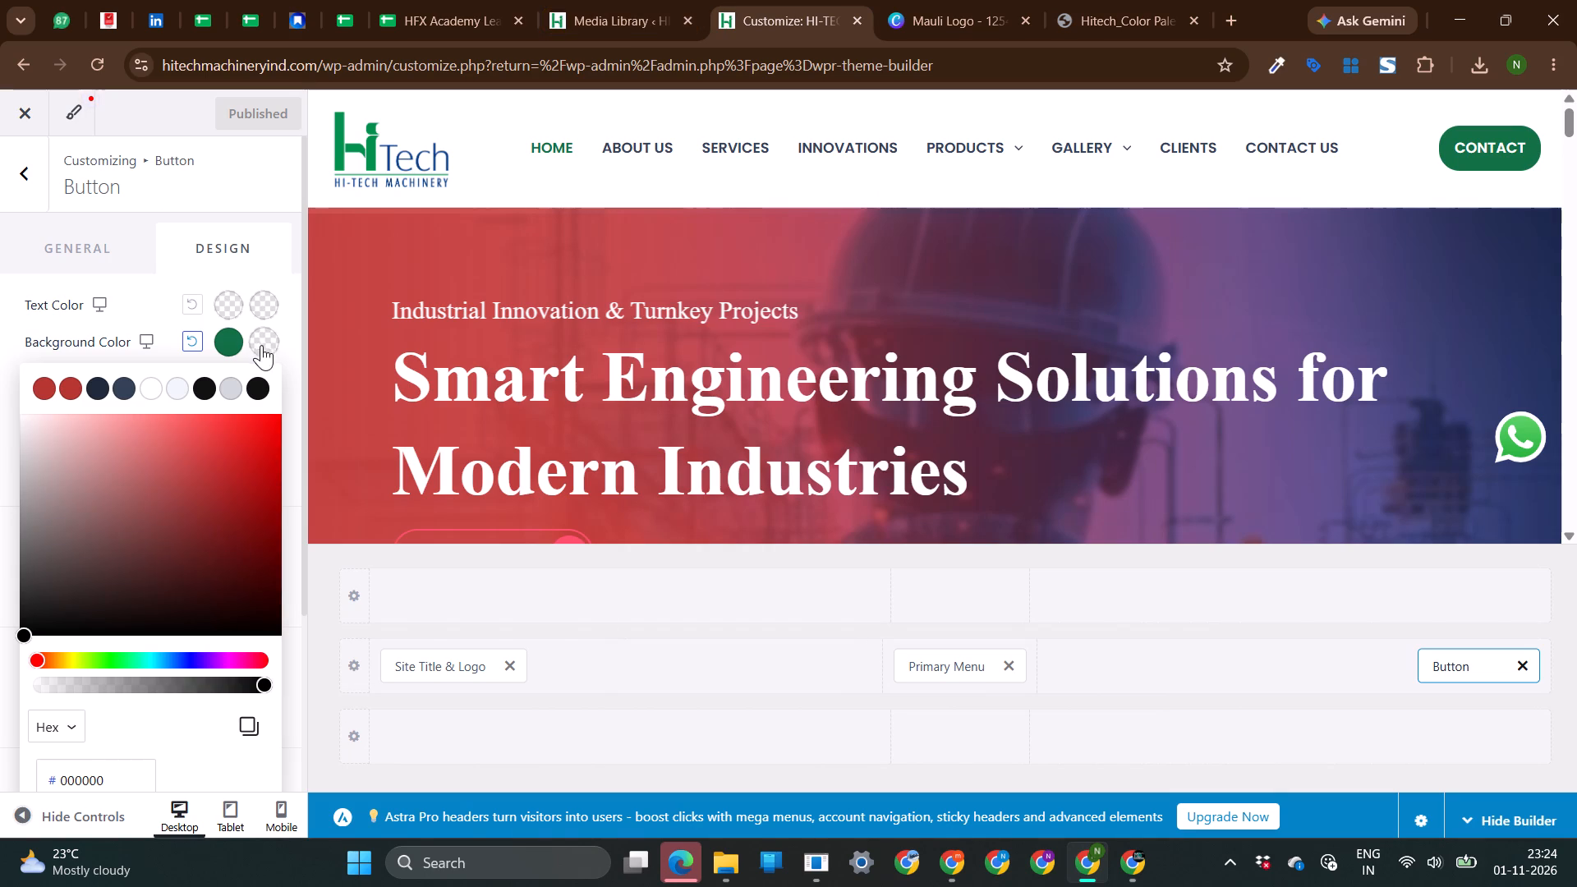
pyautogui.moveTo(112, 765); pyautogui.dragTo(58, 784)
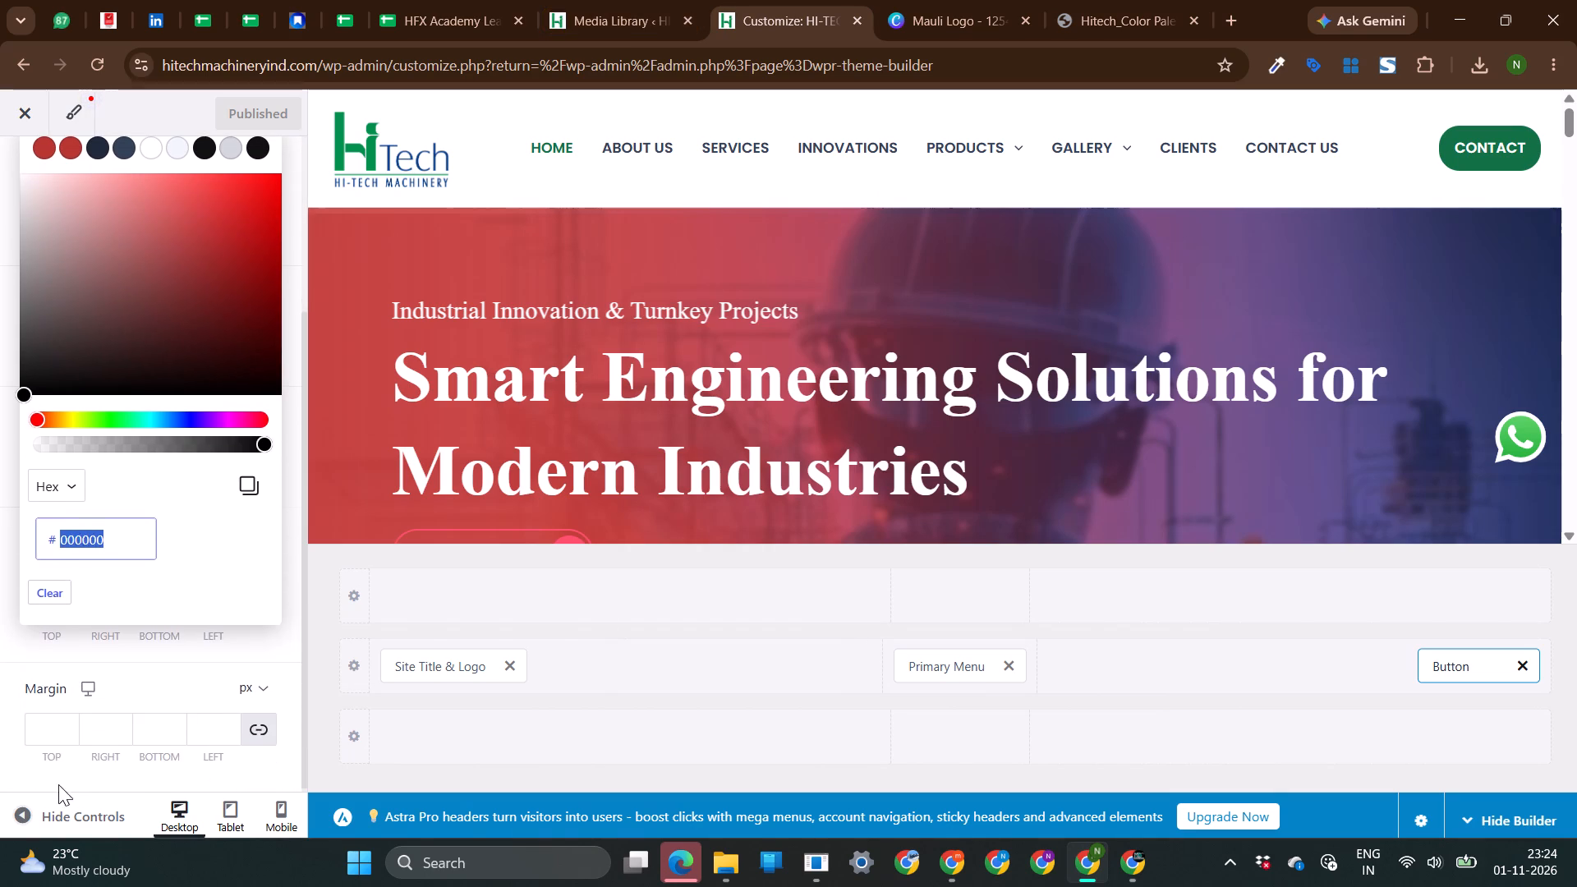
pyautogui.moveTo(58, 784); pyautogui.dragTo(53, 549)
pyautogui.hotkey('ctrl', 'v')
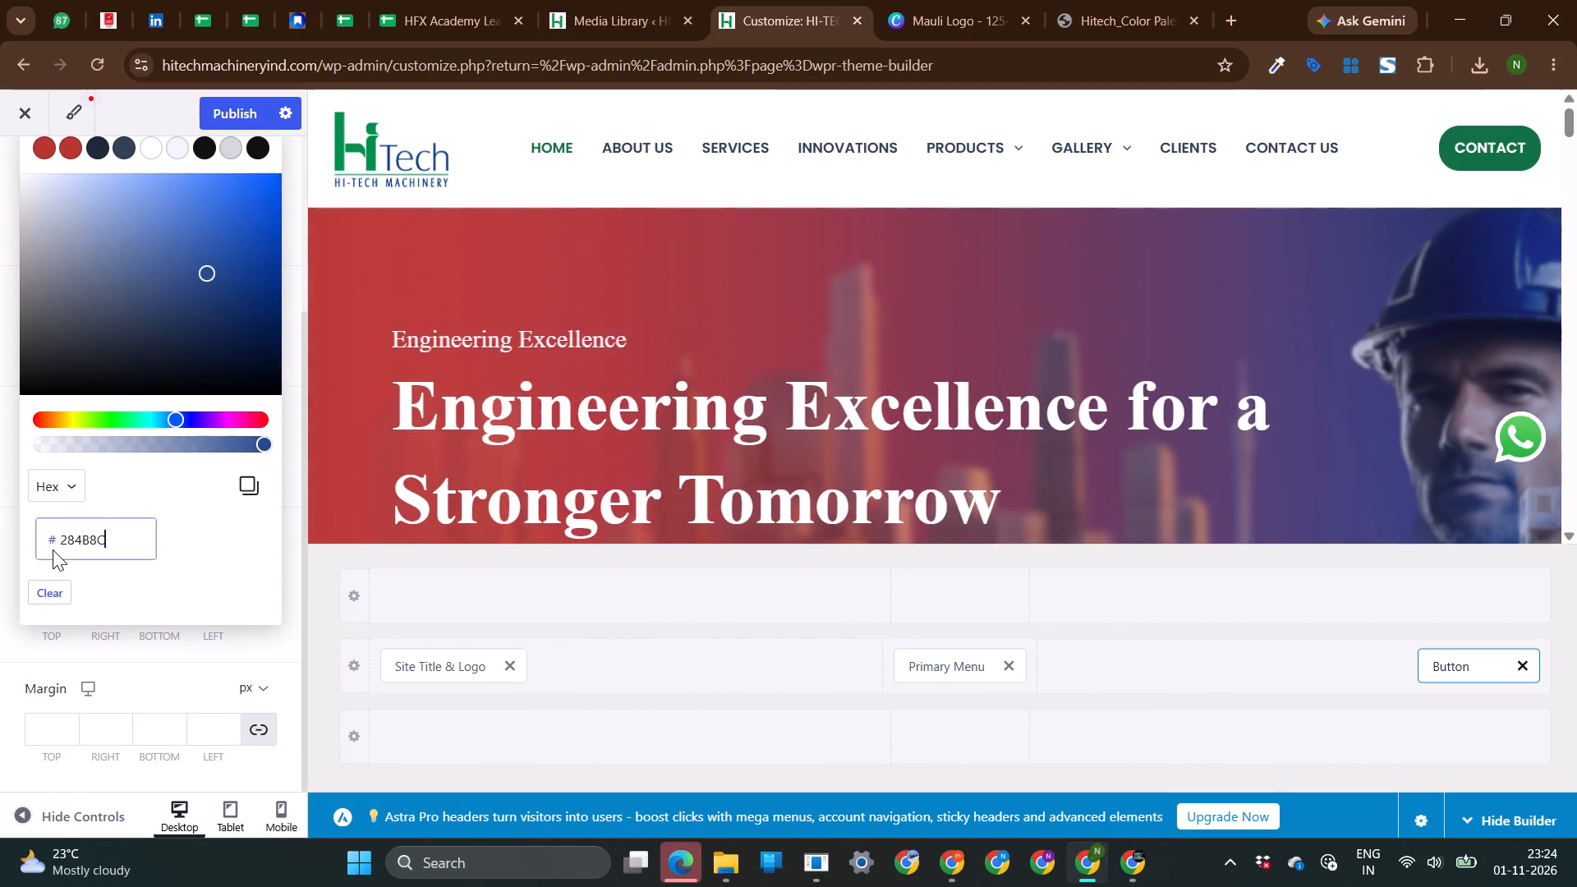
pyautogui.click(0, 416)
pyautogui.scroll(3, 0, 416)
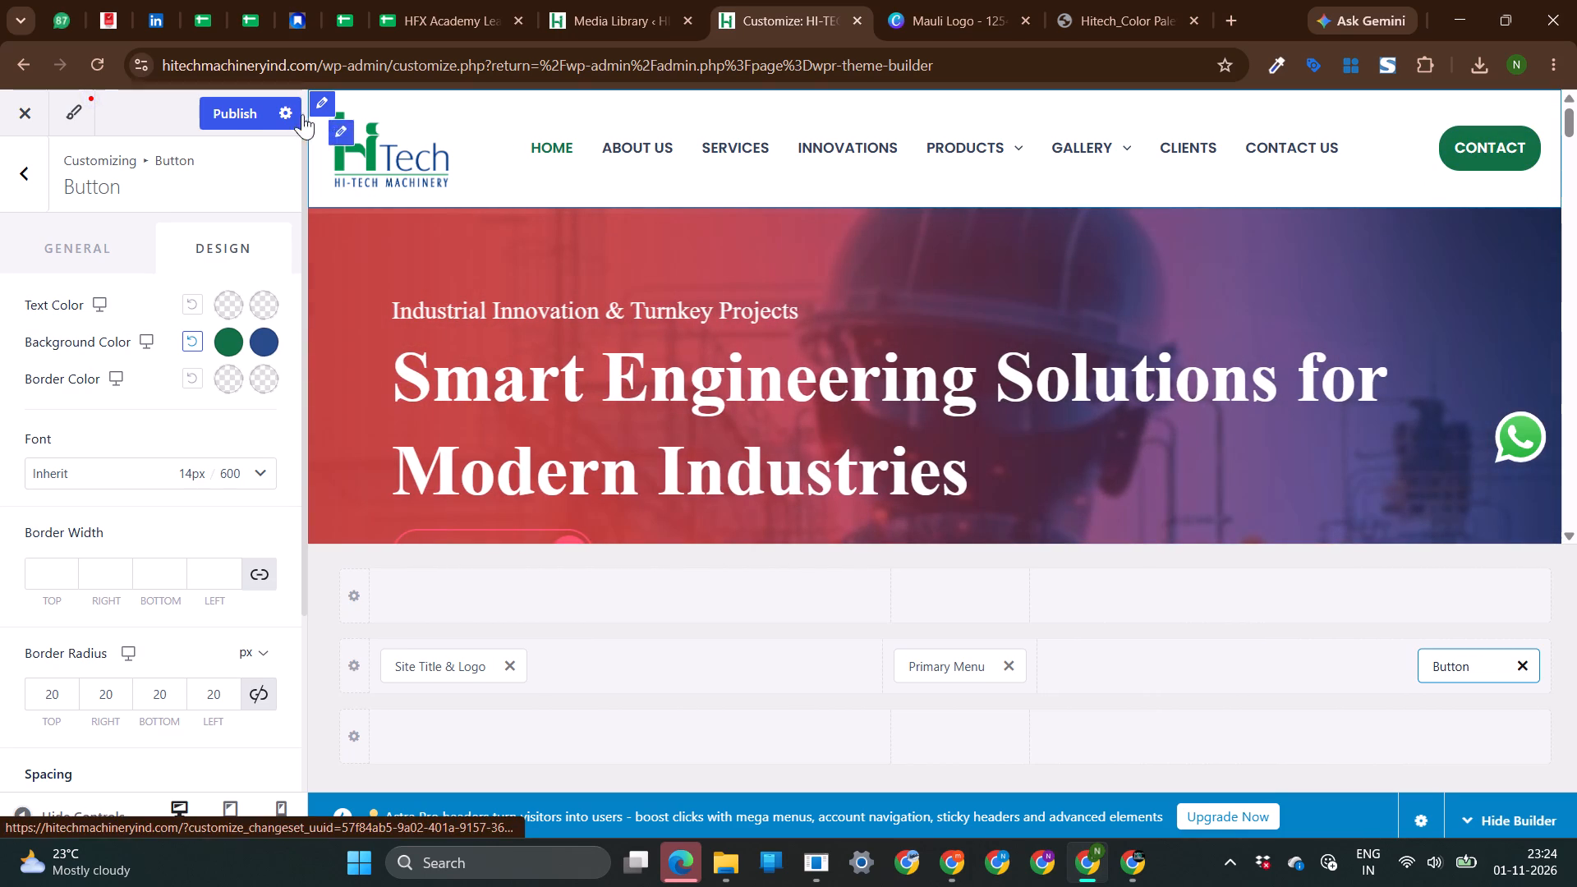
# Publish the CONTACT button's hover color change.
pyautogui.click(228, 113)
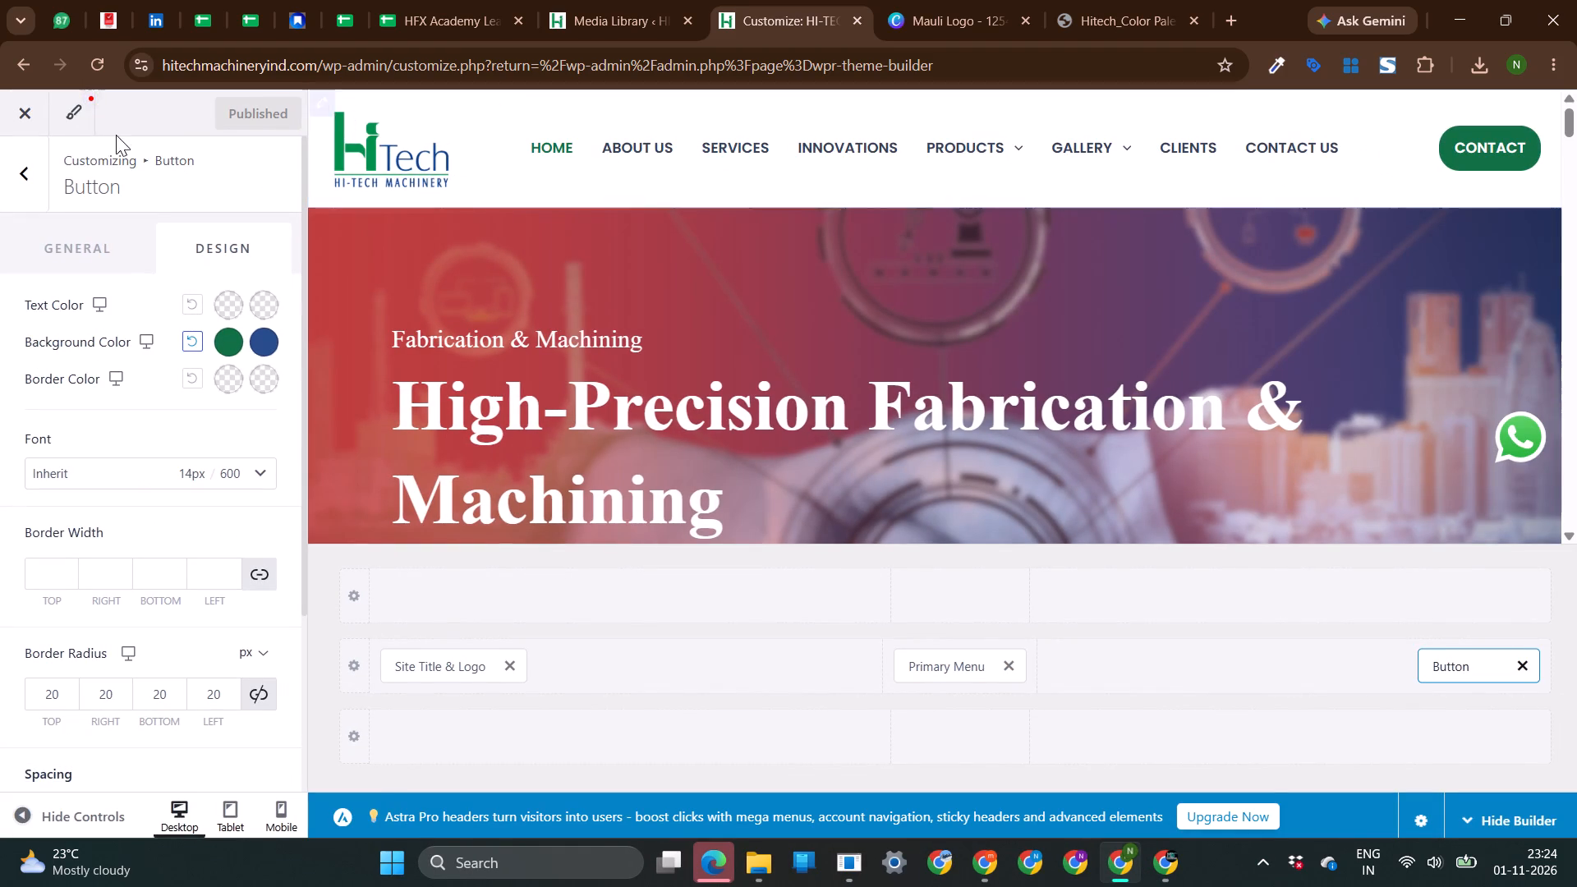
# Leave the header button settings and open the Footer builder, bringing the site's footer into the preview.
pyautogui.scroll(-5, 830, 430)
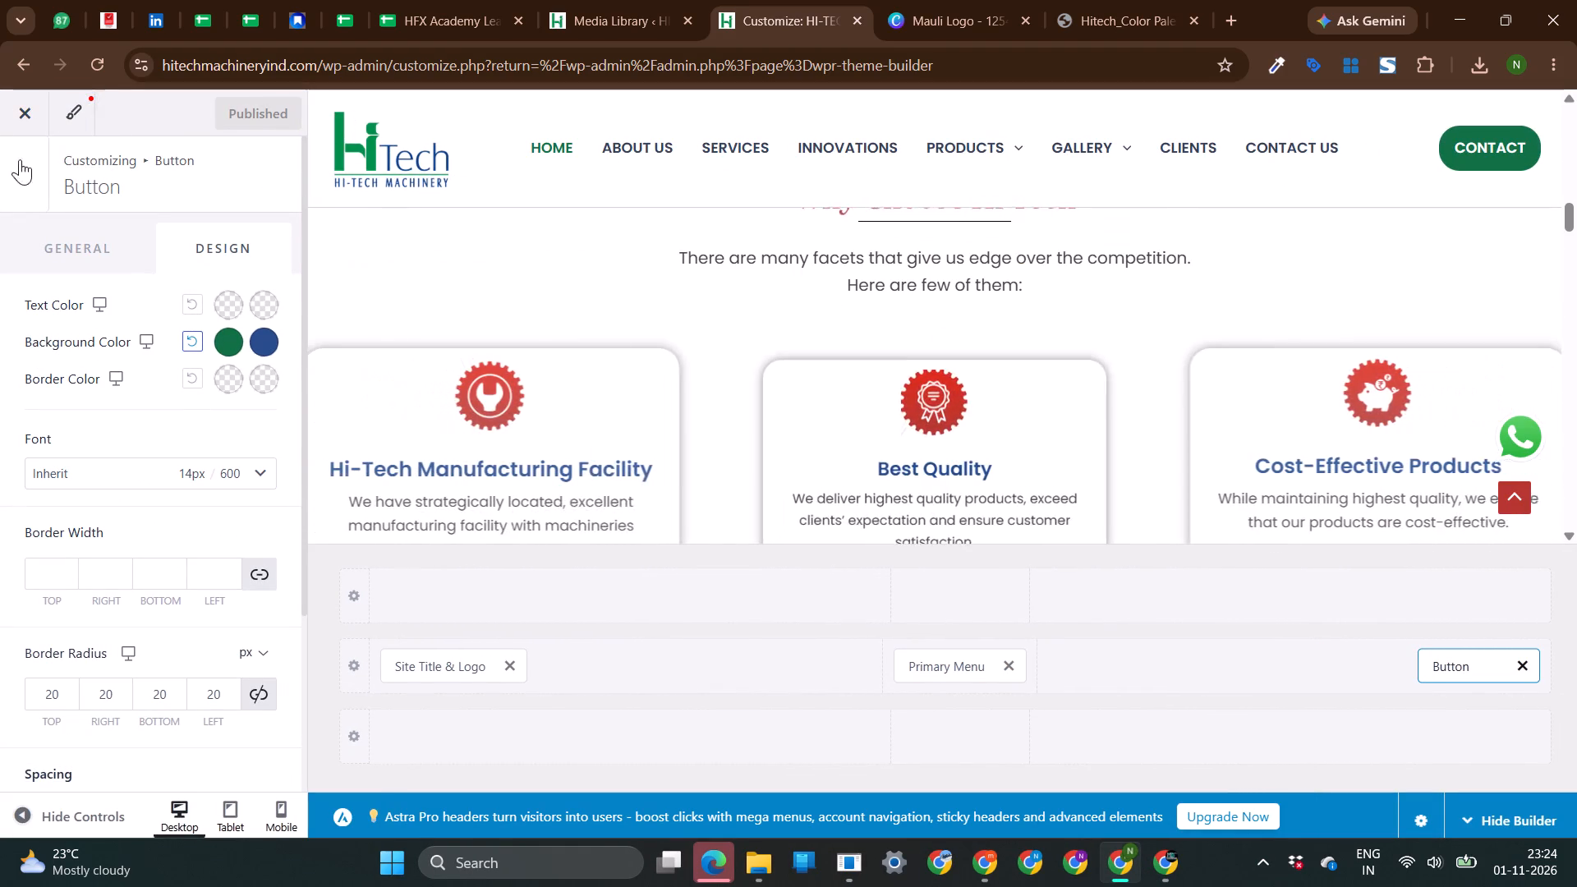
pyautogui.click(23, 195)
pyautogui.scroll(-4, 159, 550)
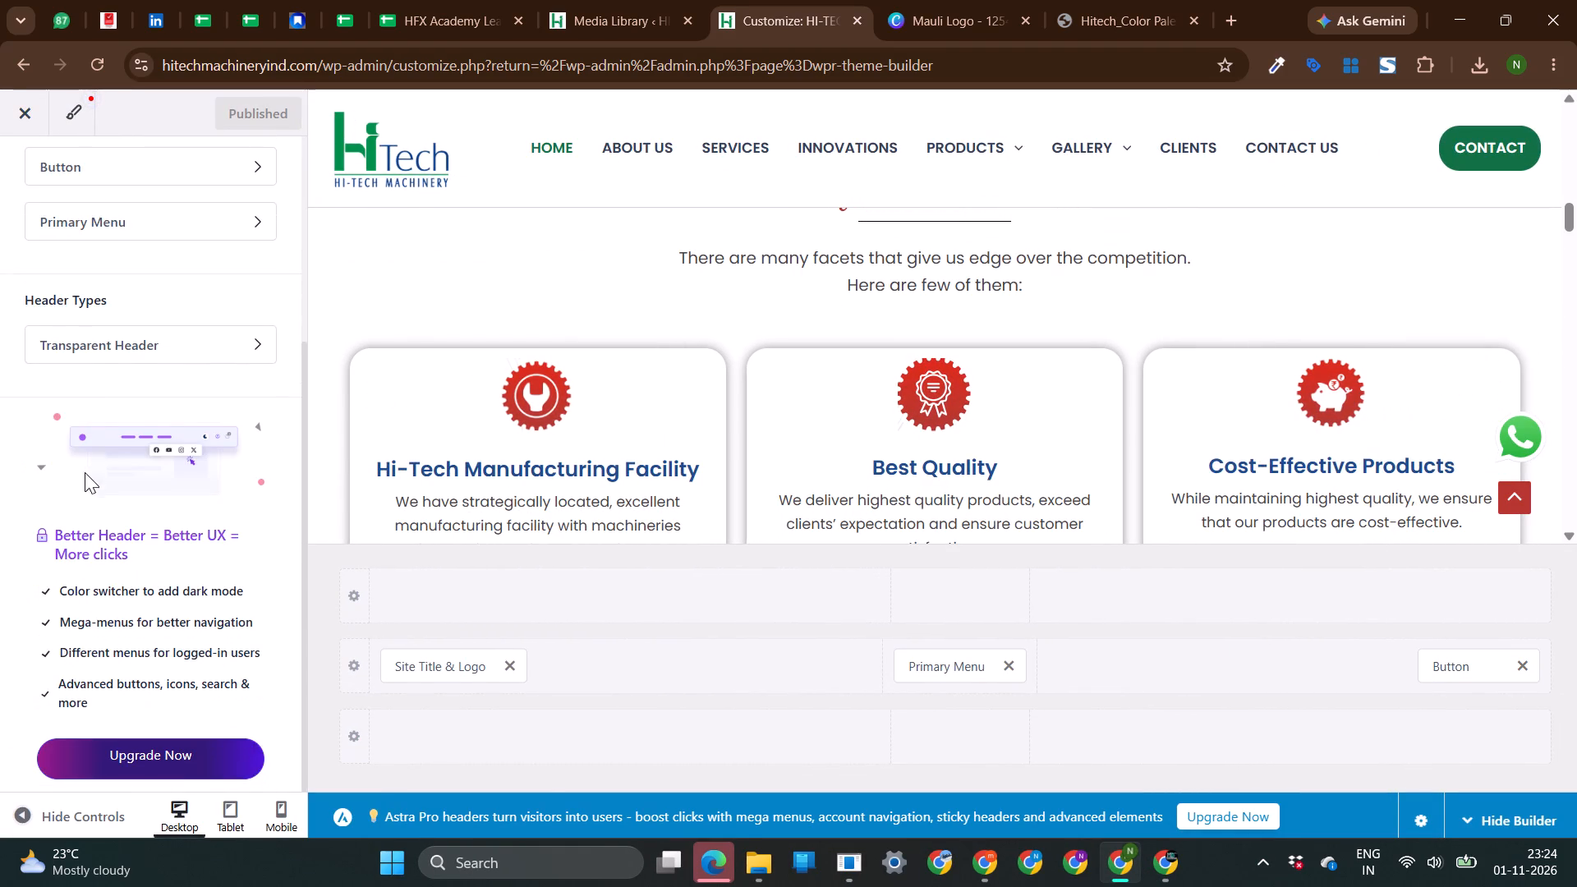
pyautogui.scroll(6, 96, 399)
pyautogui.click(21, 182)
pyautogui.scroll(-4, 620, 366)
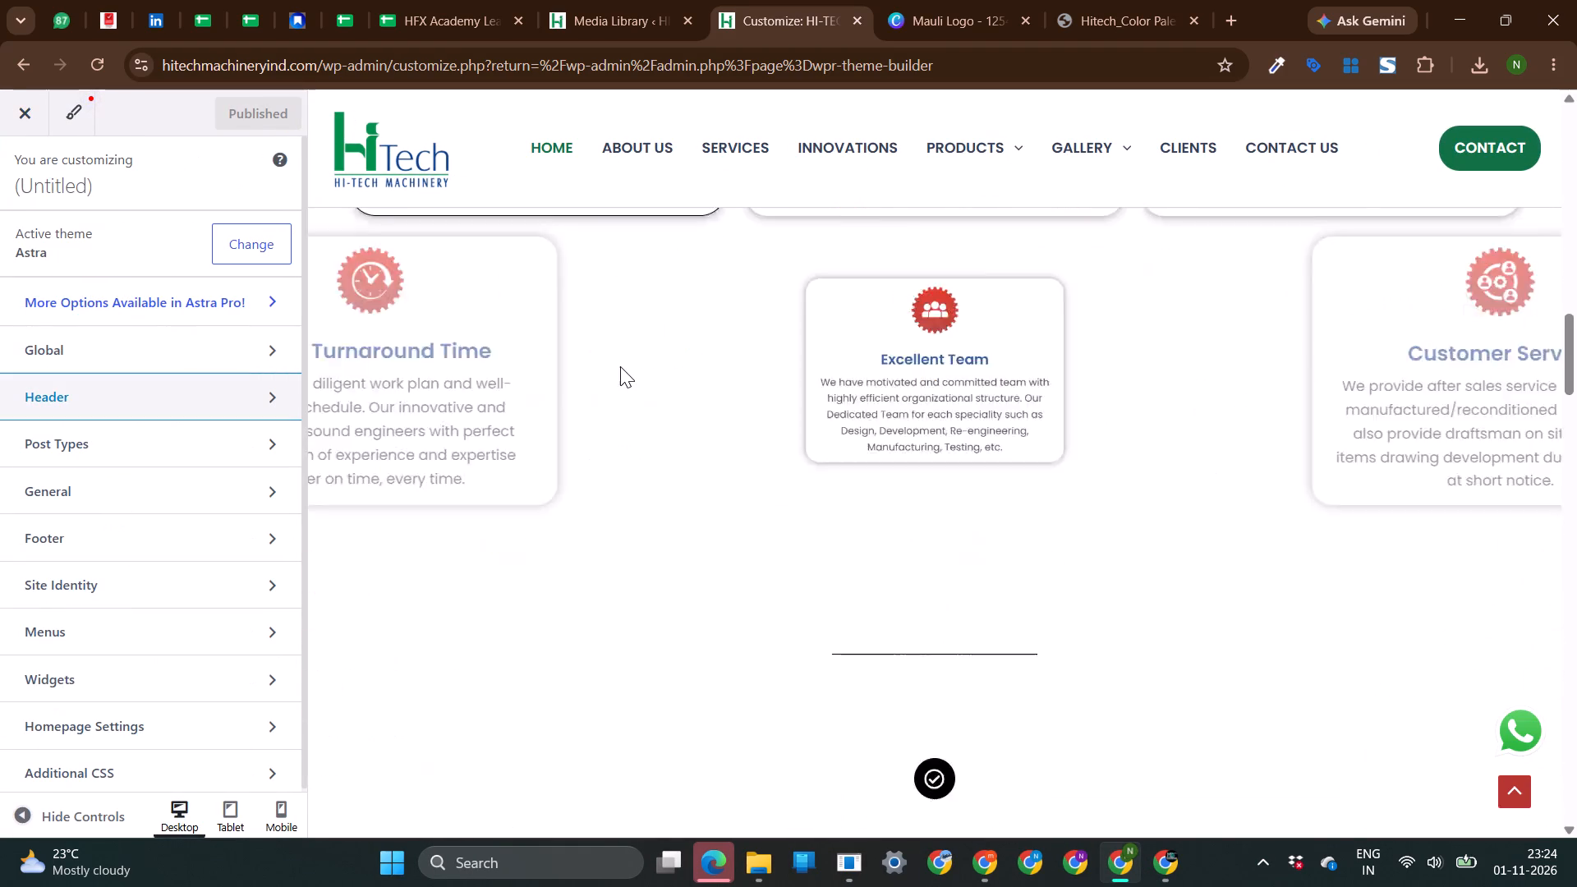
pyautogui.scroll(16, 620, 366)
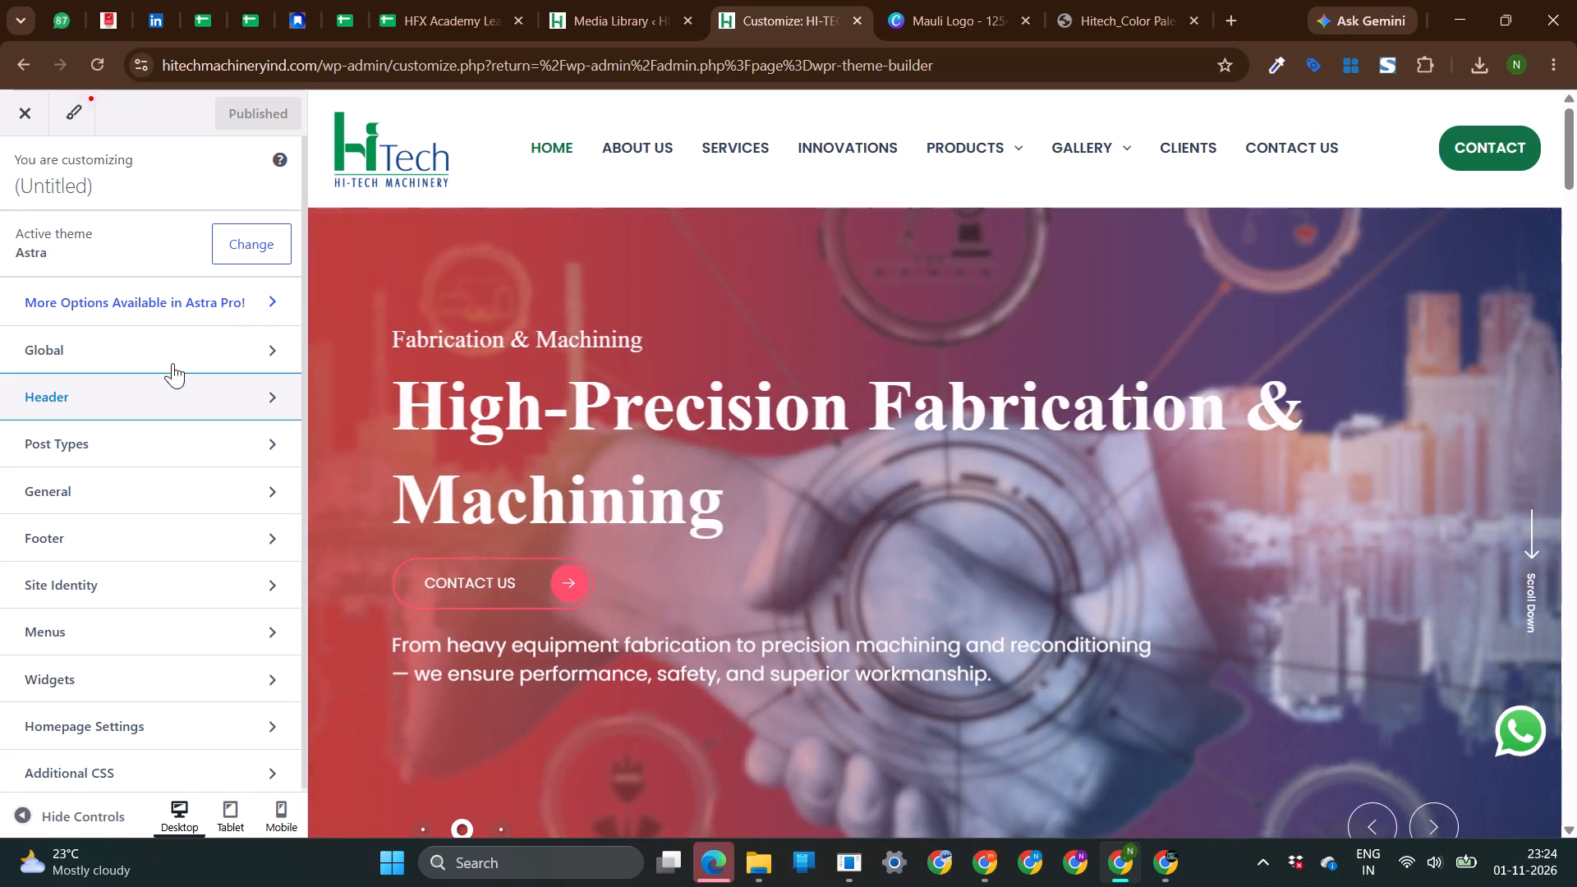
pyautogui.click(50, 541)
pyautogui.scroll(-10, 887, 480)
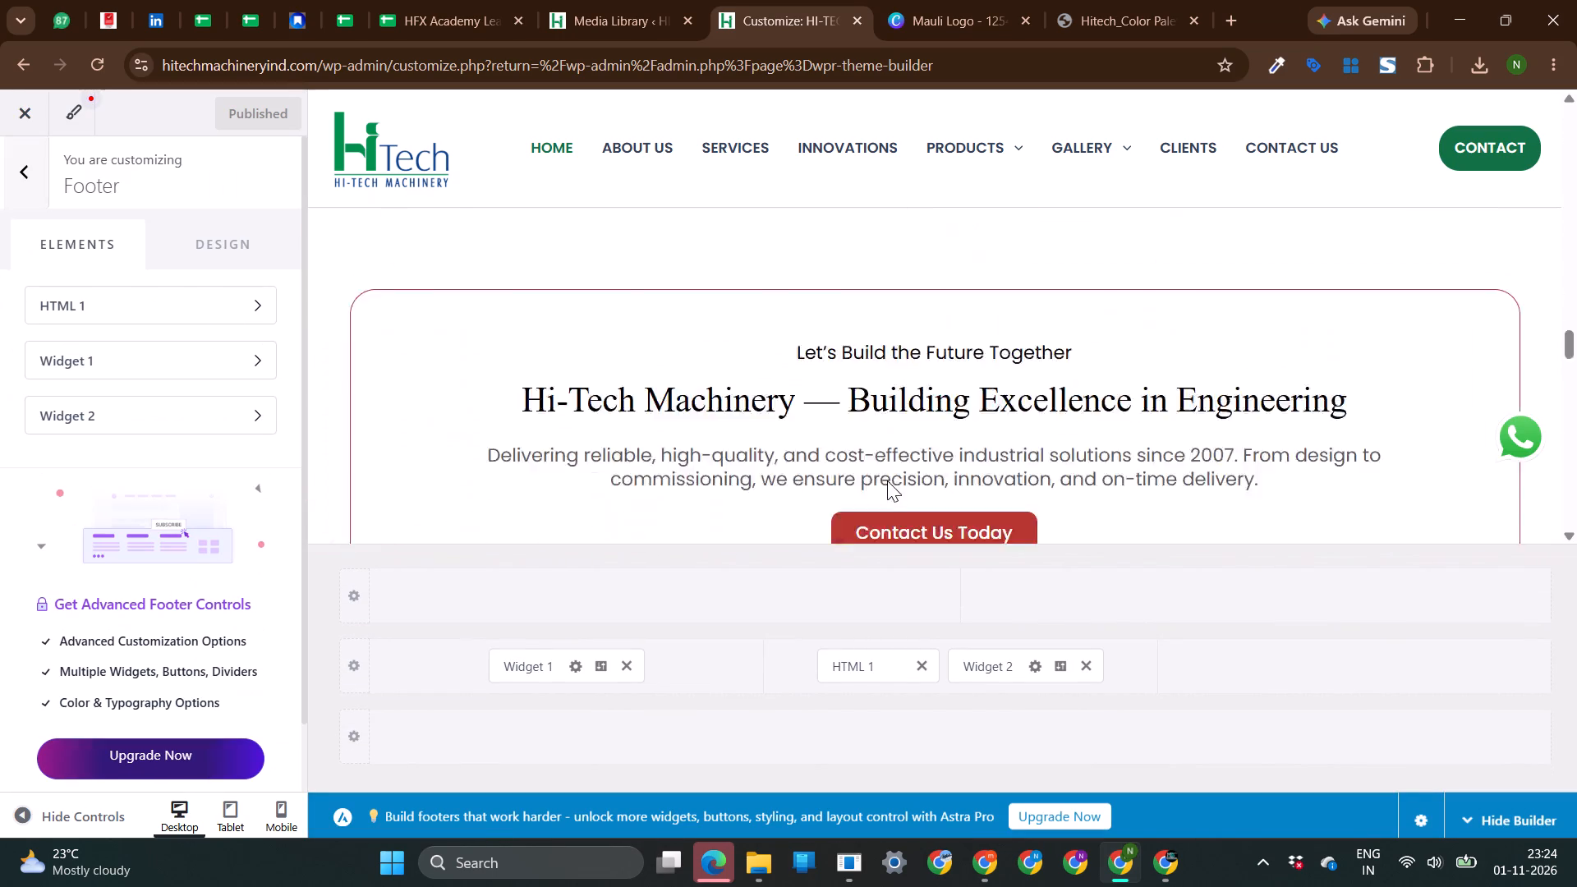
pyautogui.scroll(-11, 887, 480)
pyautogui.scroll(2, 887, 480)
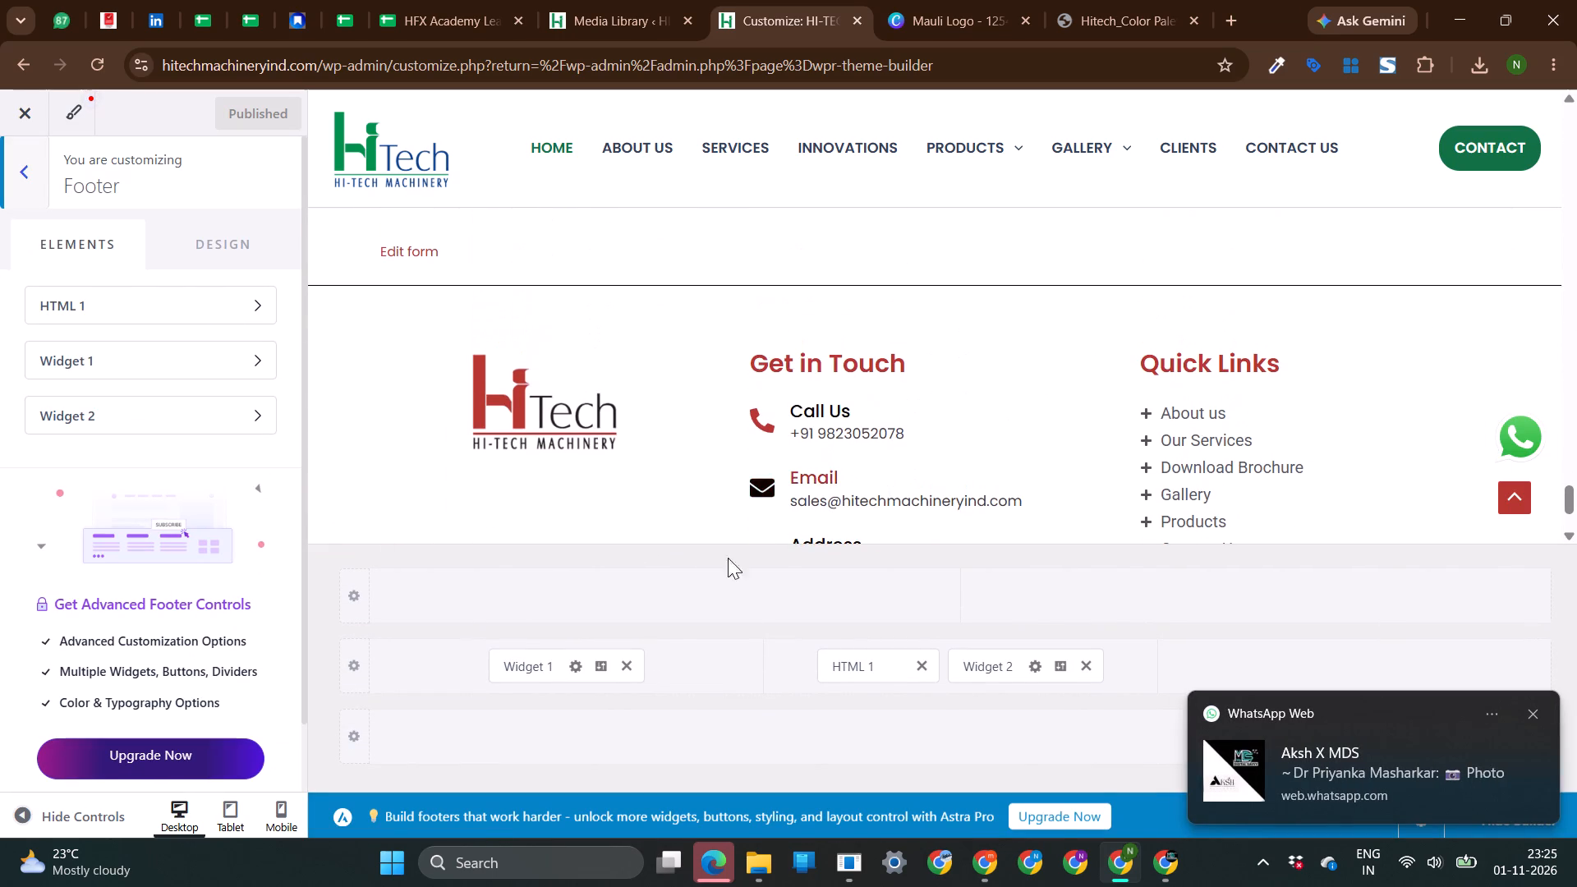
# Replace the red logo in Footer Builder Widget 1 with the green-and-blue "hi tech logo" image from the Media Library.
pyautogui.click(540, 673)
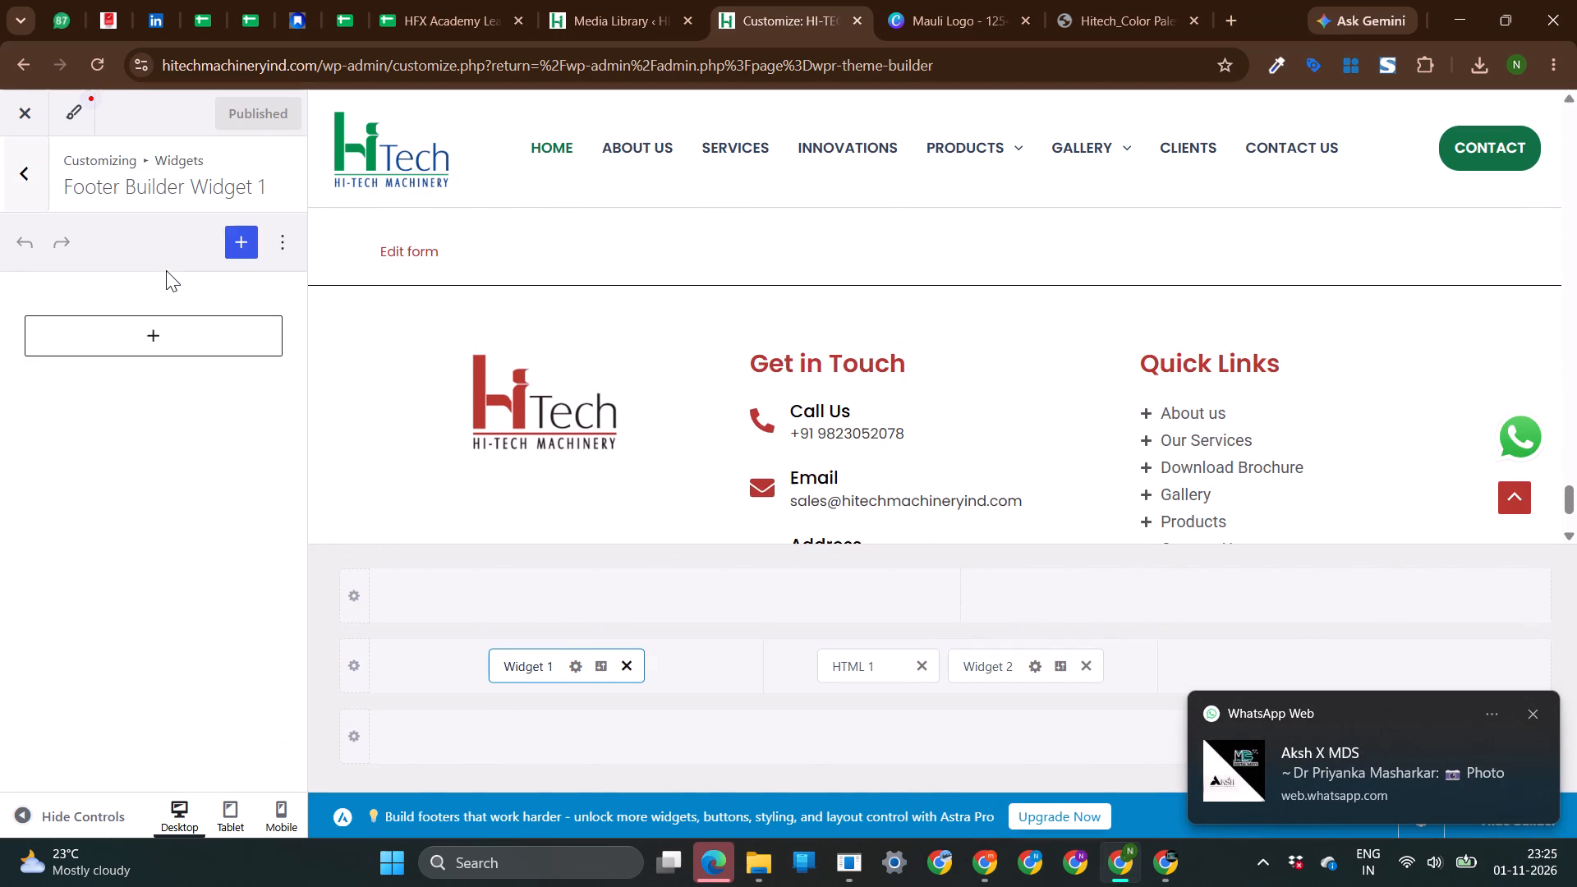
pyautogui.click(154, 393)
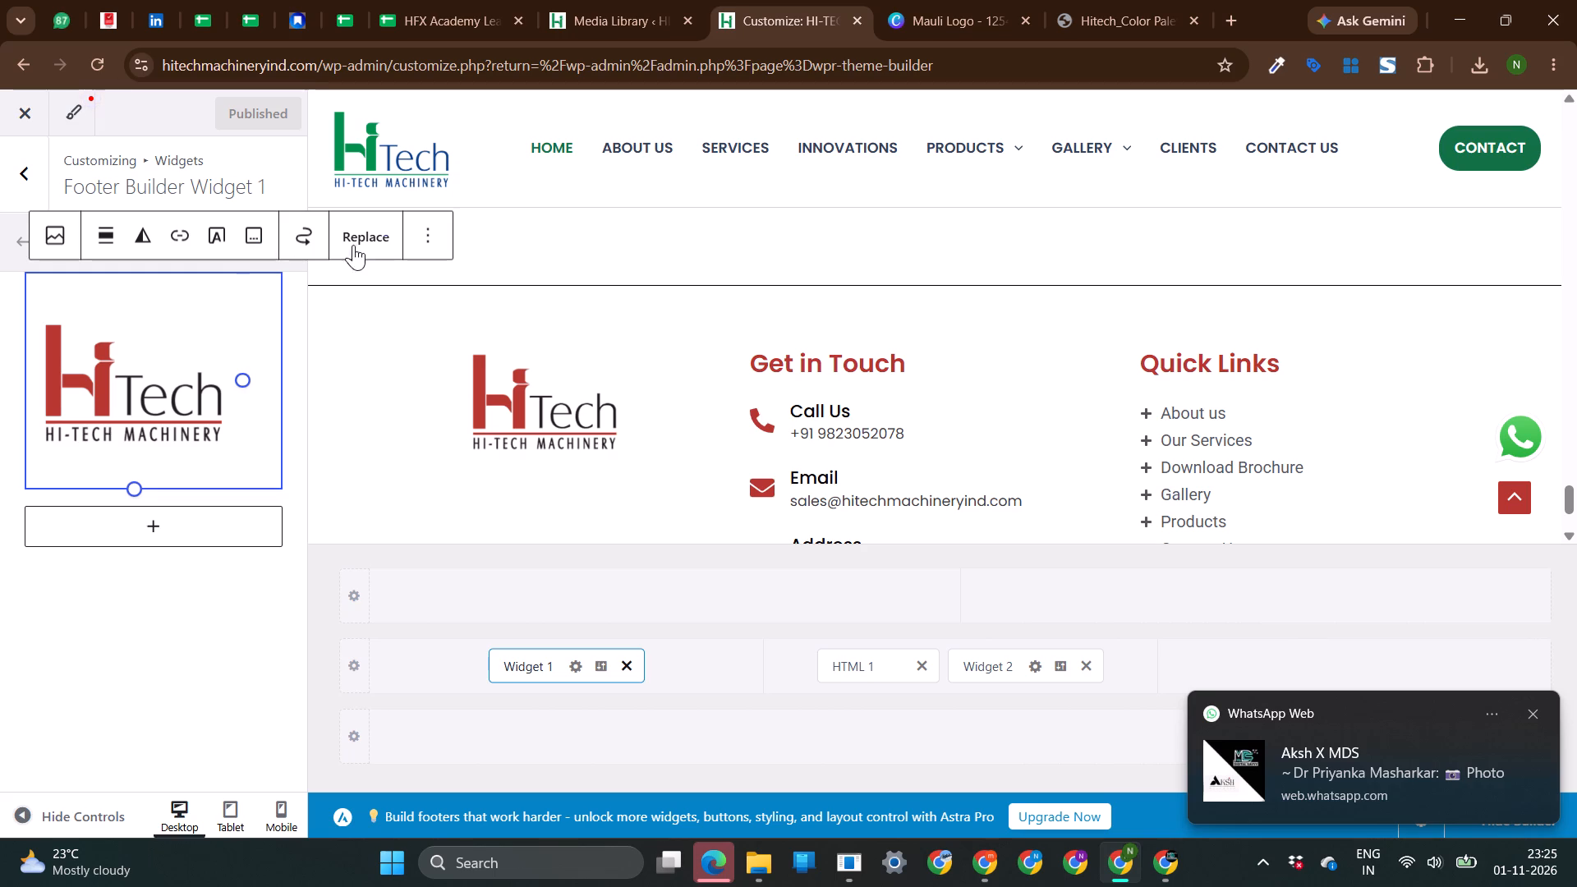
pyautogui.click(373, 239)
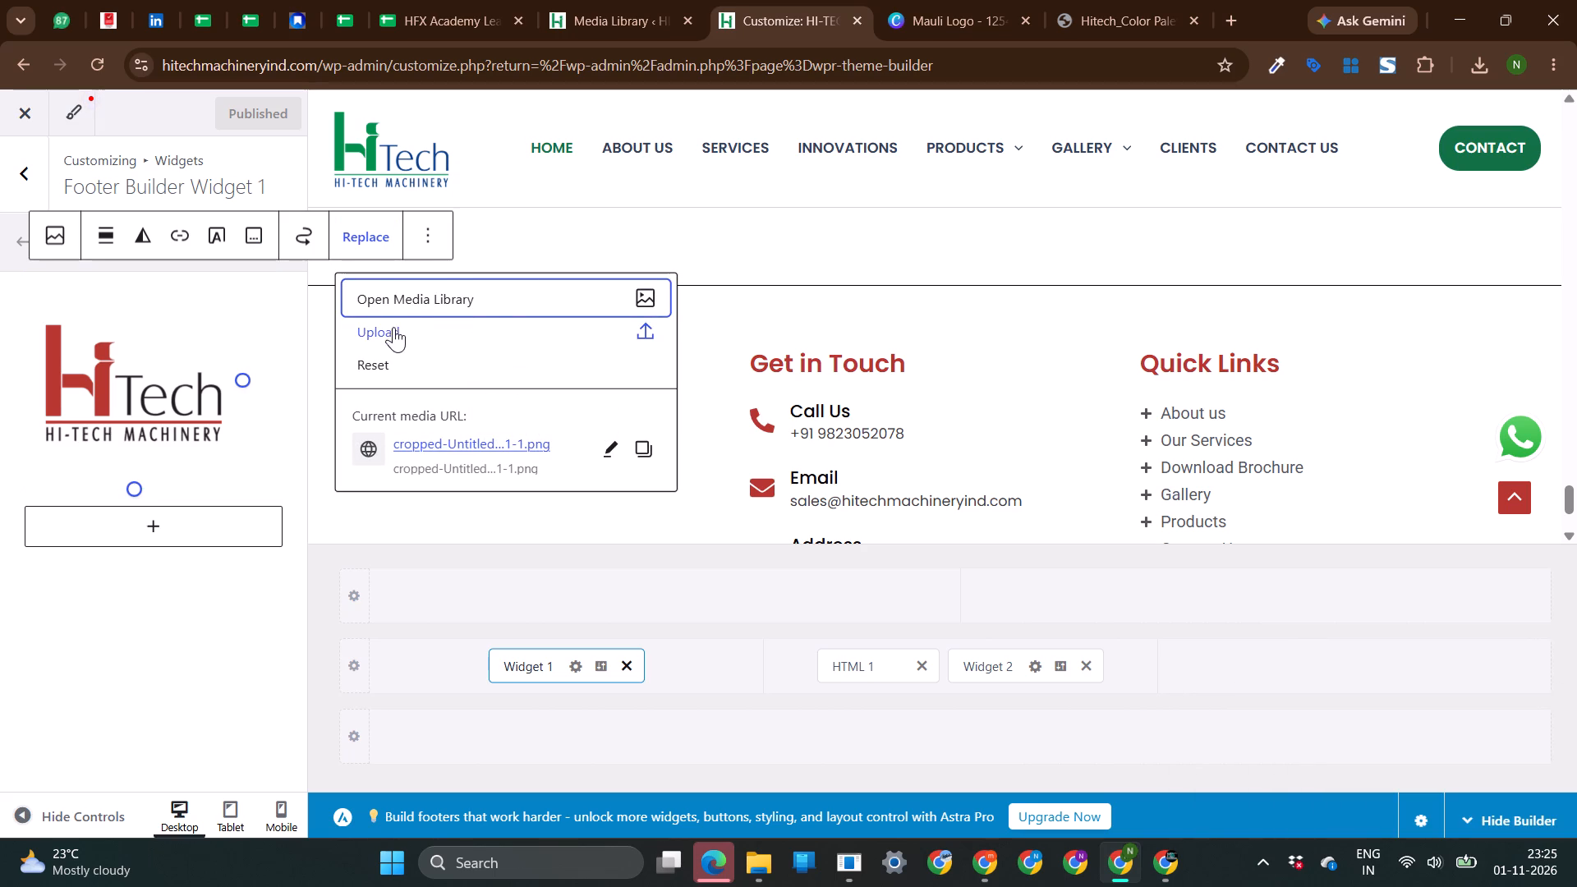
pyautogui.click(436, 290)
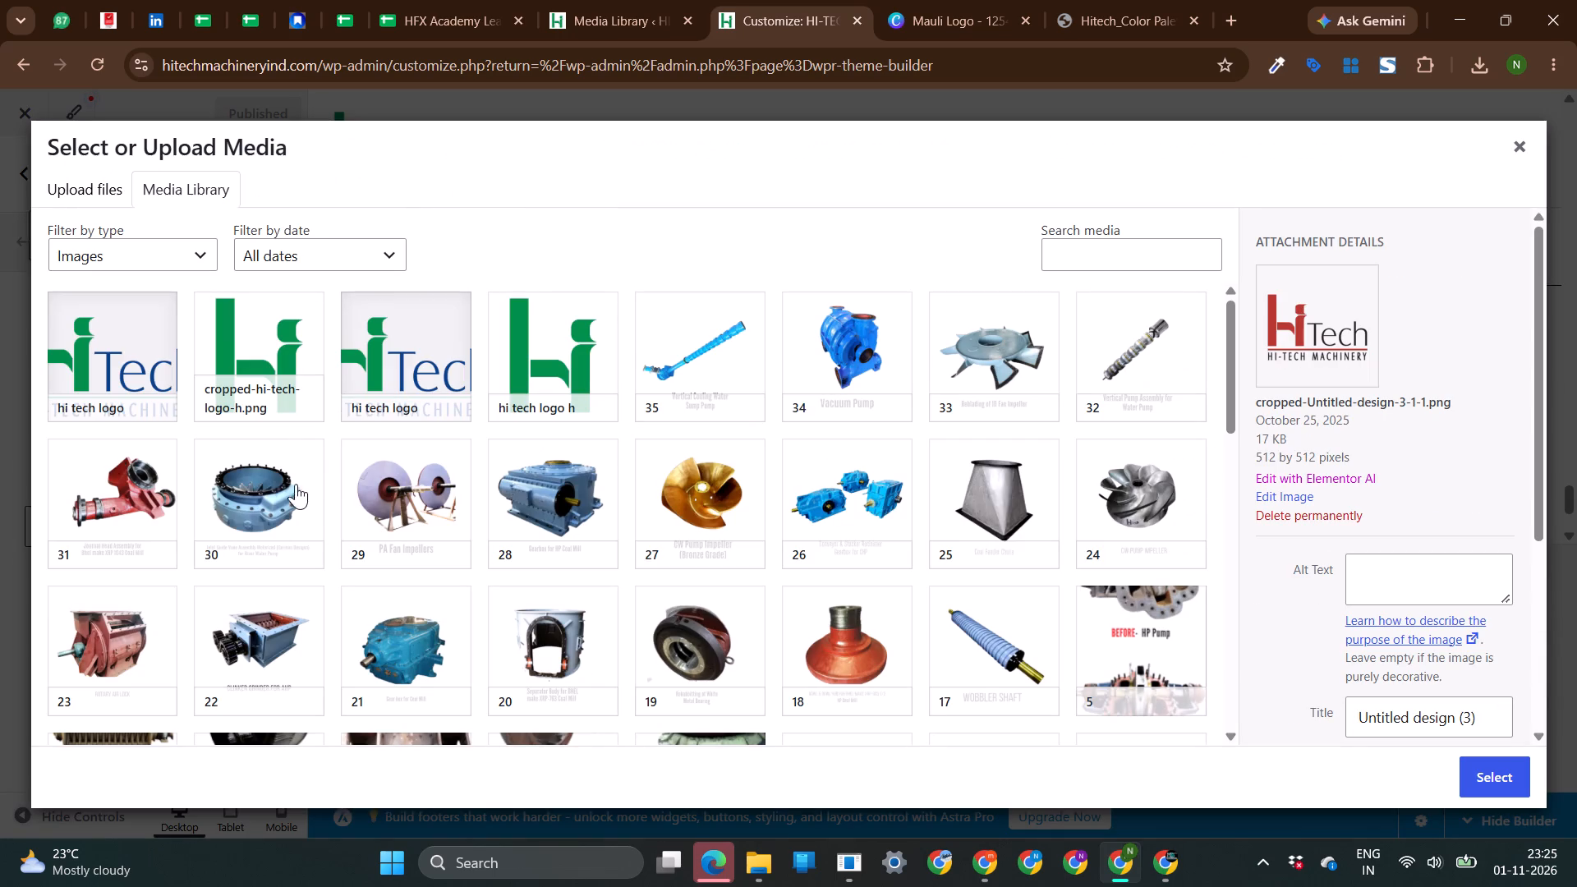
pyautogui.click(251, 386)
pyautogui.click(454, 335)
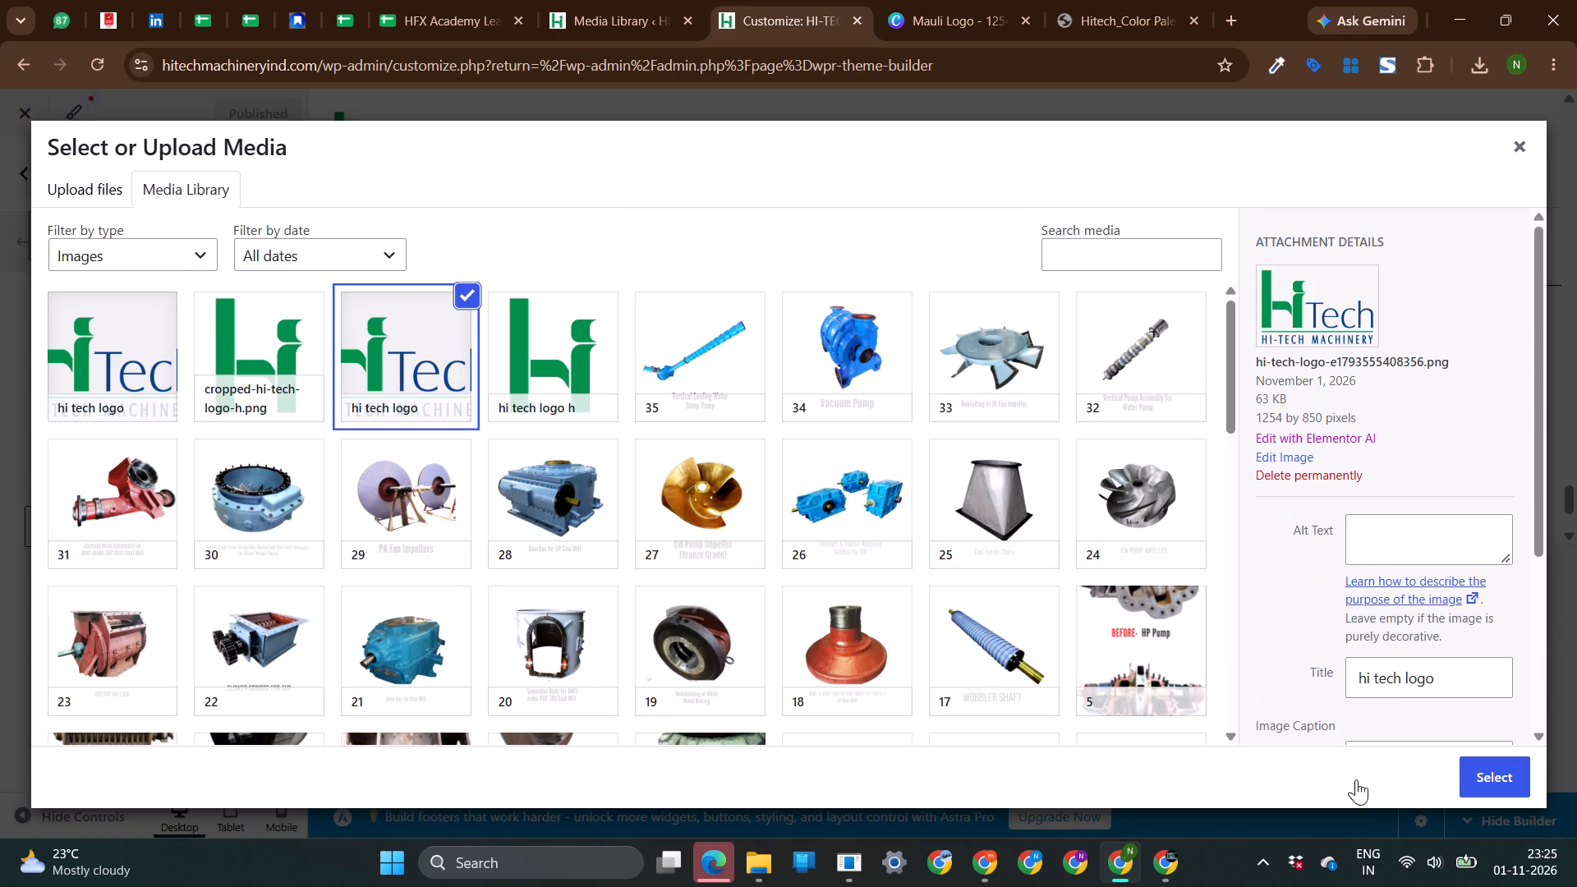
pyautogui.click(1514, 765)
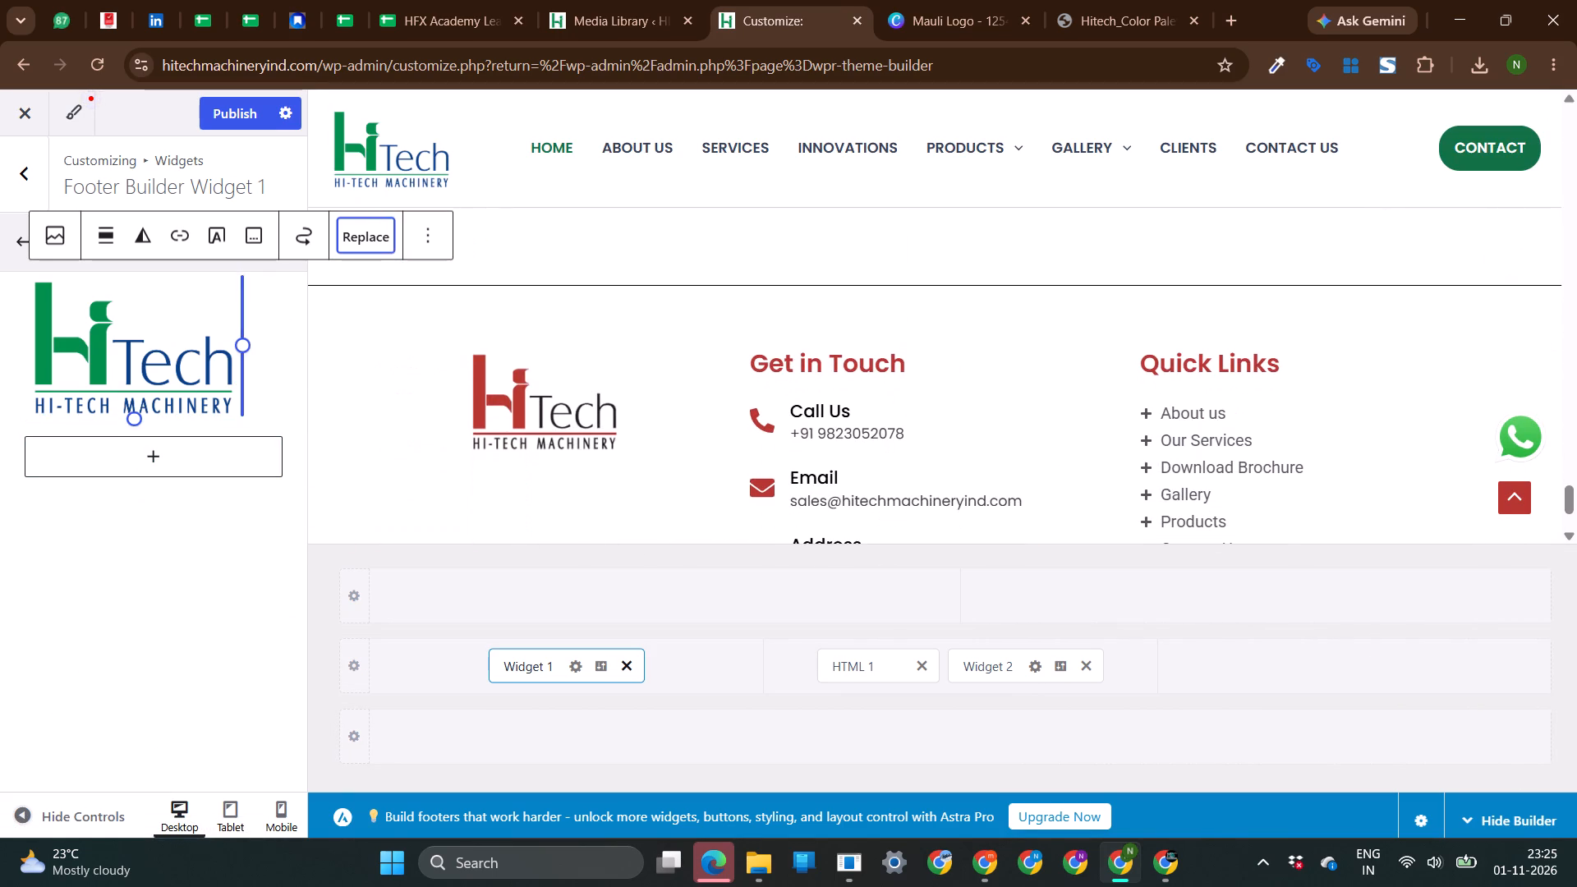
# Enlarge the new logo in Footer Builder Widget 1 to about the full widget width and check the footer preview.
pyautogui.moveTo(236, 355); pyautogui.dragTo(320, 388)
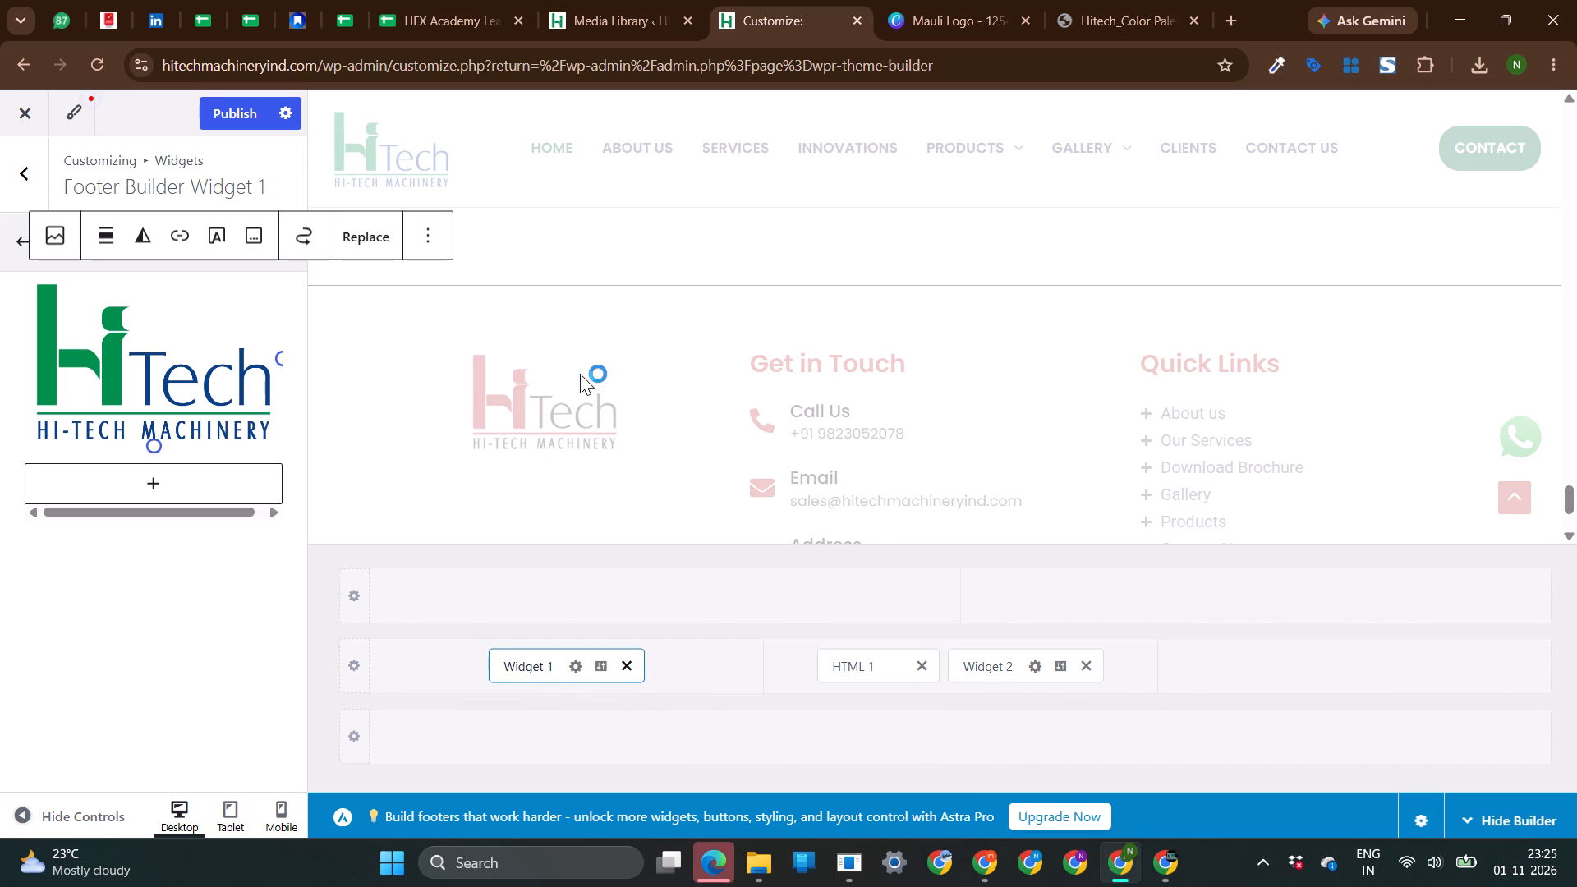
pyautogui.scroll(-3, 580, 374)
pyautogui.scroll(4, 580, 374)
pyautogui.scroll(-10, 580, 374)
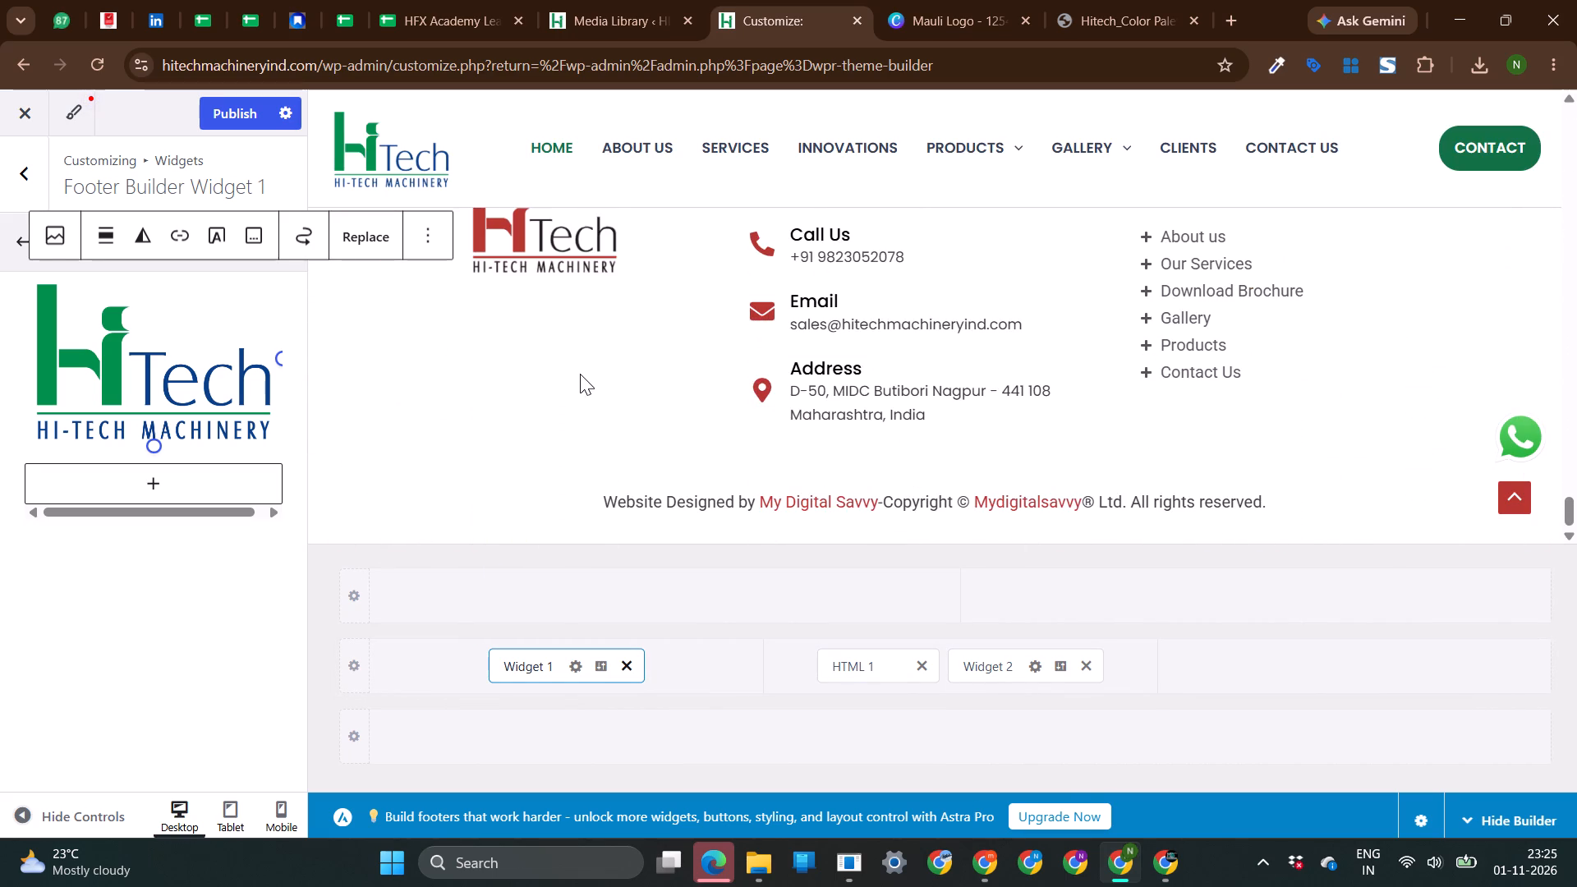
pyautogui.scroll(2, 462, 278)
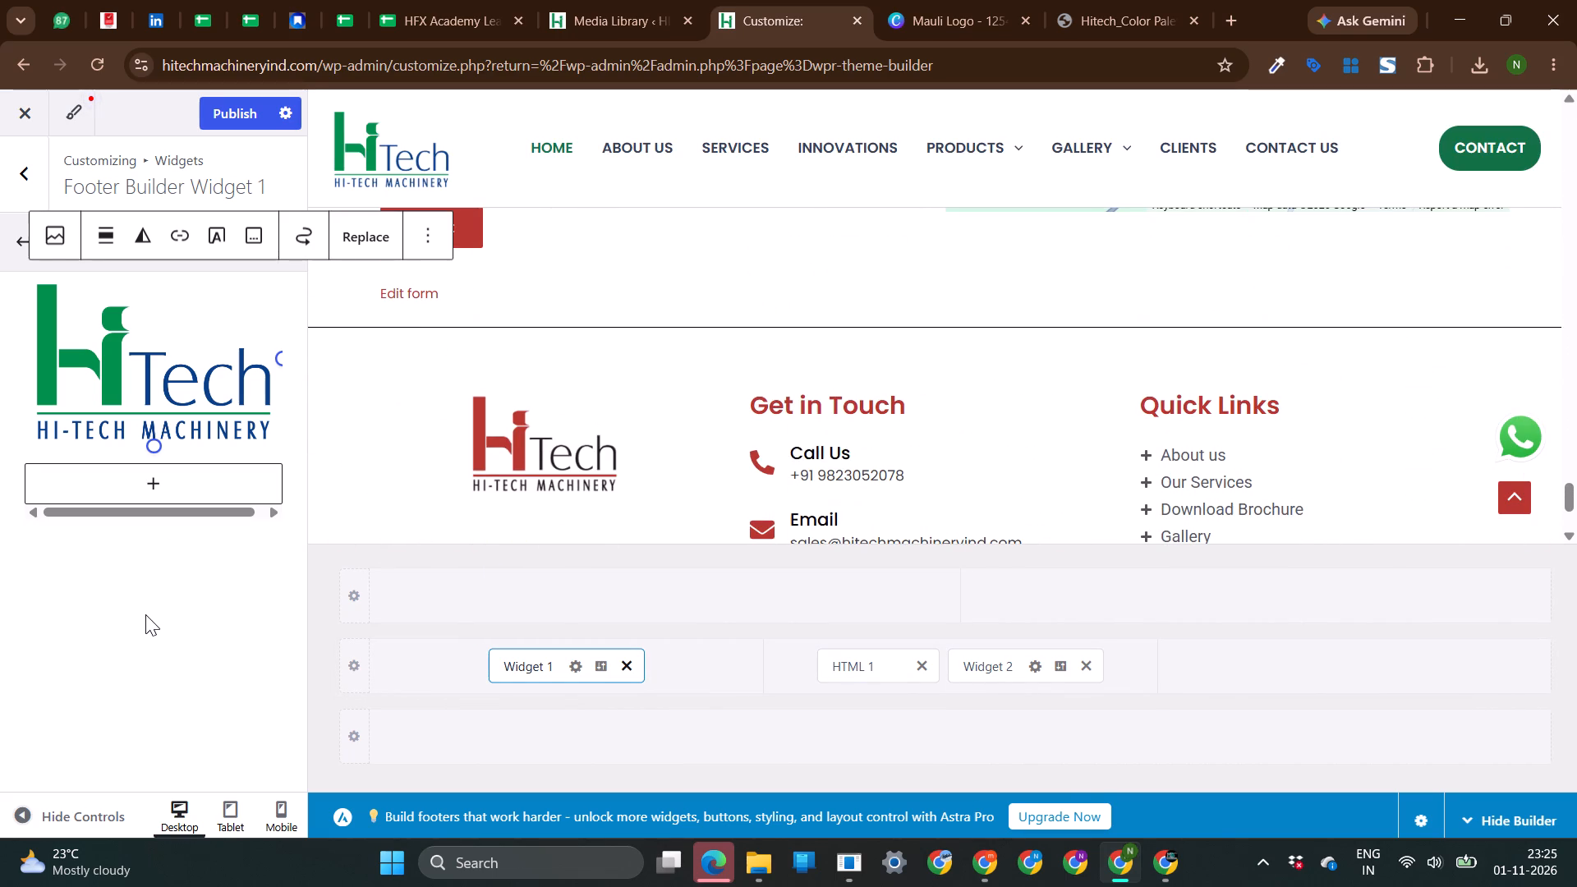
pyautogui.click(145, 614)
pyautogui.click(193, 405)
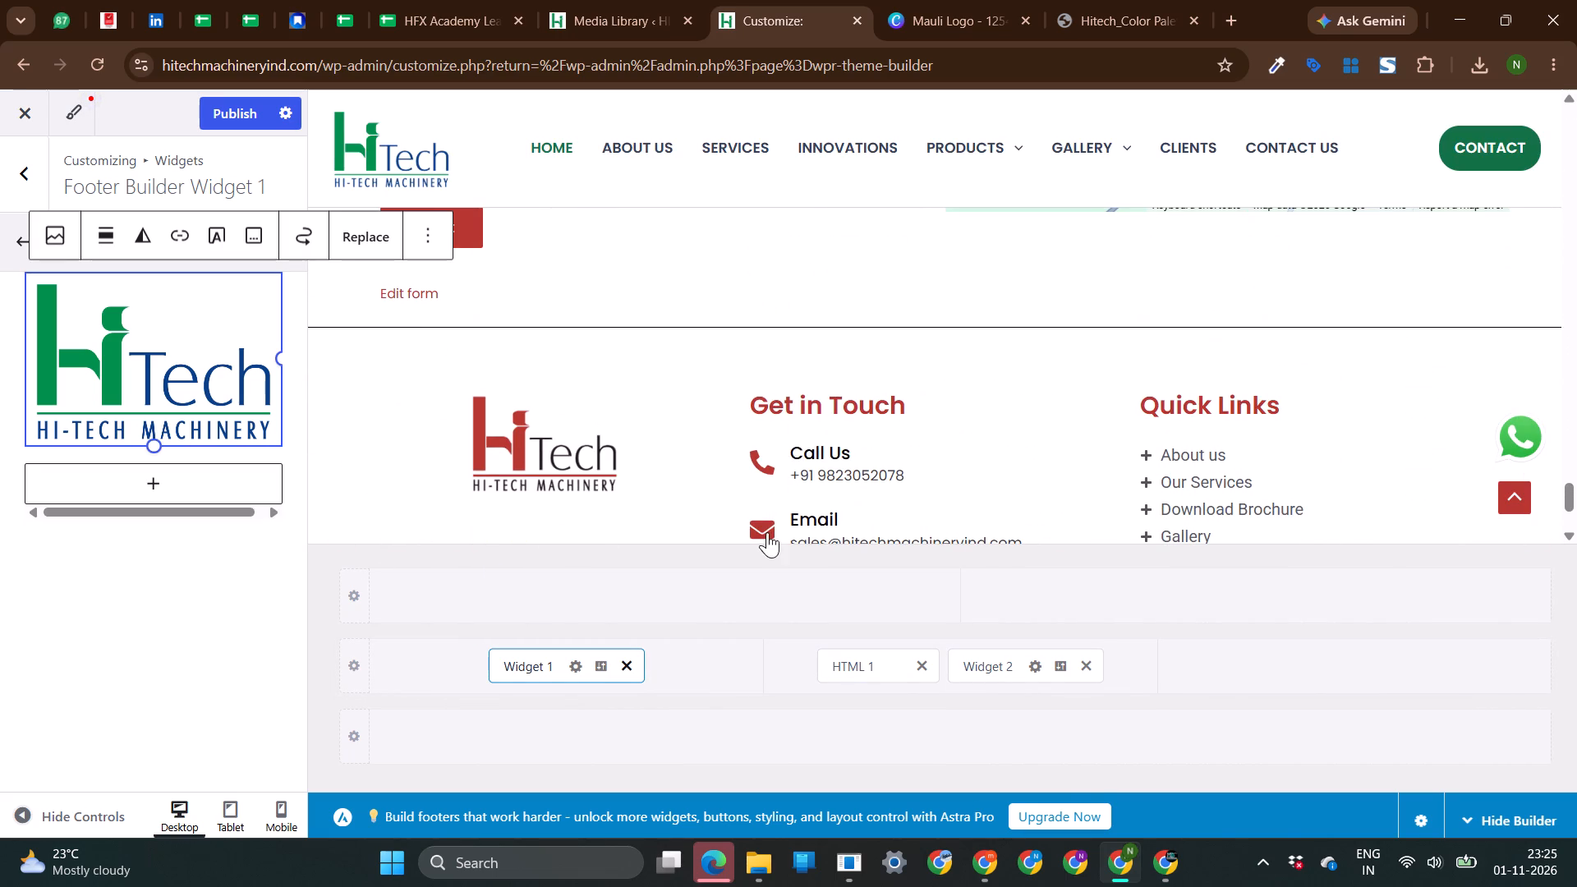
# Open the footer's HTML 1 element, look over its design settings and return to its general text content.
pyautogui.click(862, 665)
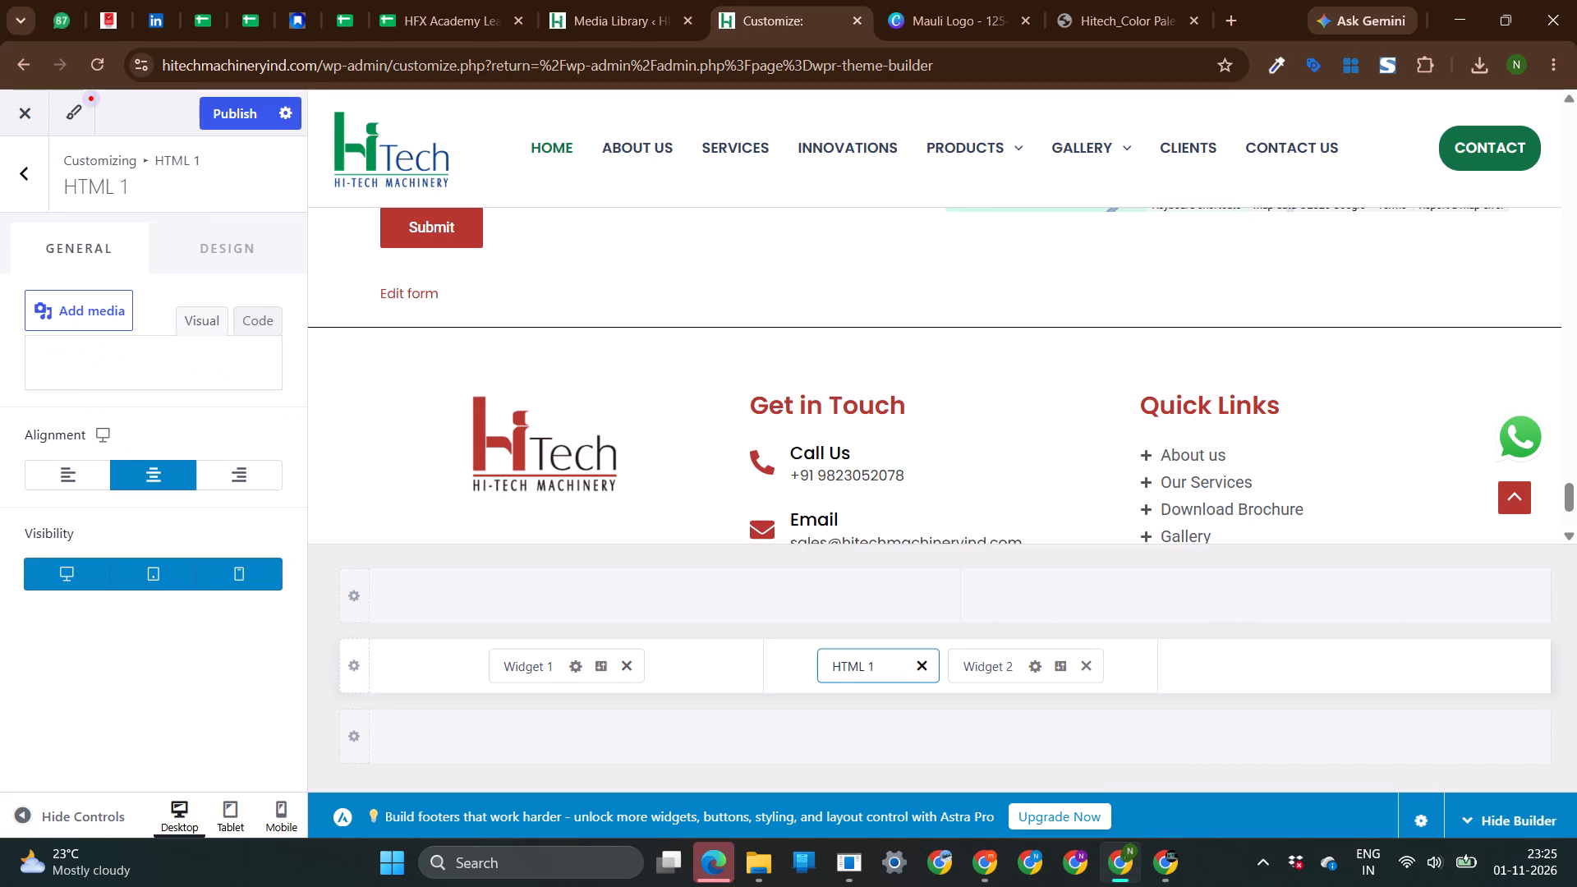
pyautogui.click(219, 232)
pyautogui.scroll(-1, 133, 430)
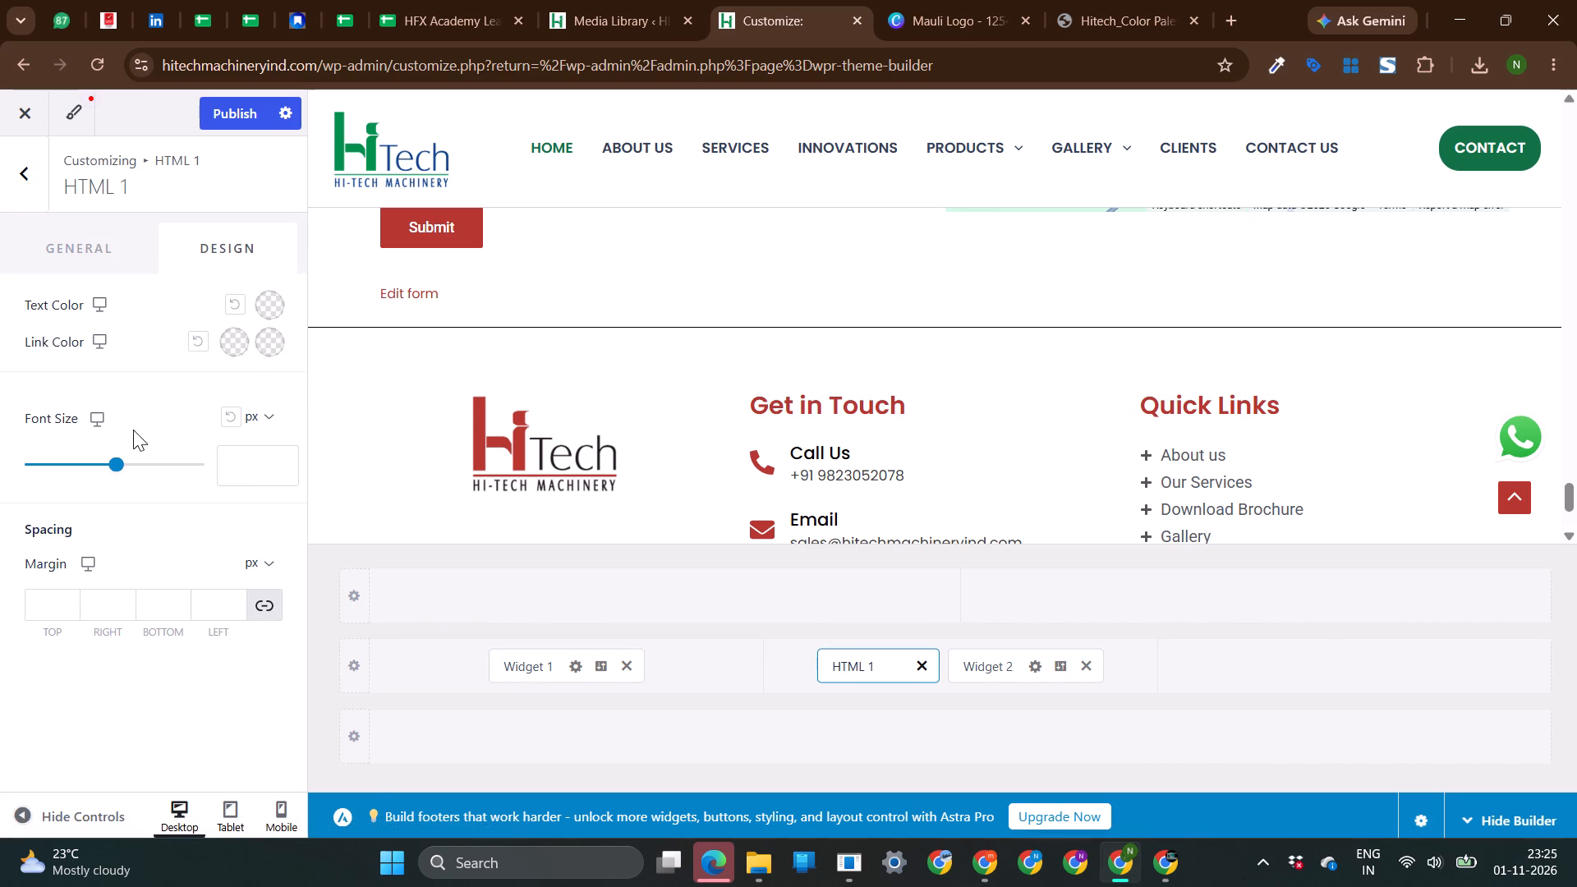
pyautogui.scroll(-1, 133, 430)
pyautogui.scroll(3, 133, 430)
pyautogui.click(71, 220)
pyautogui.click(80, 244)
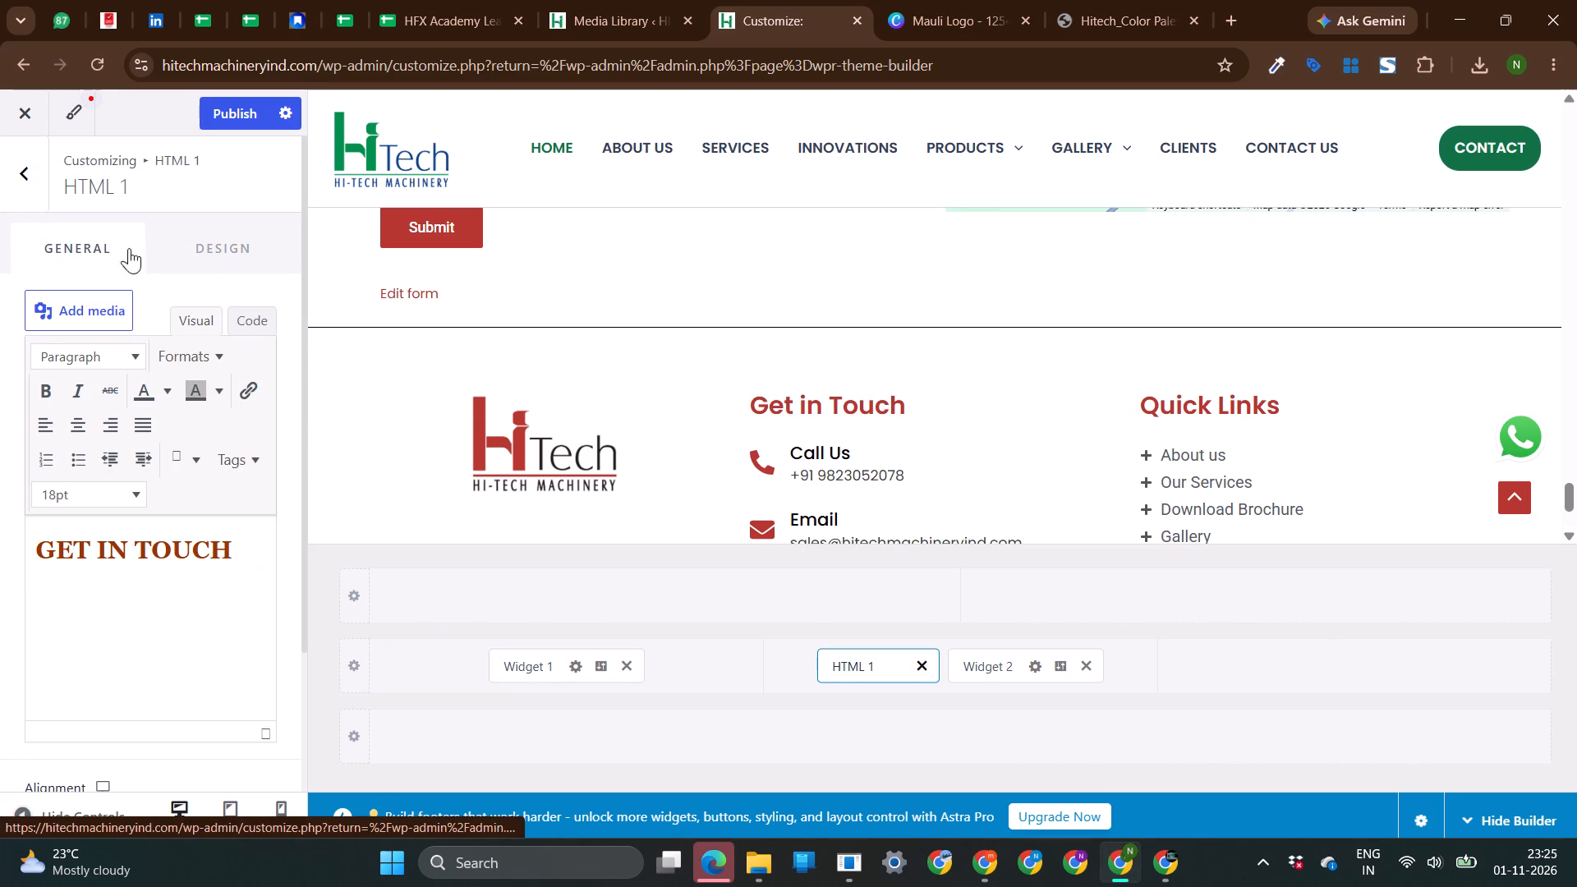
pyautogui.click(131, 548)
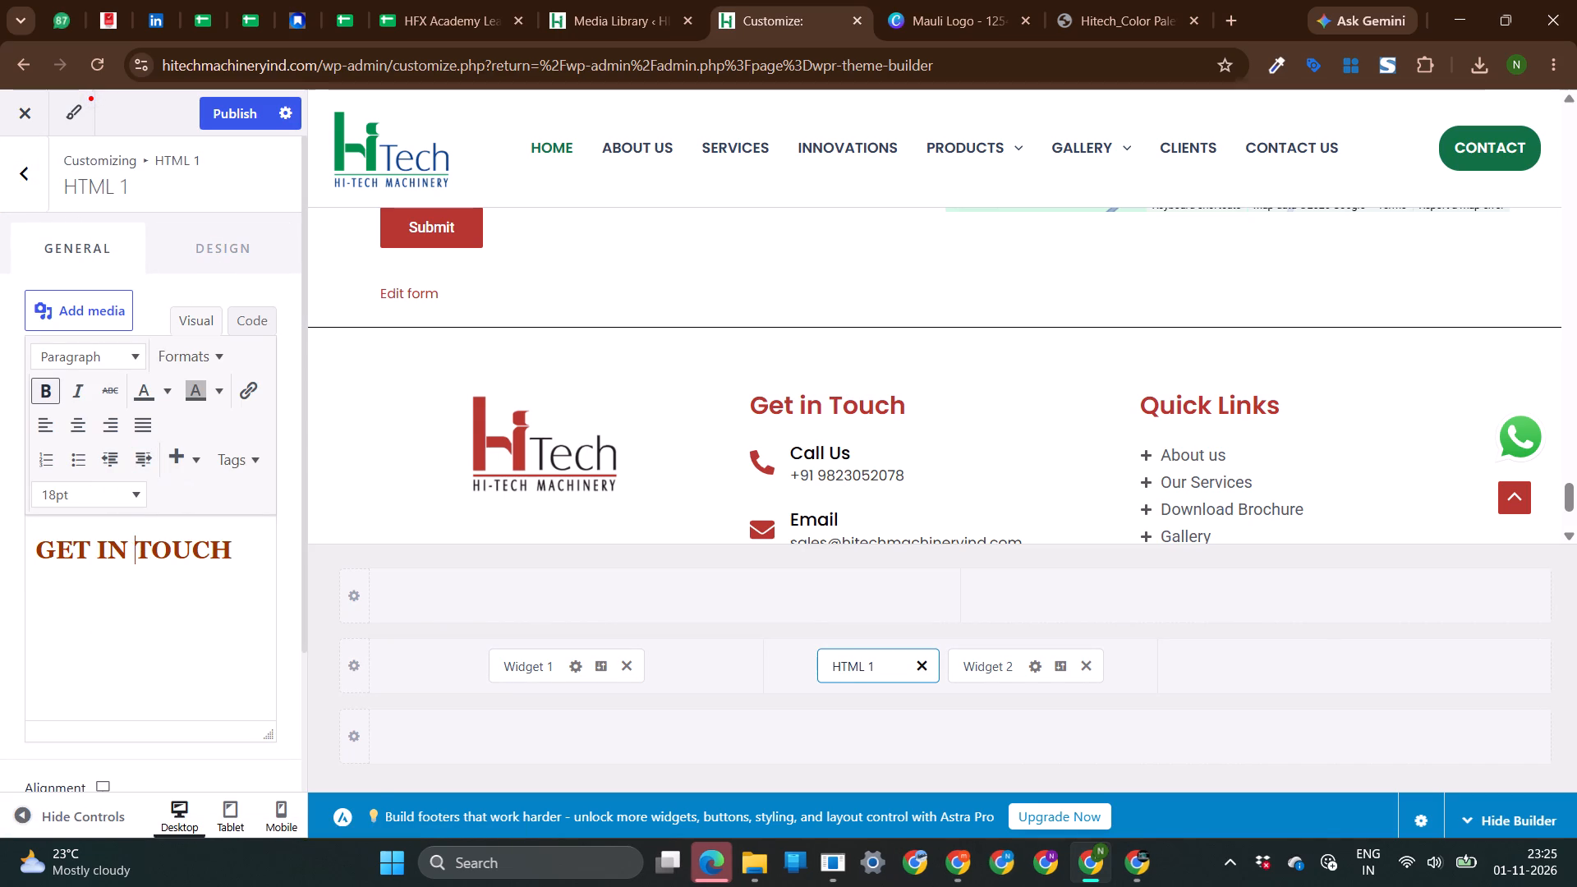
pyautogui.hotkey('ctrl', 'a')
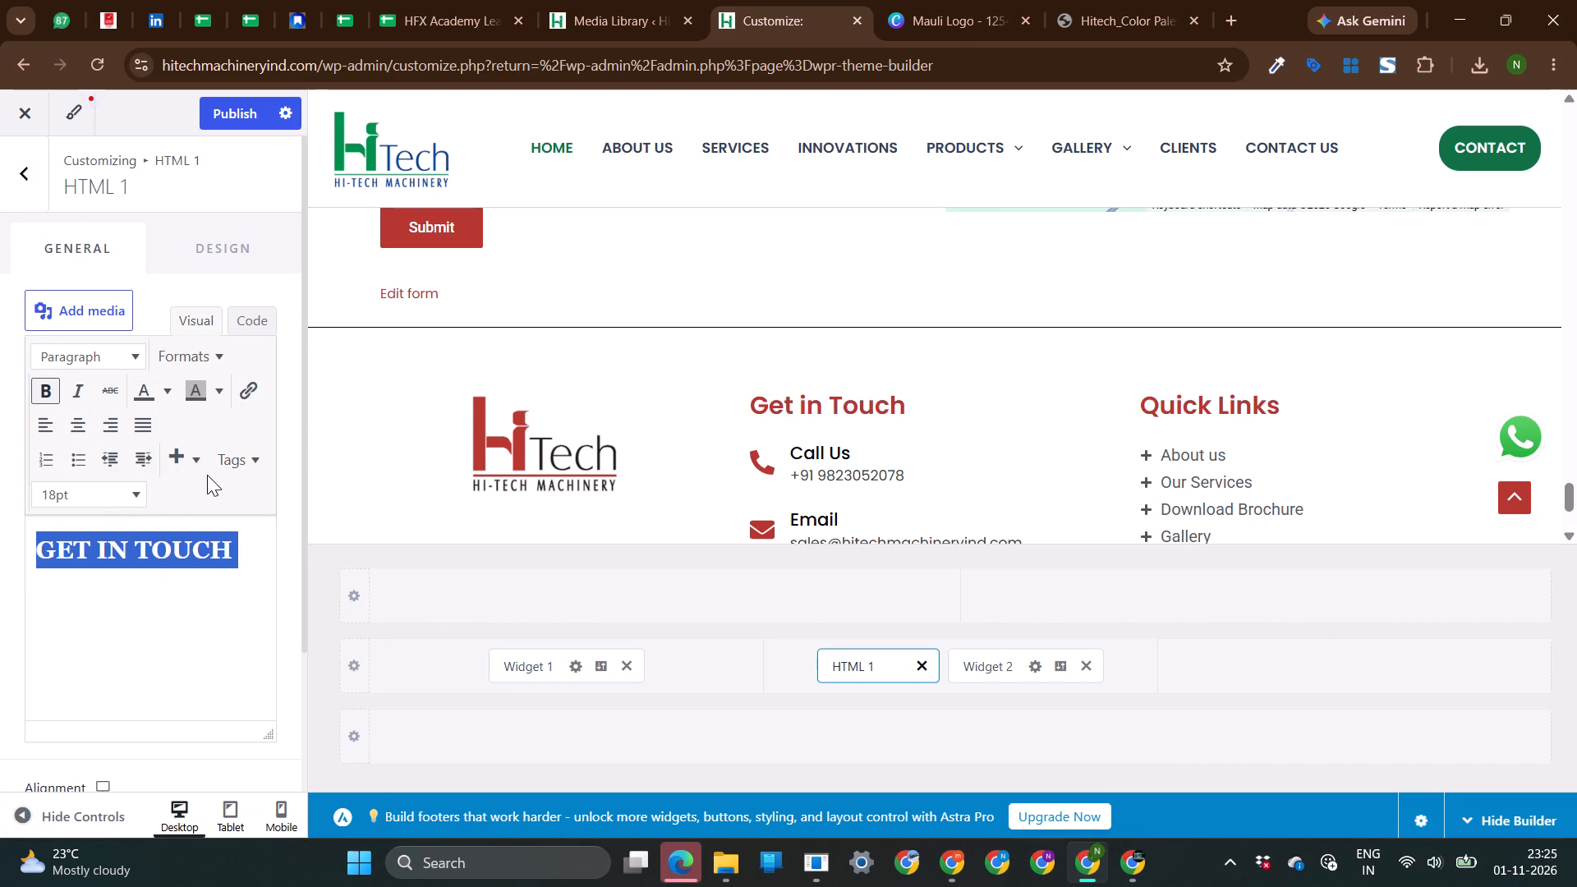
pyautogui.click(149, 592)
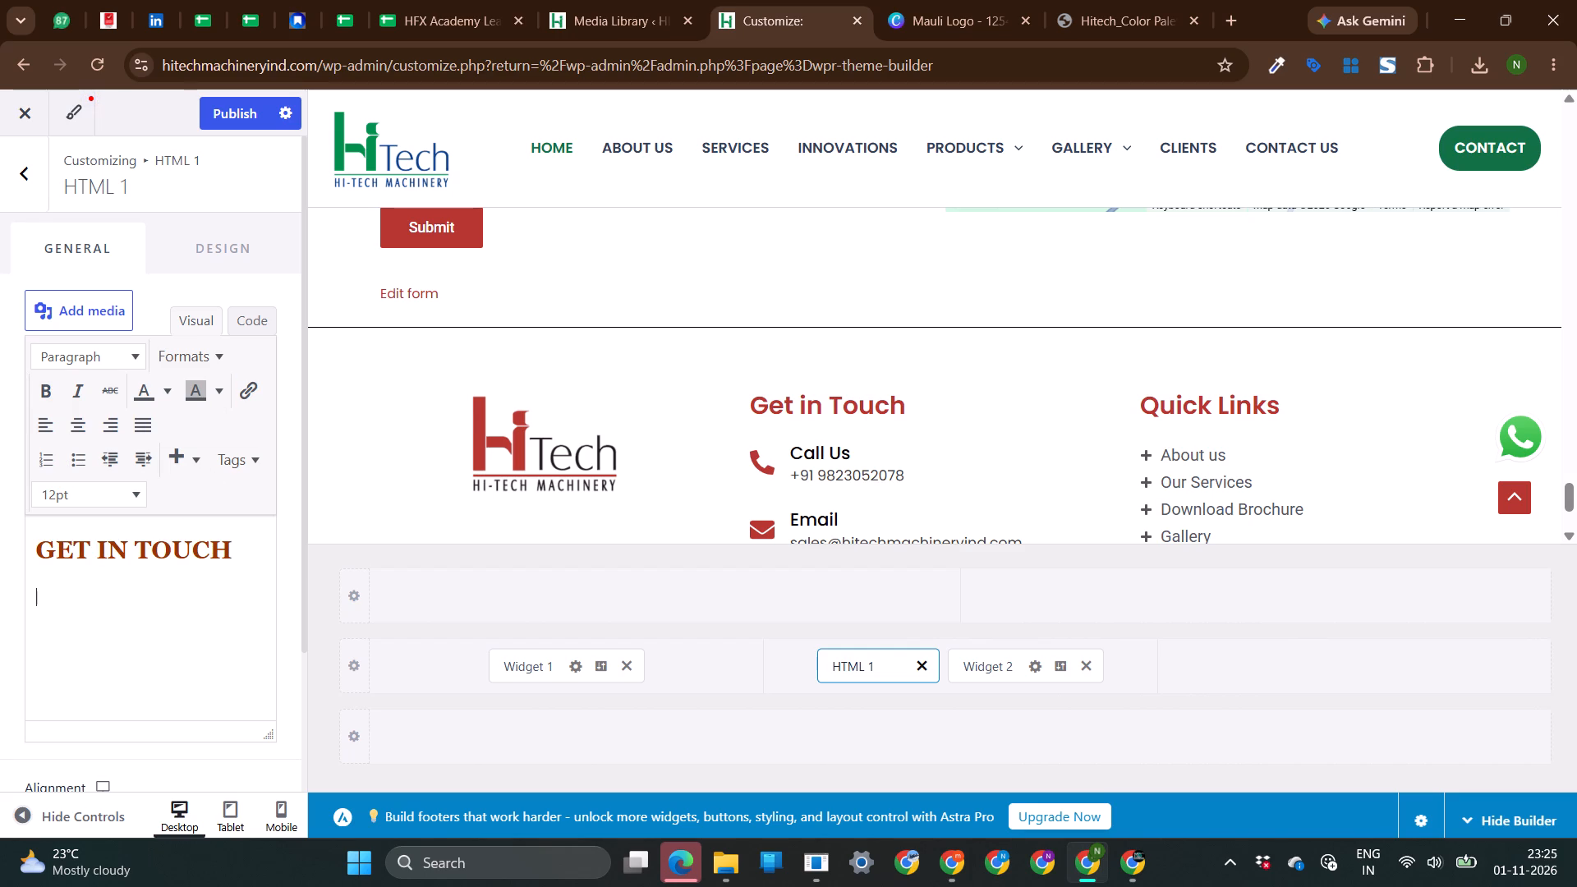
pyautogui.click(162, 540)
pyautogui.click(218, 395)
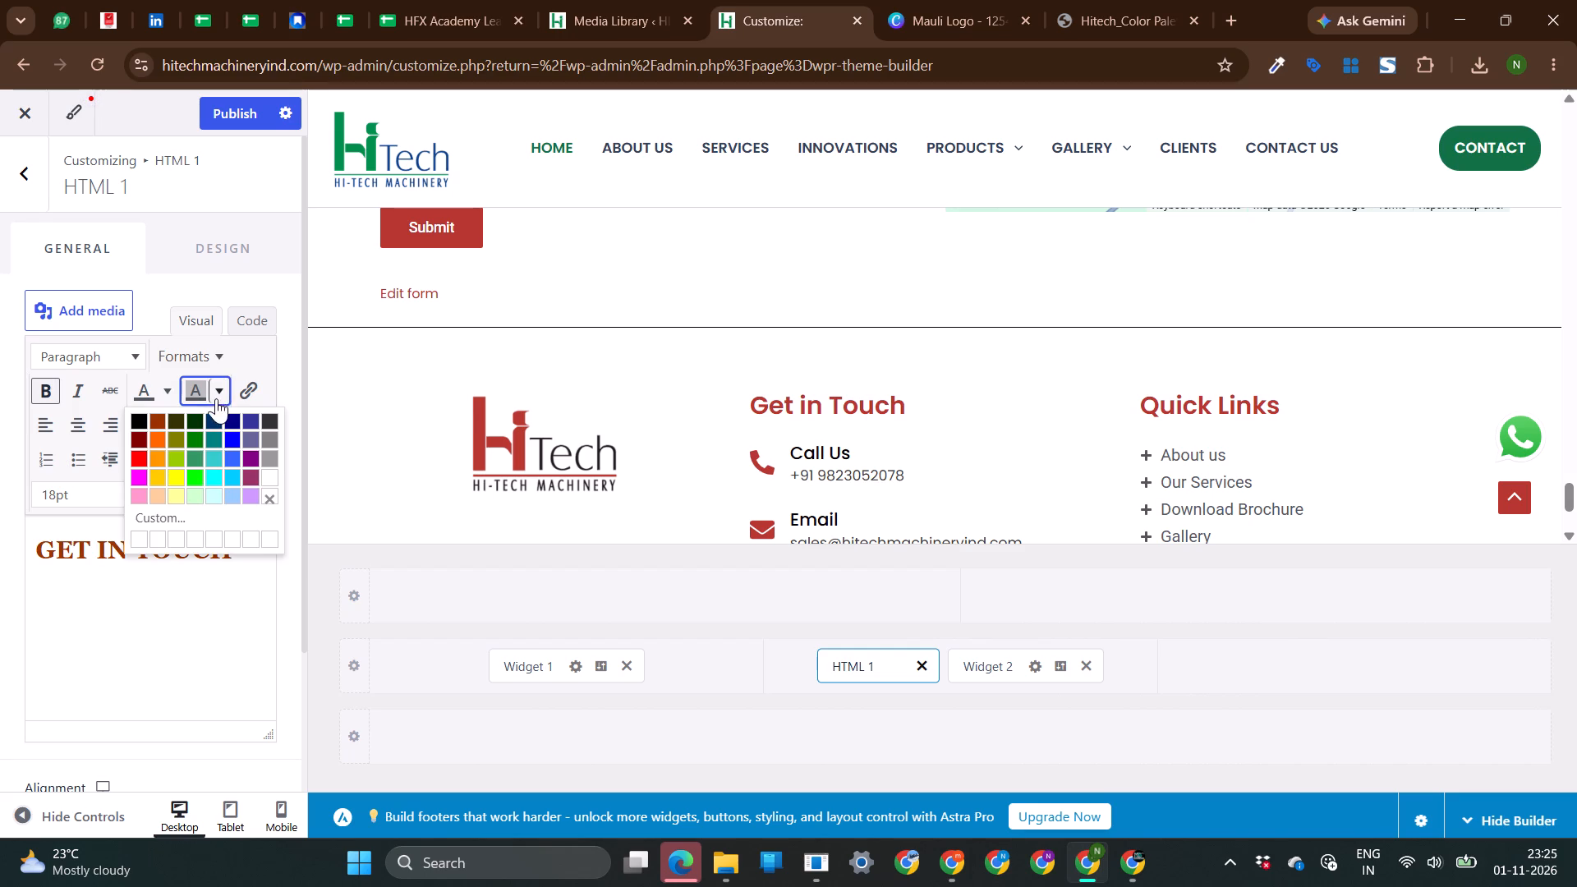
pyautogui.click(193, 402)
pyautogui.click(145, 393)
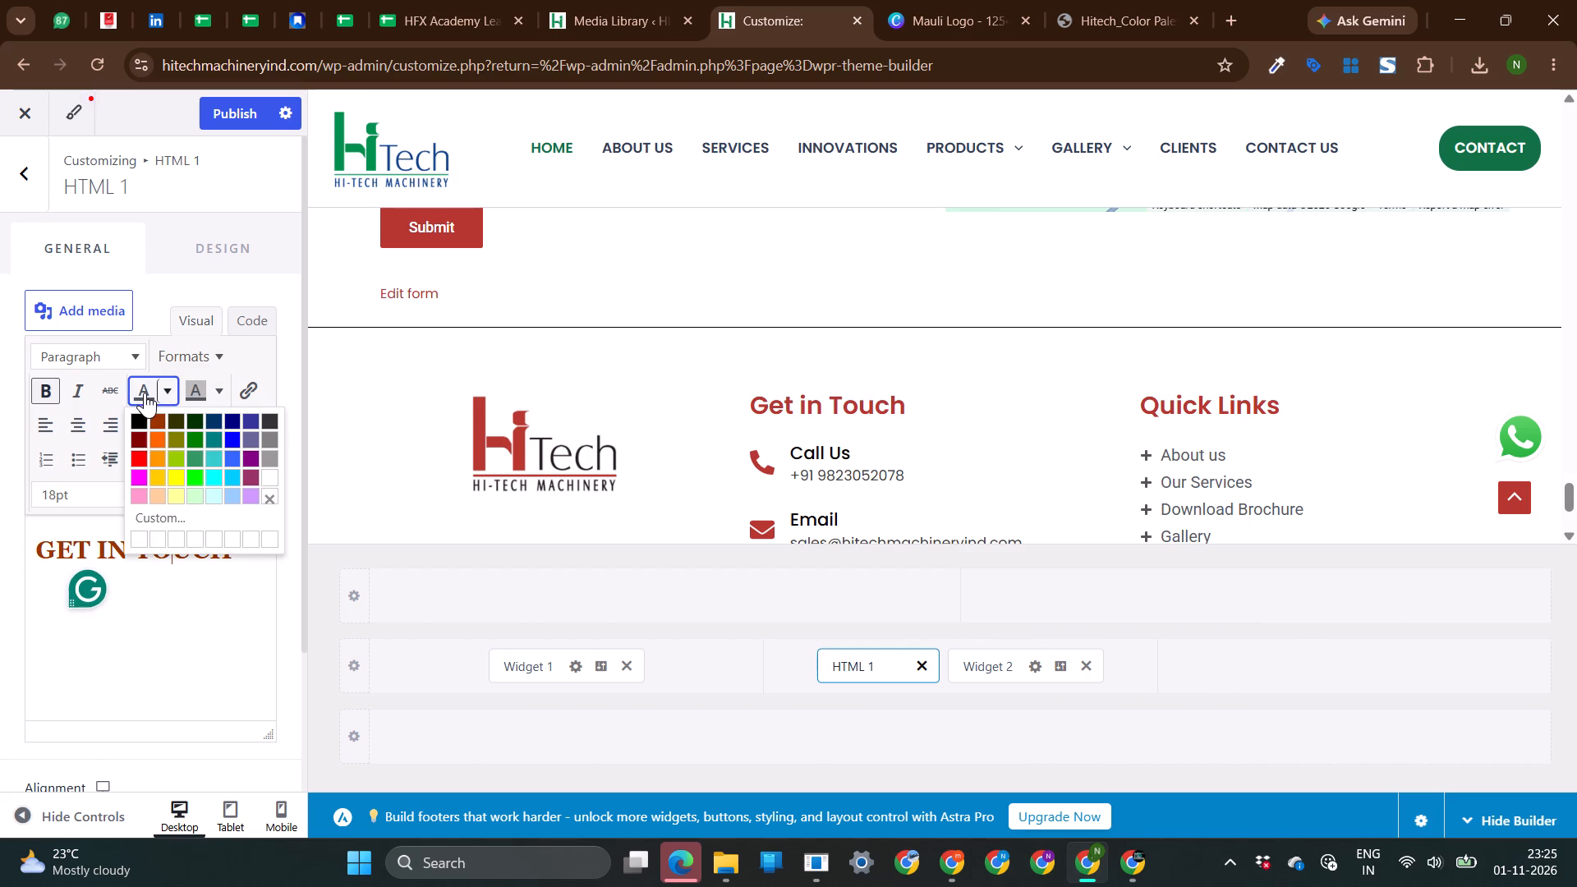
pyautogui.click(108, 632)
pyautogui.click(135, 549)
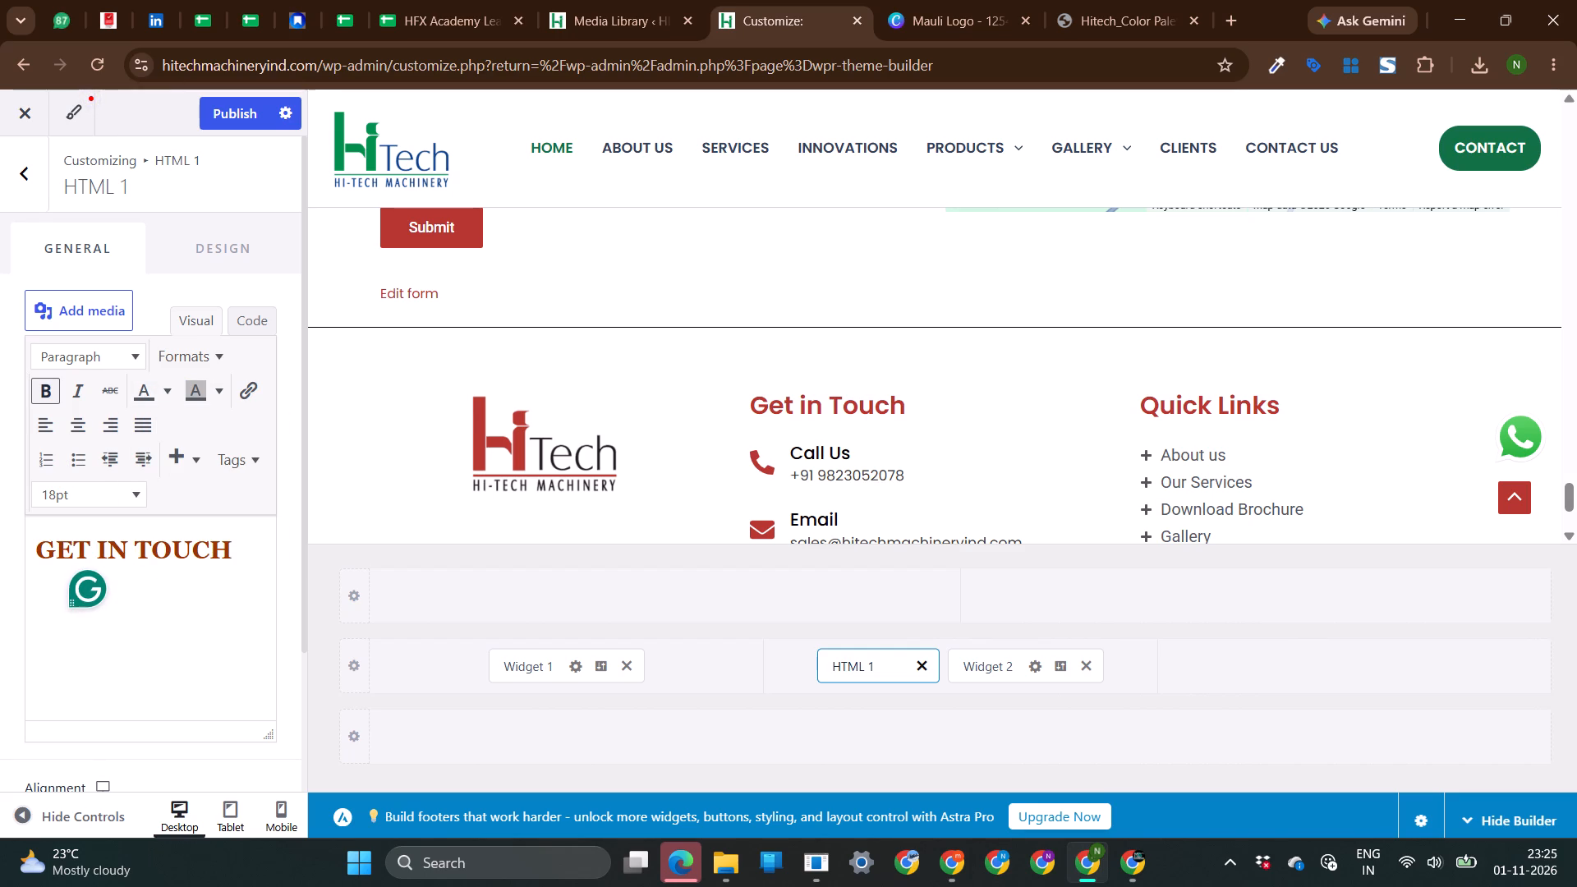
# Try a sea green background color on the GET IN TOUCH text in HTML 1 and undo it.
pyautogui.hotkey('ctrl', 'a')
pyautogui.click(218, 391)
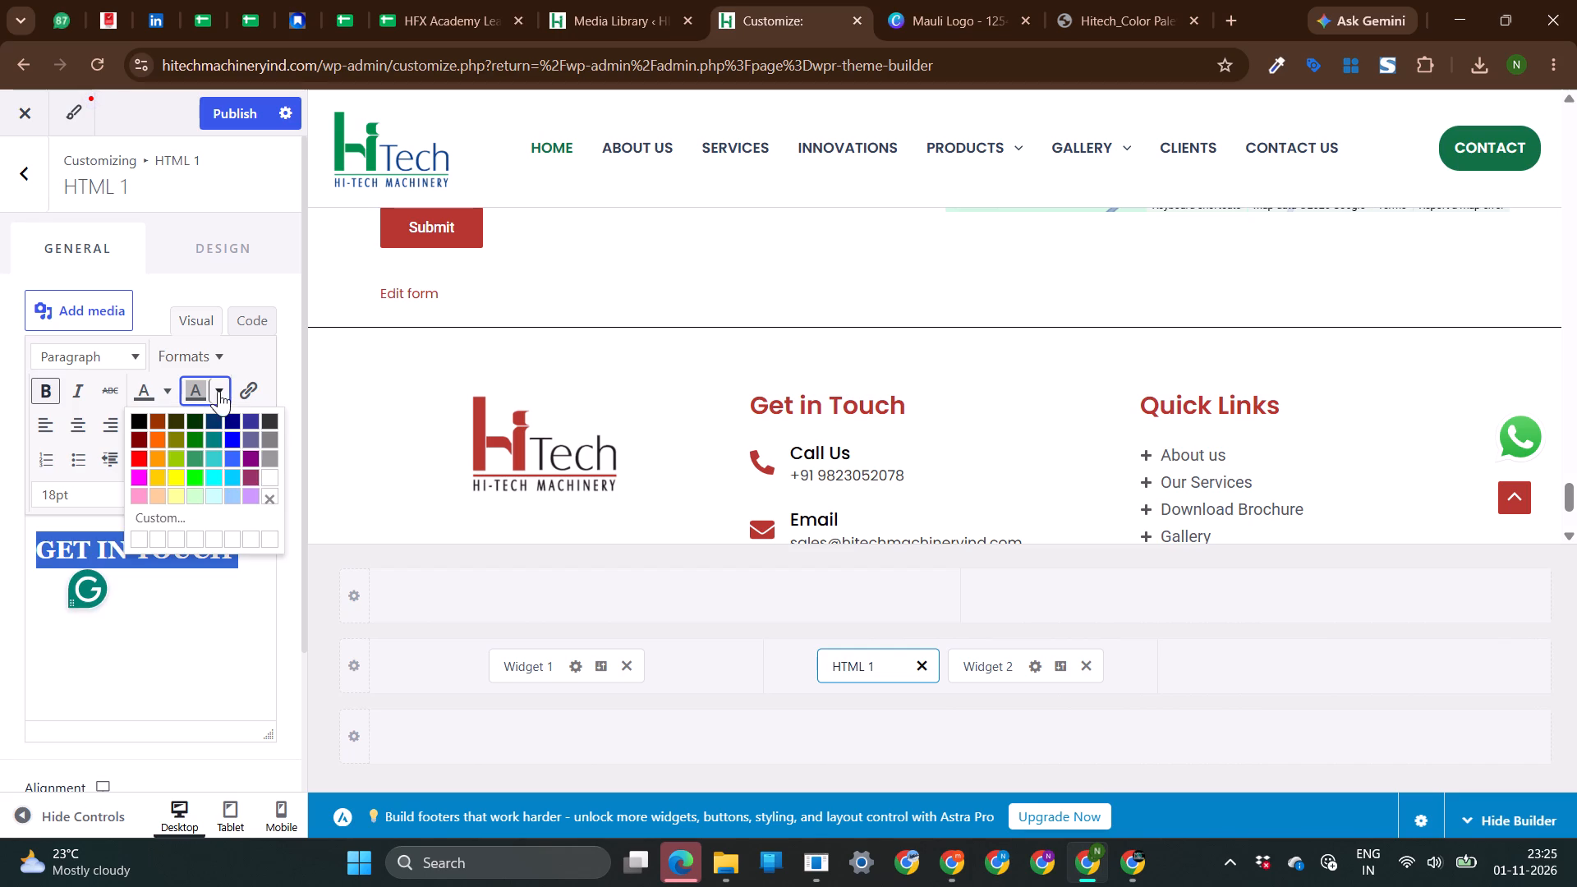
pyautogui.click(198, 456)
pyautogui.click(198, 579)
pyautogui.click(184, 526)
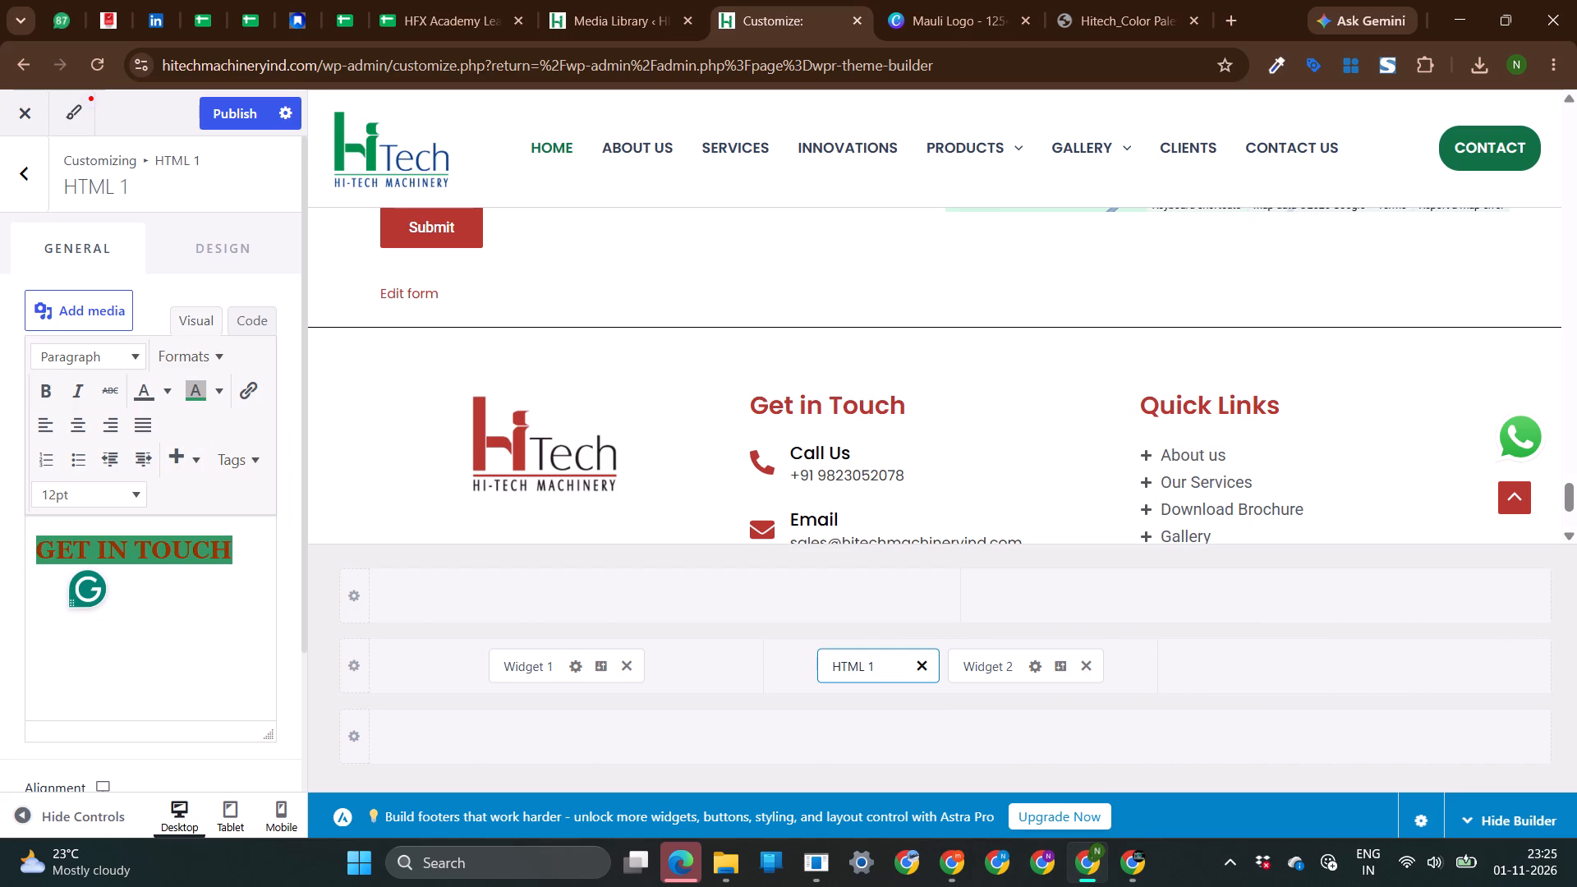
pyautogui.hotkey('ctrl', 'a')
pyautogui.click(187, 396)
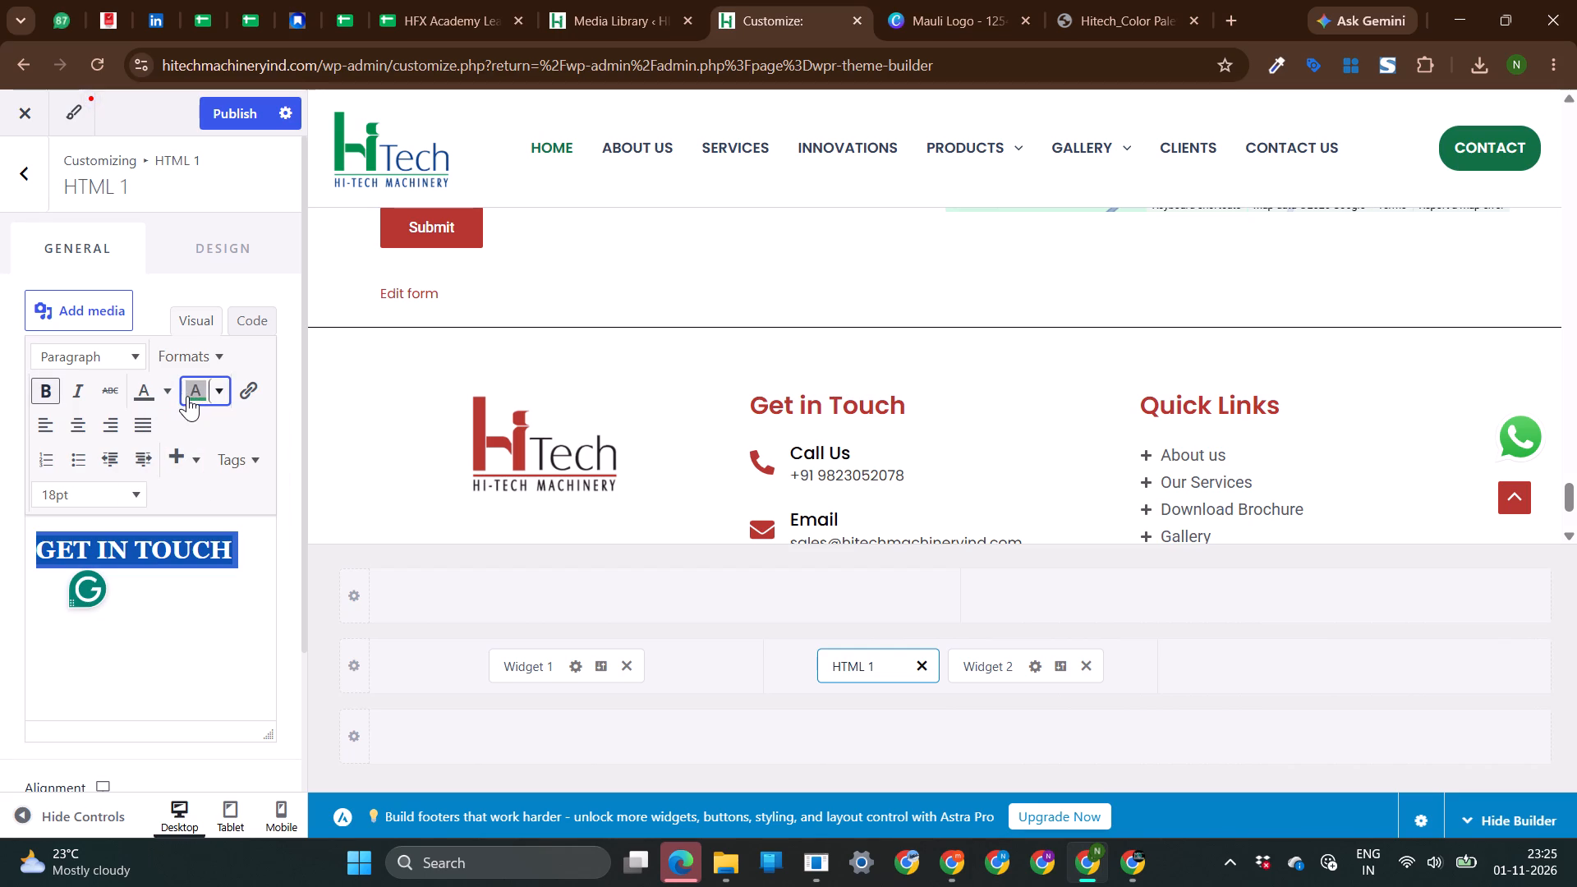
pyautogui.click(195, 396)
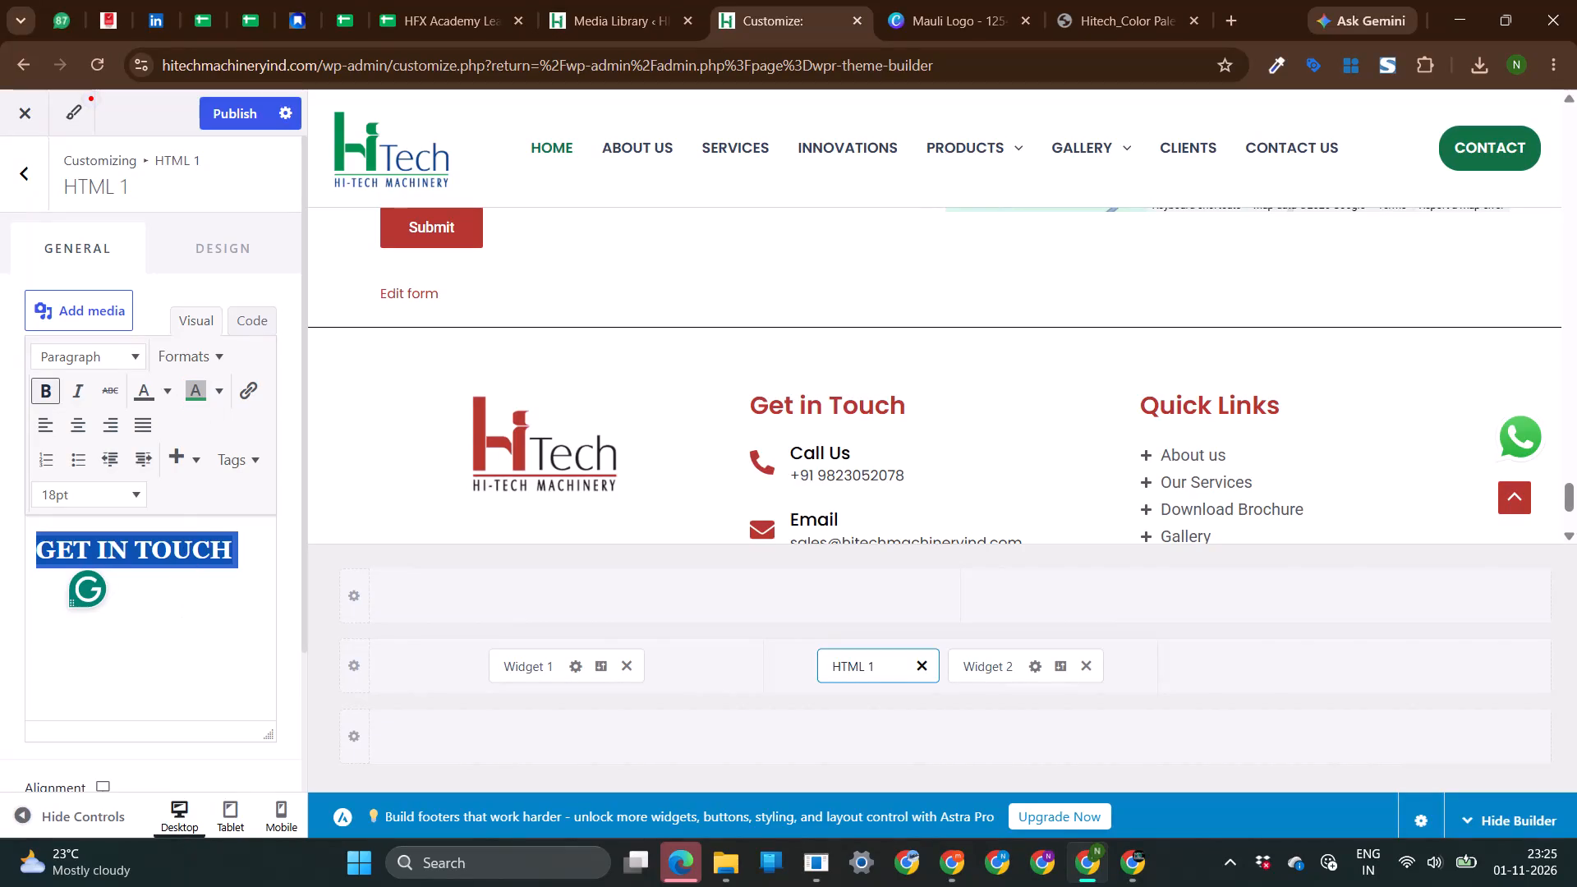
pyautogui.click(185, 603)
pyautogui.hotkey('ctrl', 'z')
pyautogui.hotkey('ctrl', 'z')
# Set the text color of GET IN TOUCH in HTML 1 to sea green and check the footer preview.
pyautogui.click(131, 595)
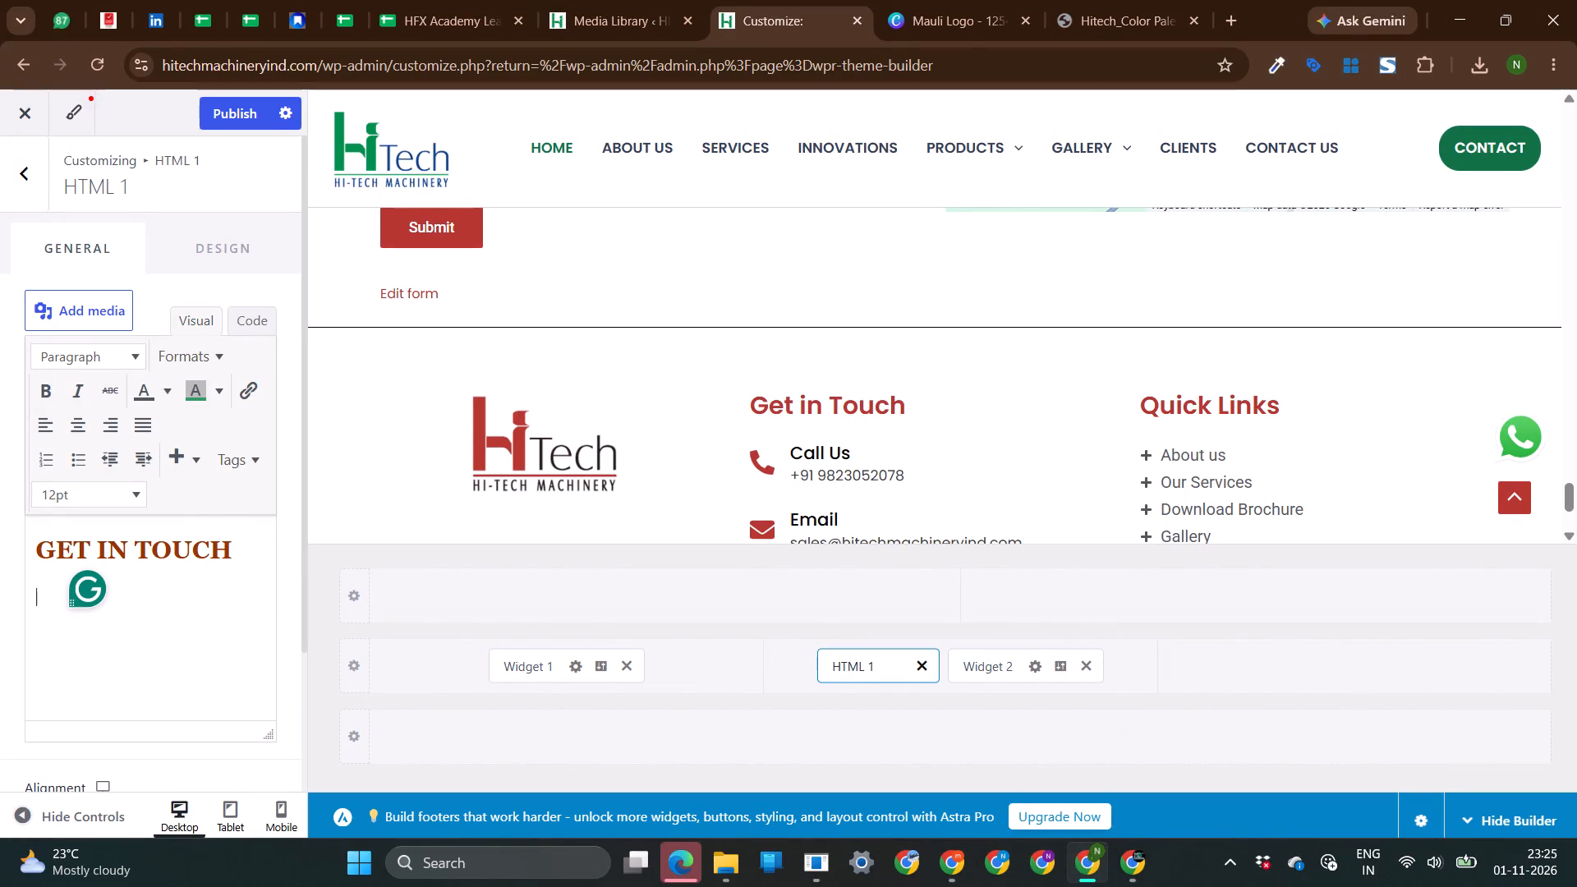
pyautogui.click(176, 545)
pyautogui.hotkey('ctrl', 'a')
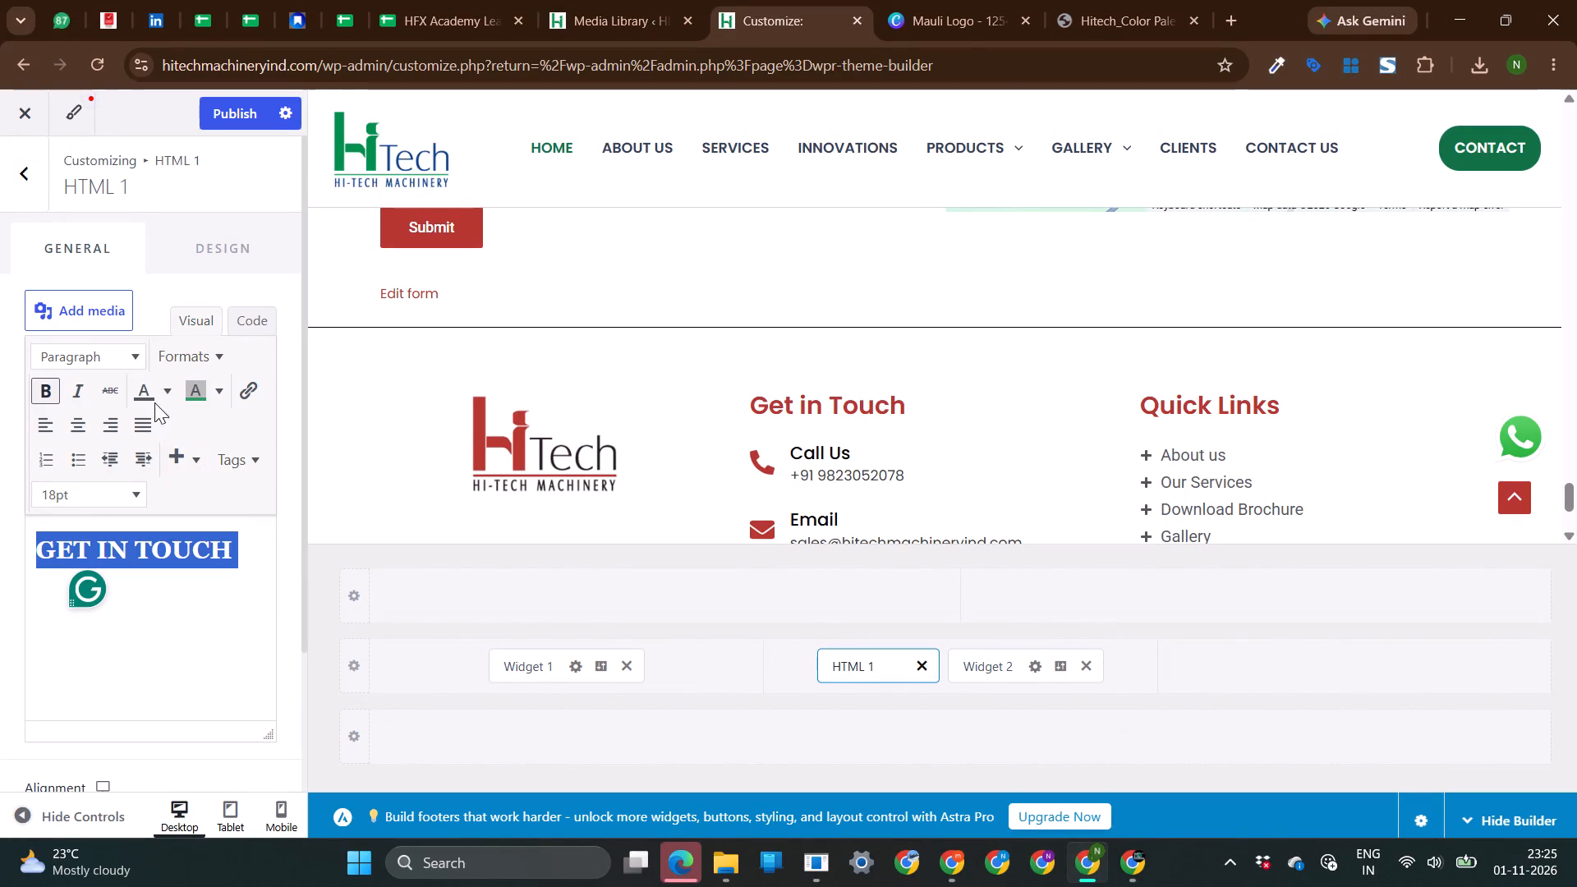
pyautogui.click(148, 398)
pyautogui.click(168, 398)
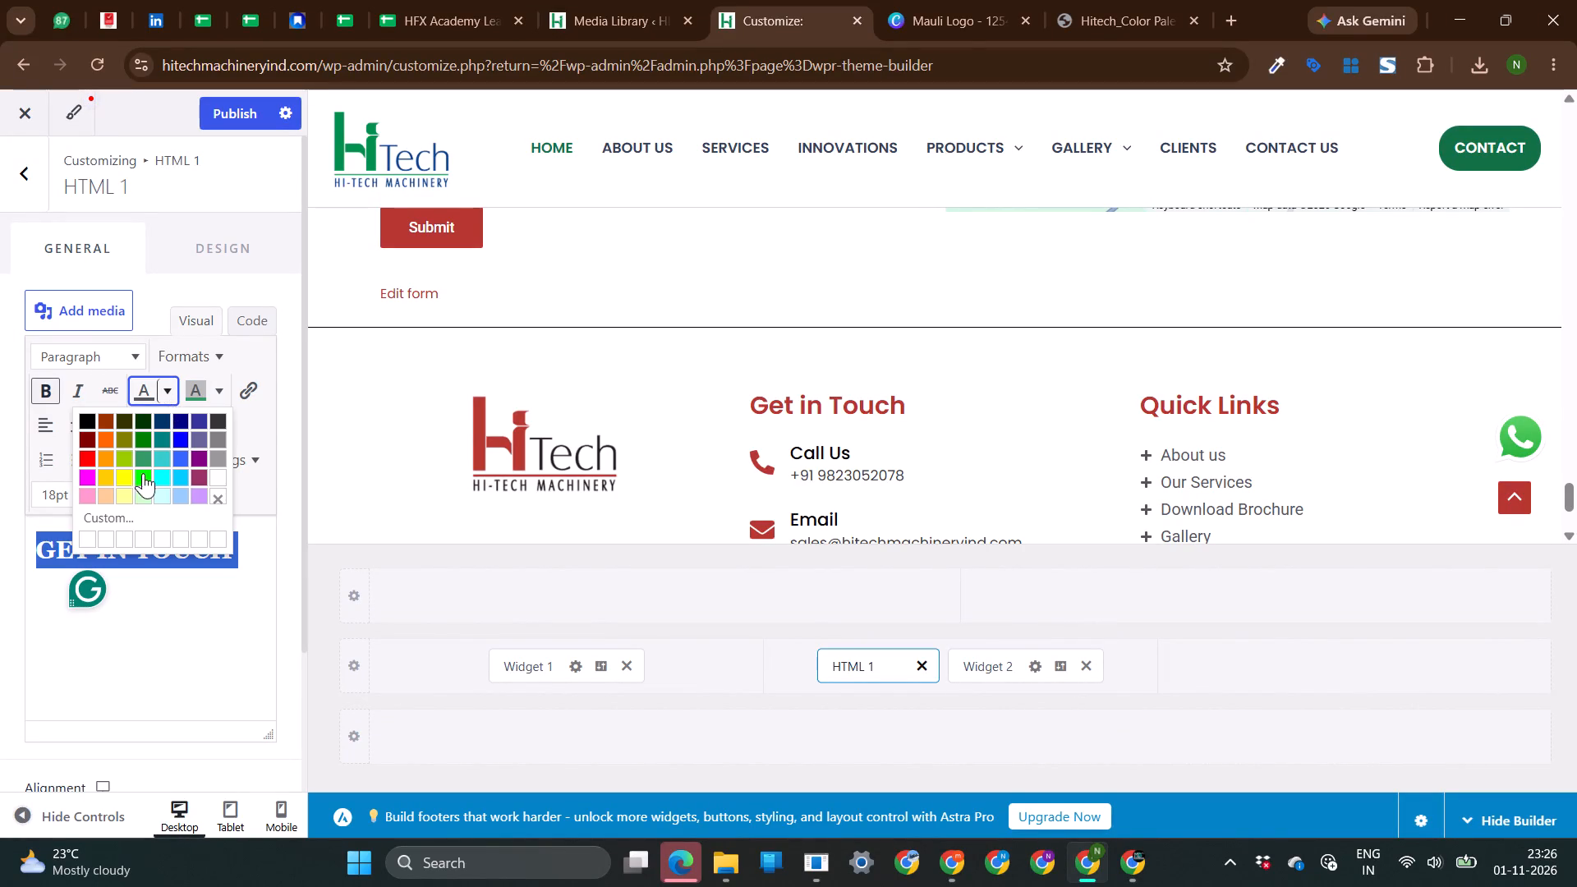
pyautogui.click(144, 452)
pyautogui.click(182, 685)
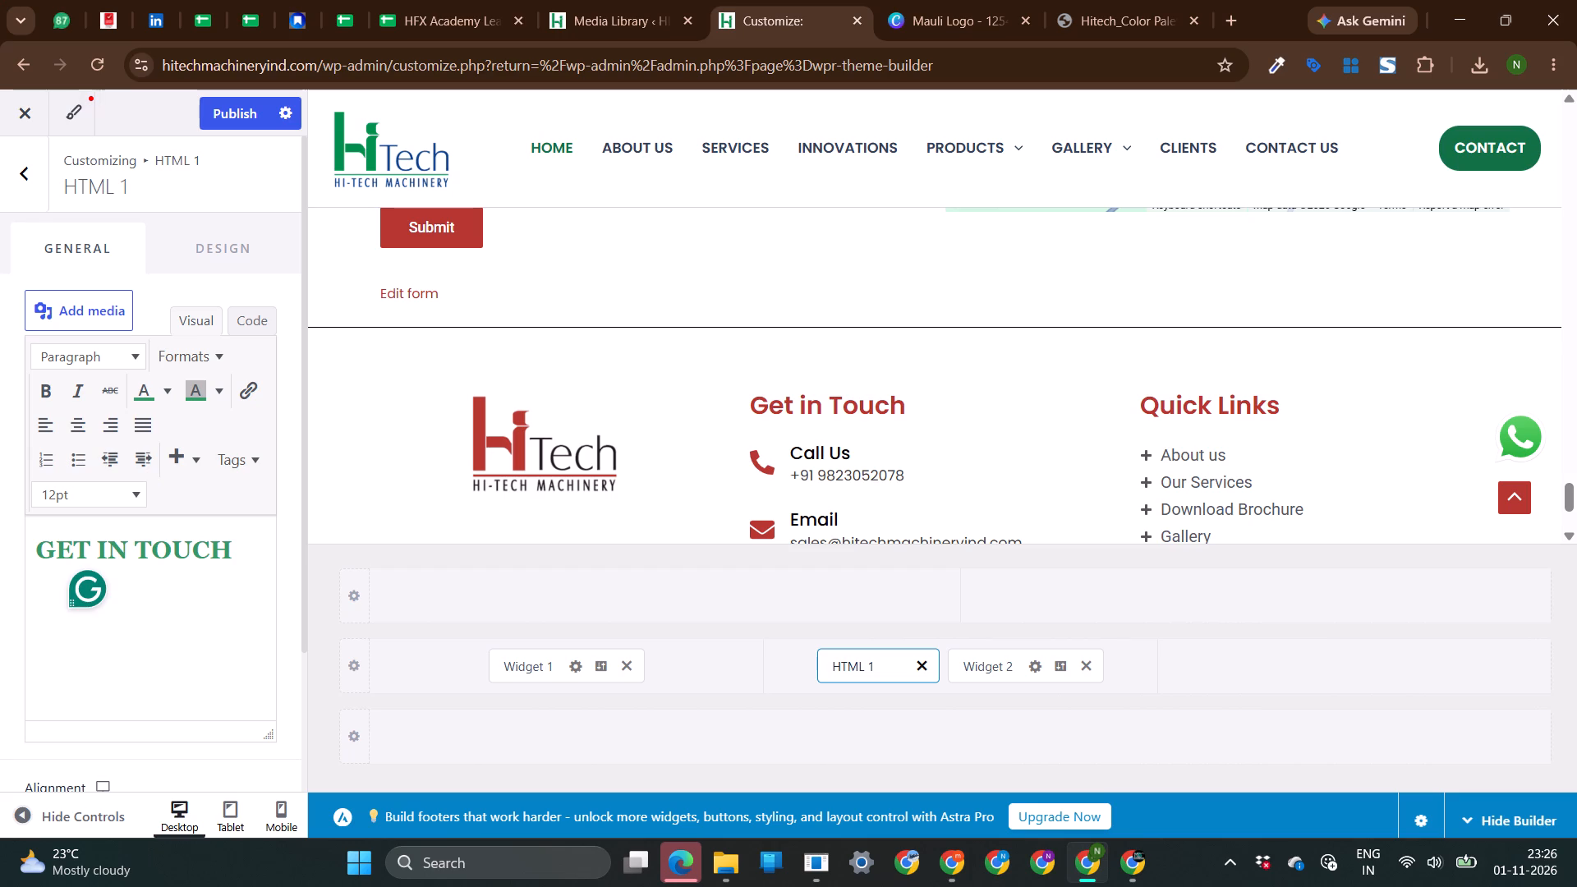
pyautogui.scroll(-2, 574, 424)
pyautogui.scroll(1, 574, 424)
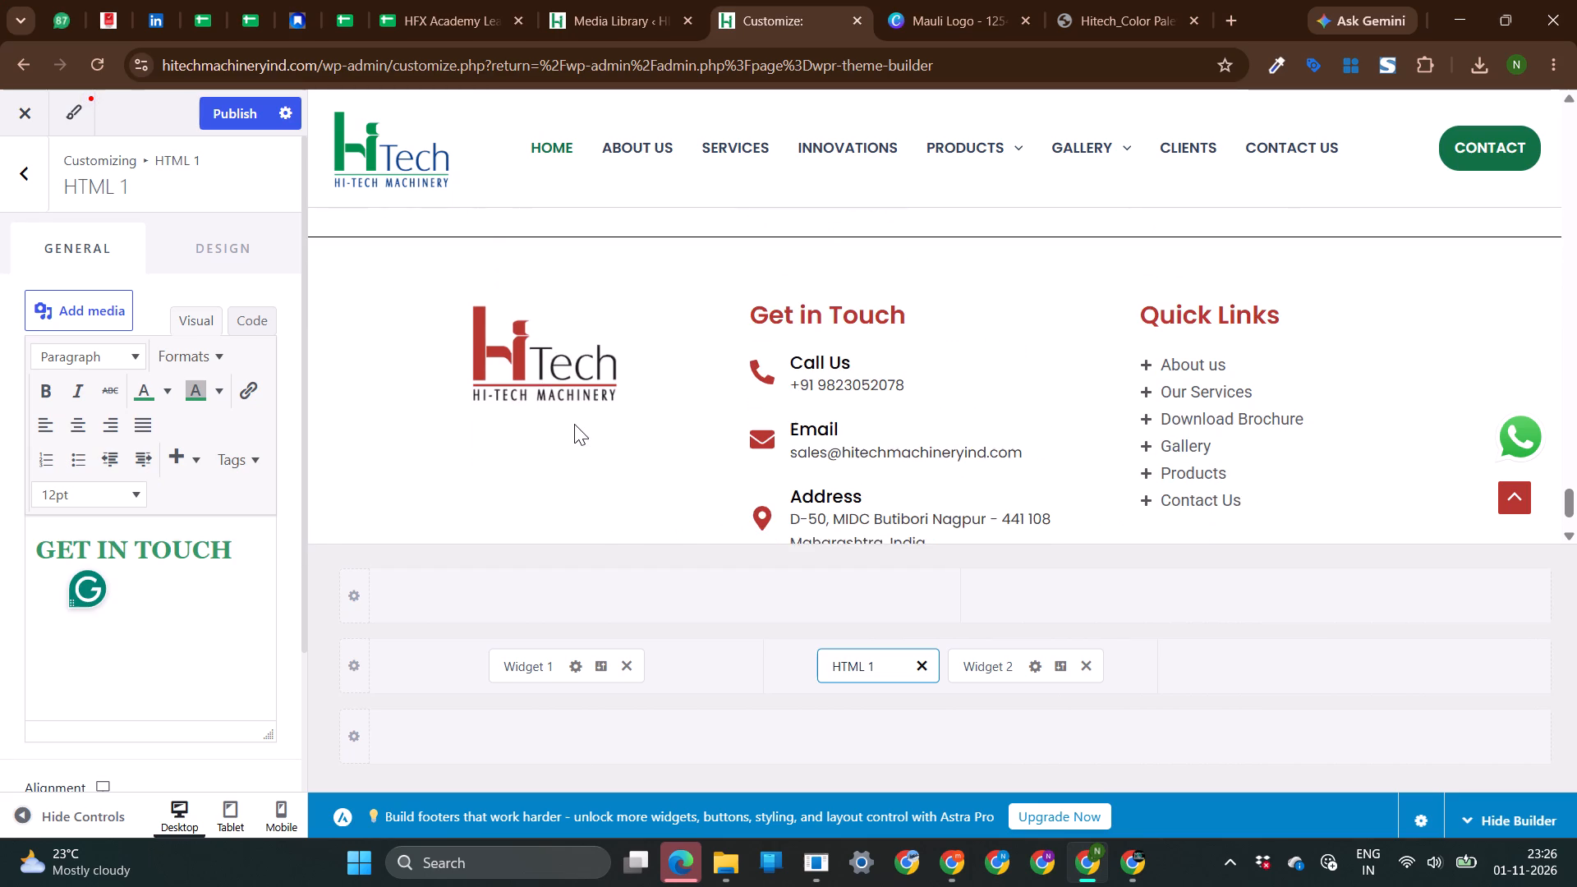
pyautogui.scroll(1, 574, 424)
# Copy the dark green hex code #117145 from the Hitech color palette PDF.
pyautogui.click(200, 549)
pyautogui.hotkey('ctrl', 'a')
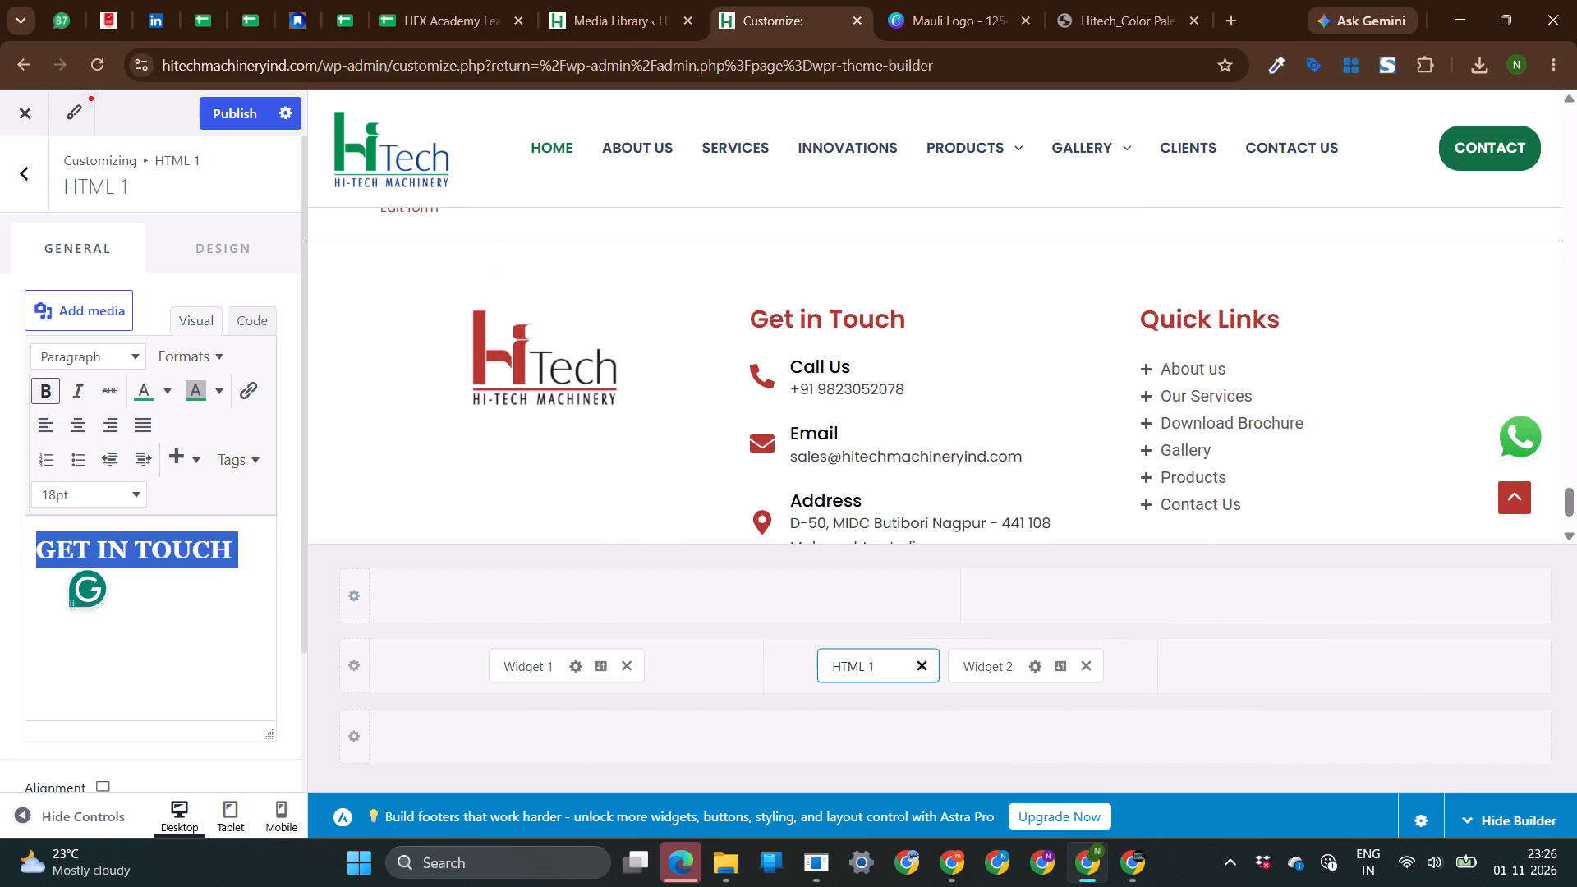
pyautogui.click(233, 567)
pyautogui.click(1065, 3)
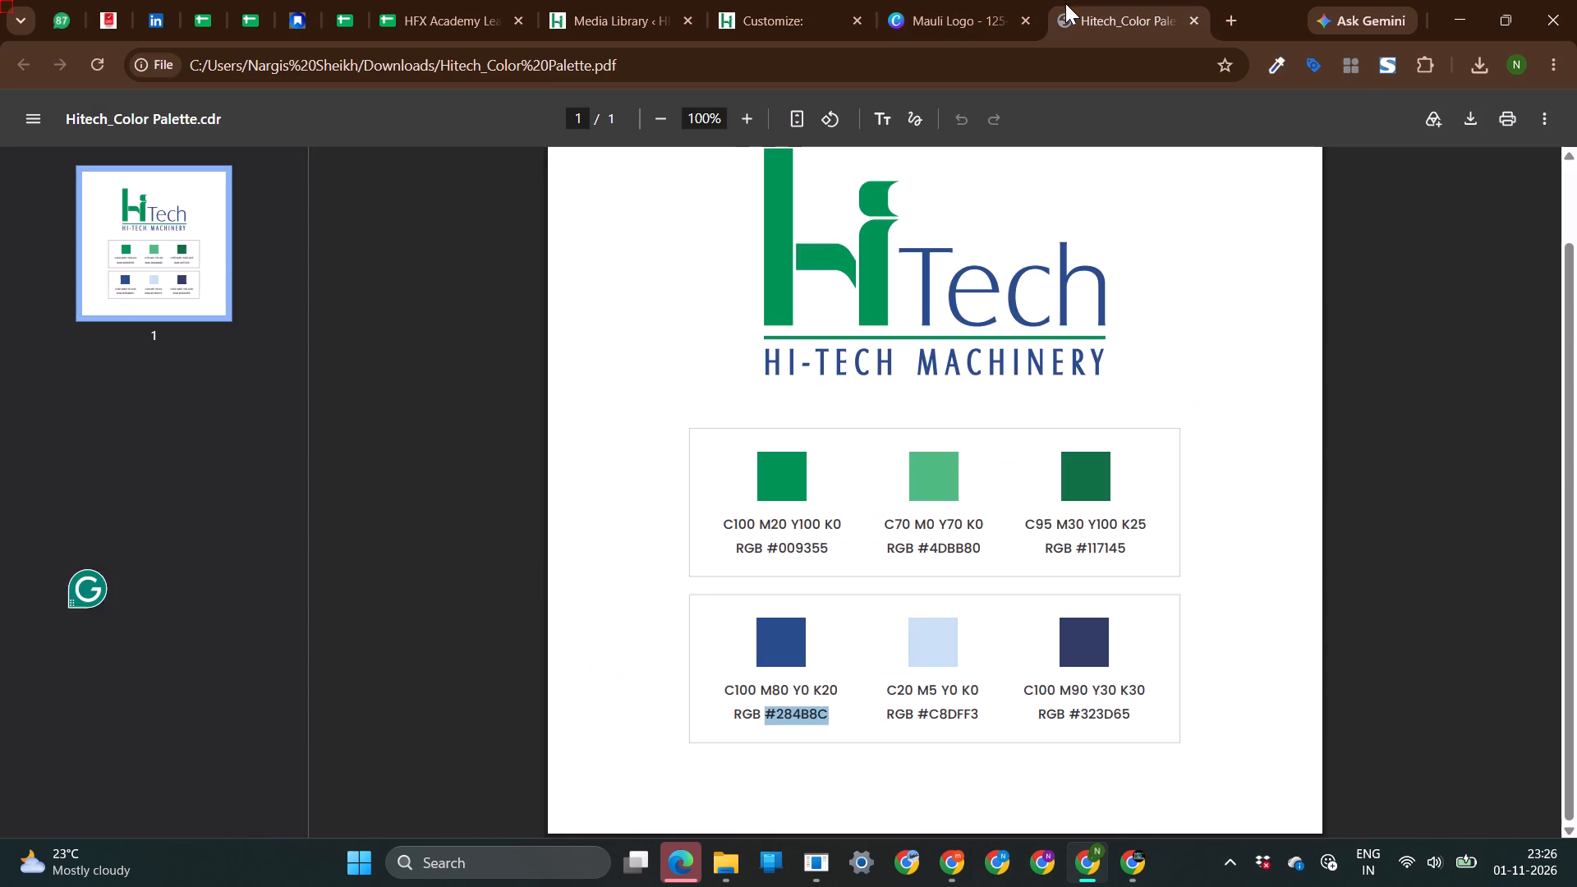
pyautogui.click(981, 393)
pyautogui.moveTo(1130, 550); pyautogui.dragTo(1078, 548)
pyautogui.hotkey('ctrl', 'c')
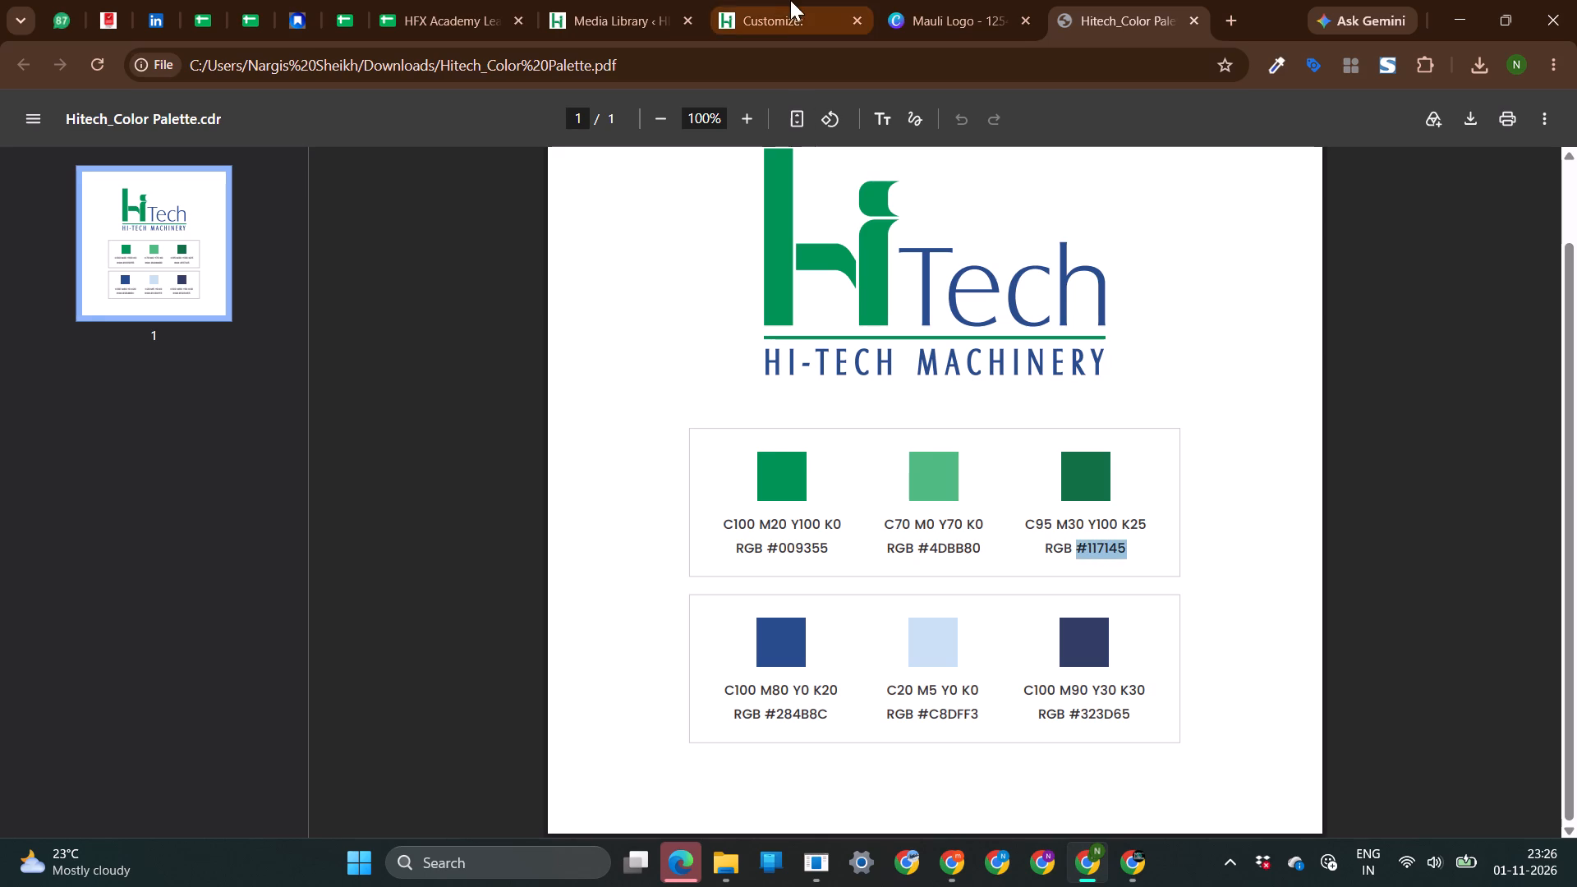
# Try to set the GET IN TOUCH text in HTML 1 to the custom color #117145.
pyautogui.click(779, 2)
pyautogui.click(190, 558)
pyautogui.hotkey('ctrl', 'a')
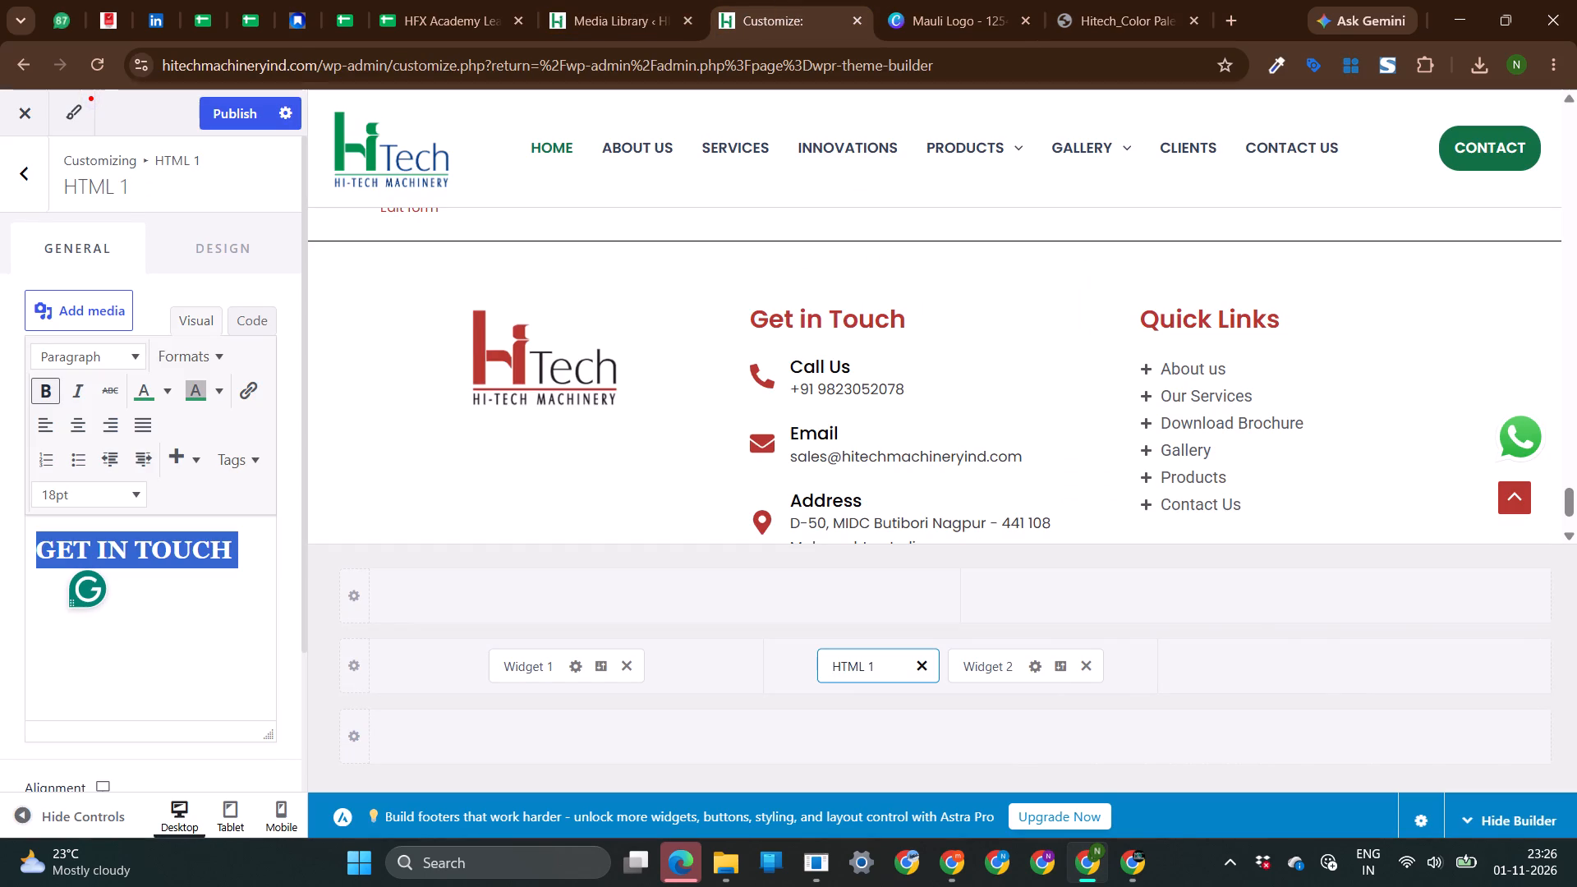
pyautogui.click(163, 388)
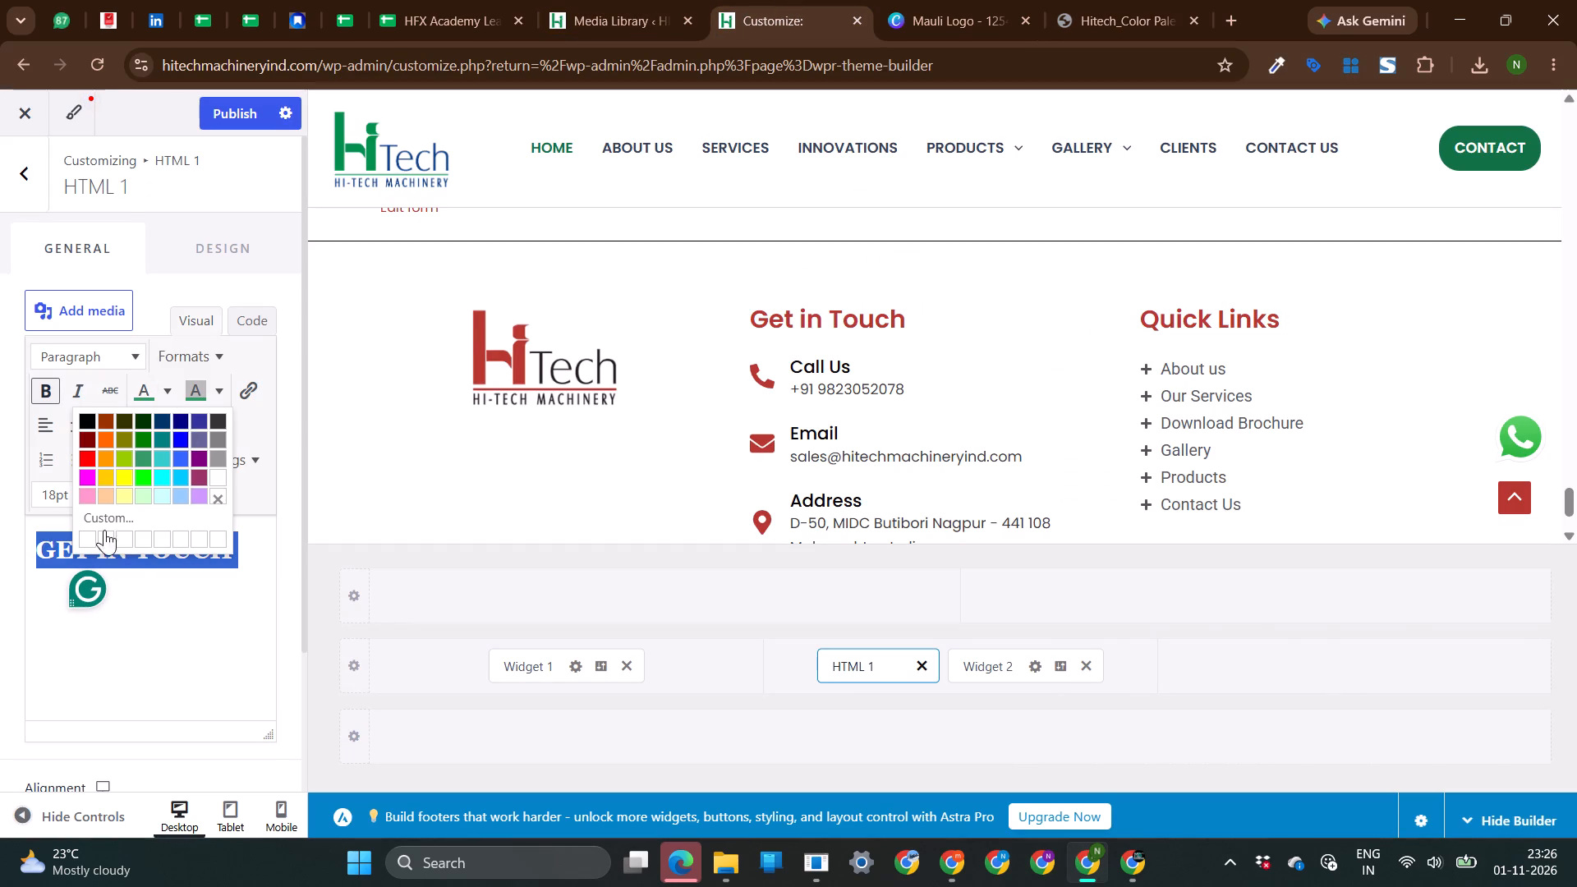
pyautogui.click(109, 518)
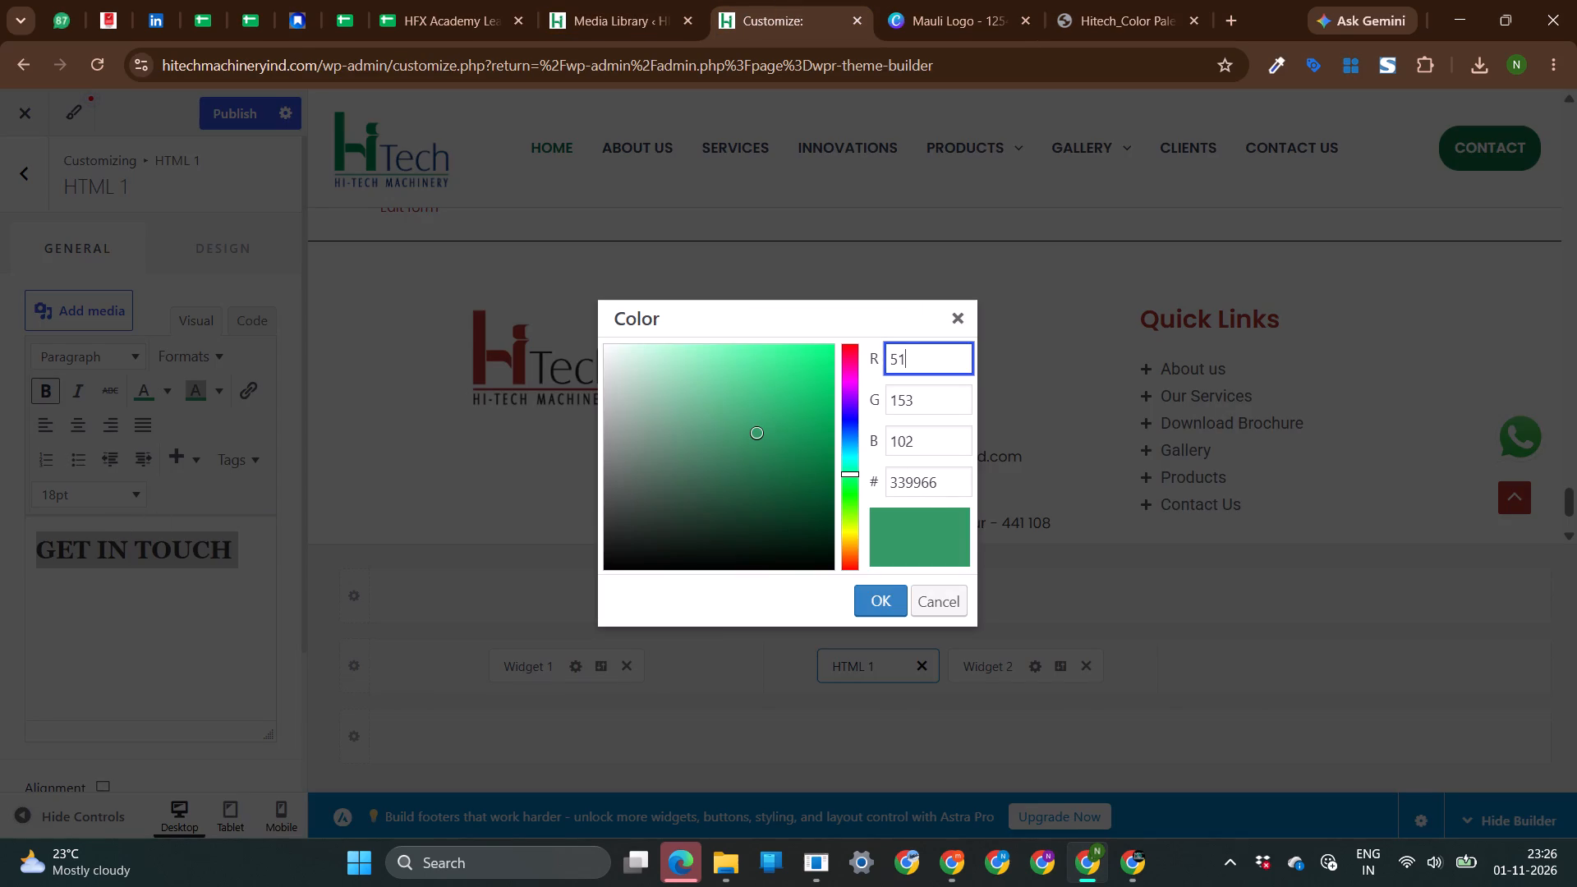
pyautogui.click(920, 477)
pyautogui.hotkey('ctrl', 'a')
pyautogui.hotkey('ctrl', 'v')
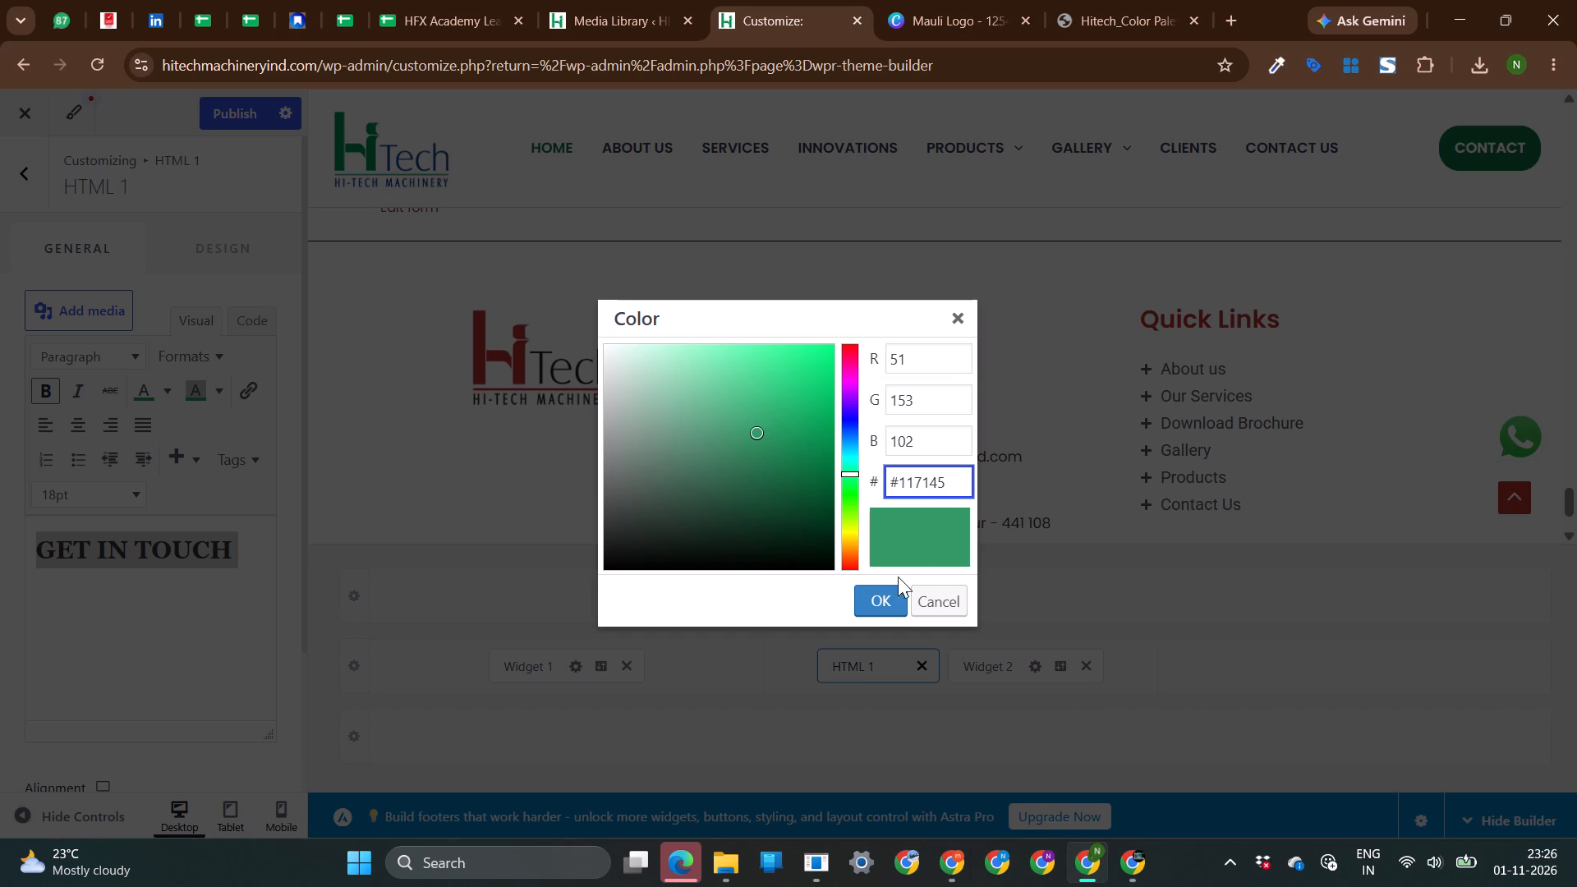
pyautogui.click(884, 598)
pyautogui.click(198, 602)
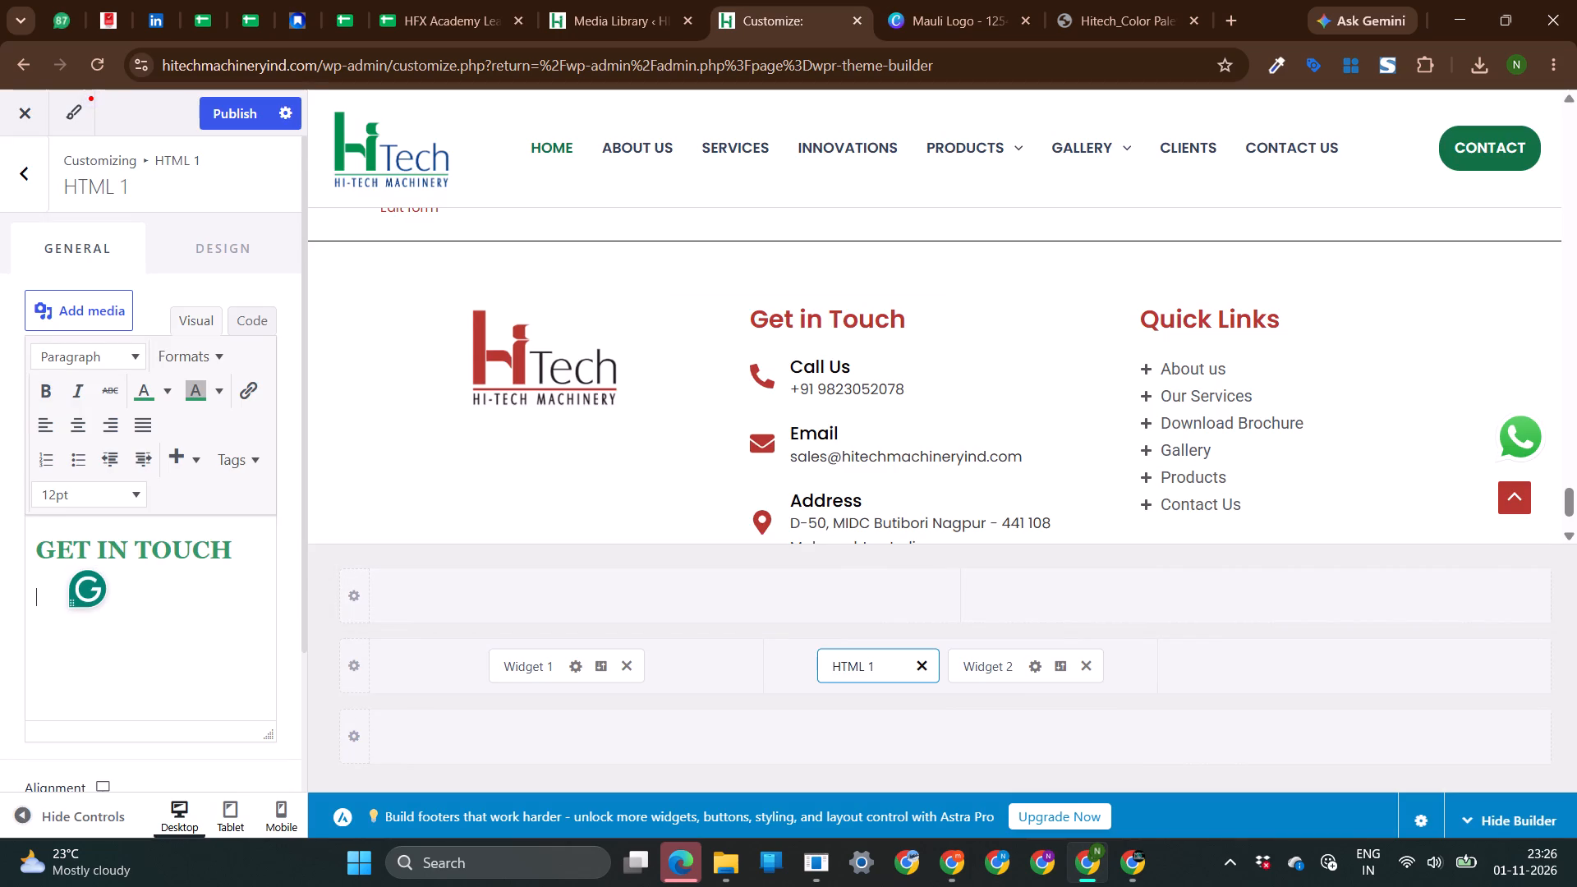
# Look over Footer Builder Widget 2, the footer preview and the insertable footer elements, and return to the Footer overview.
pyautogui.scroll(-2, 827, 402)
pyautogui.scroll(1, 827, 402)
pyautogui.click(995, 667)
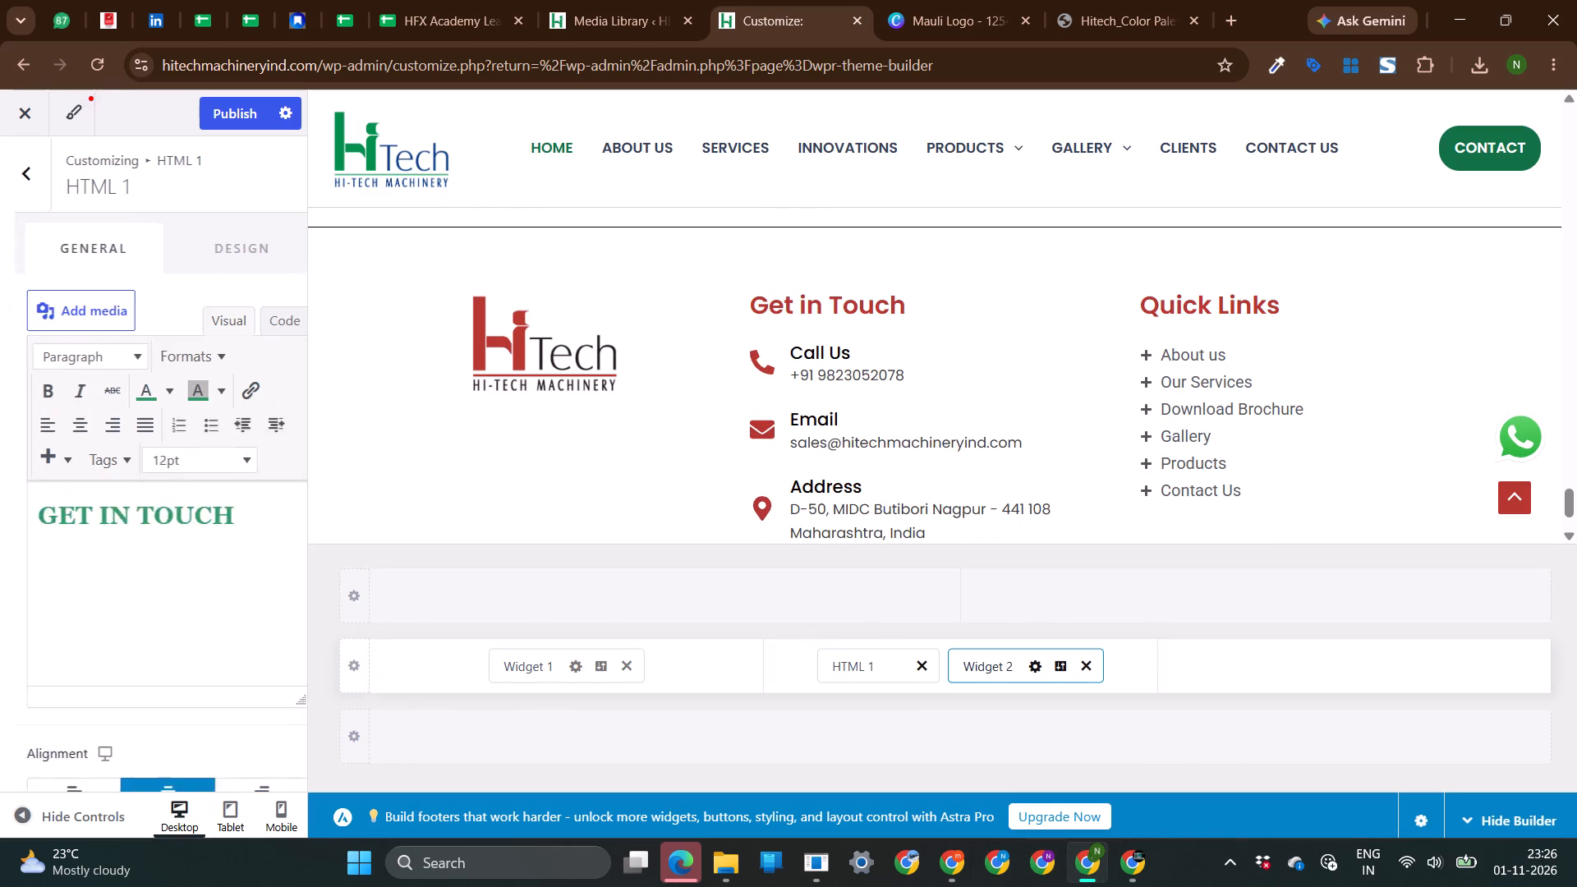
pyautogui.scroll(2, 70, 402)
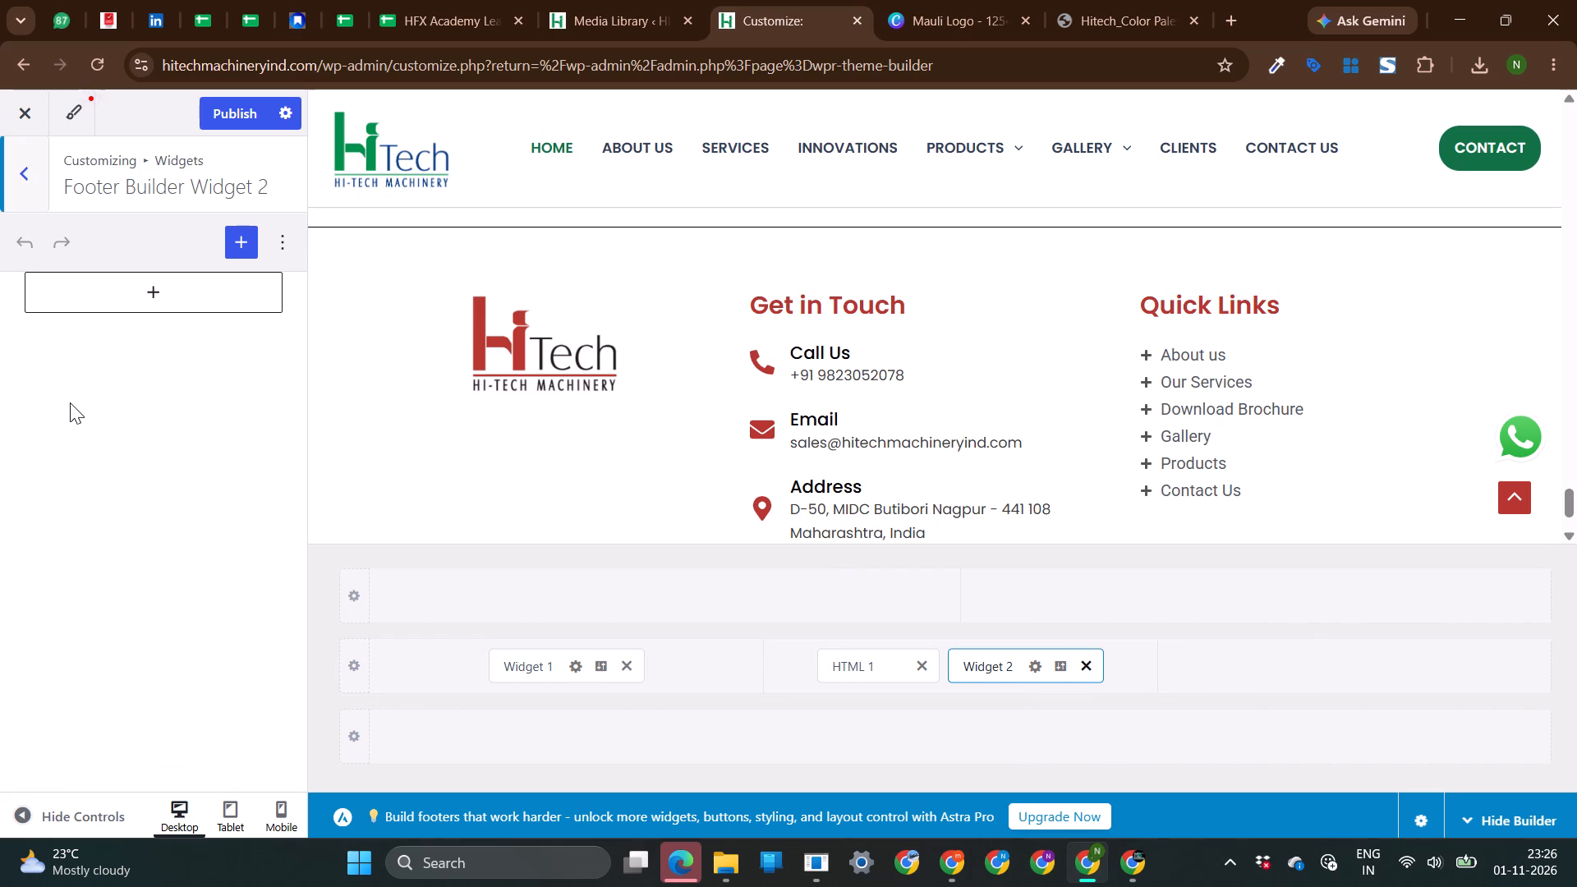
pyautogui.scroll(2, 70, 402)
pyautogui.scroll(-4, 70, 402)
pyautogui.scroll(4, 70, 402)
pyautogui.scroll(-1, 973, 295)
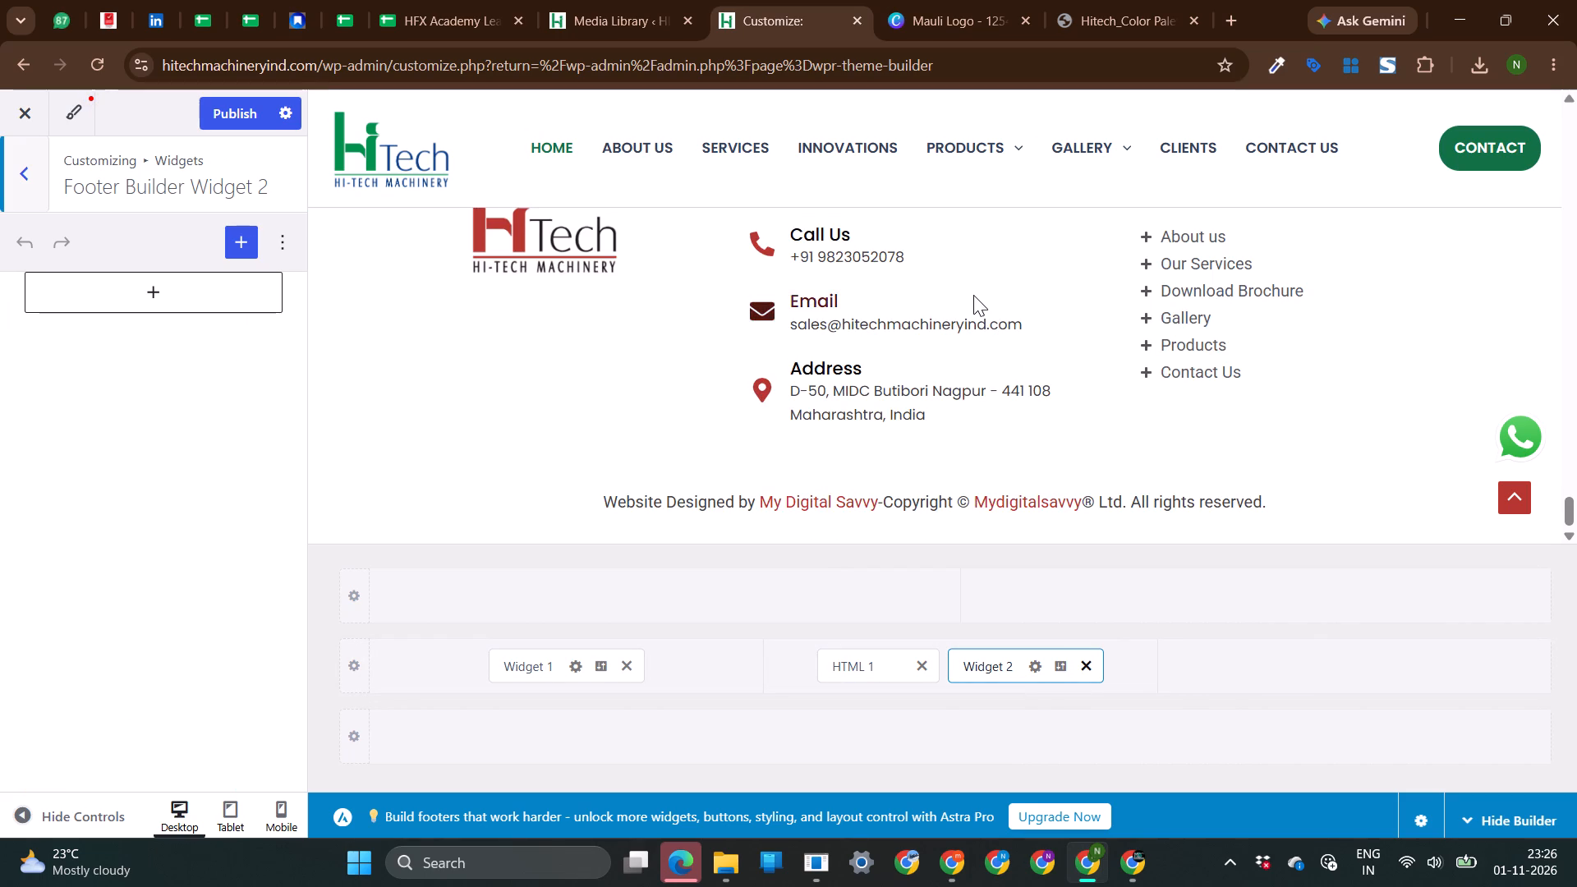
pyautogui.scroll(-2, 973, 295)
pyautogui.scroll(3, 973, 295)
pyautogui.click(1254, 674)
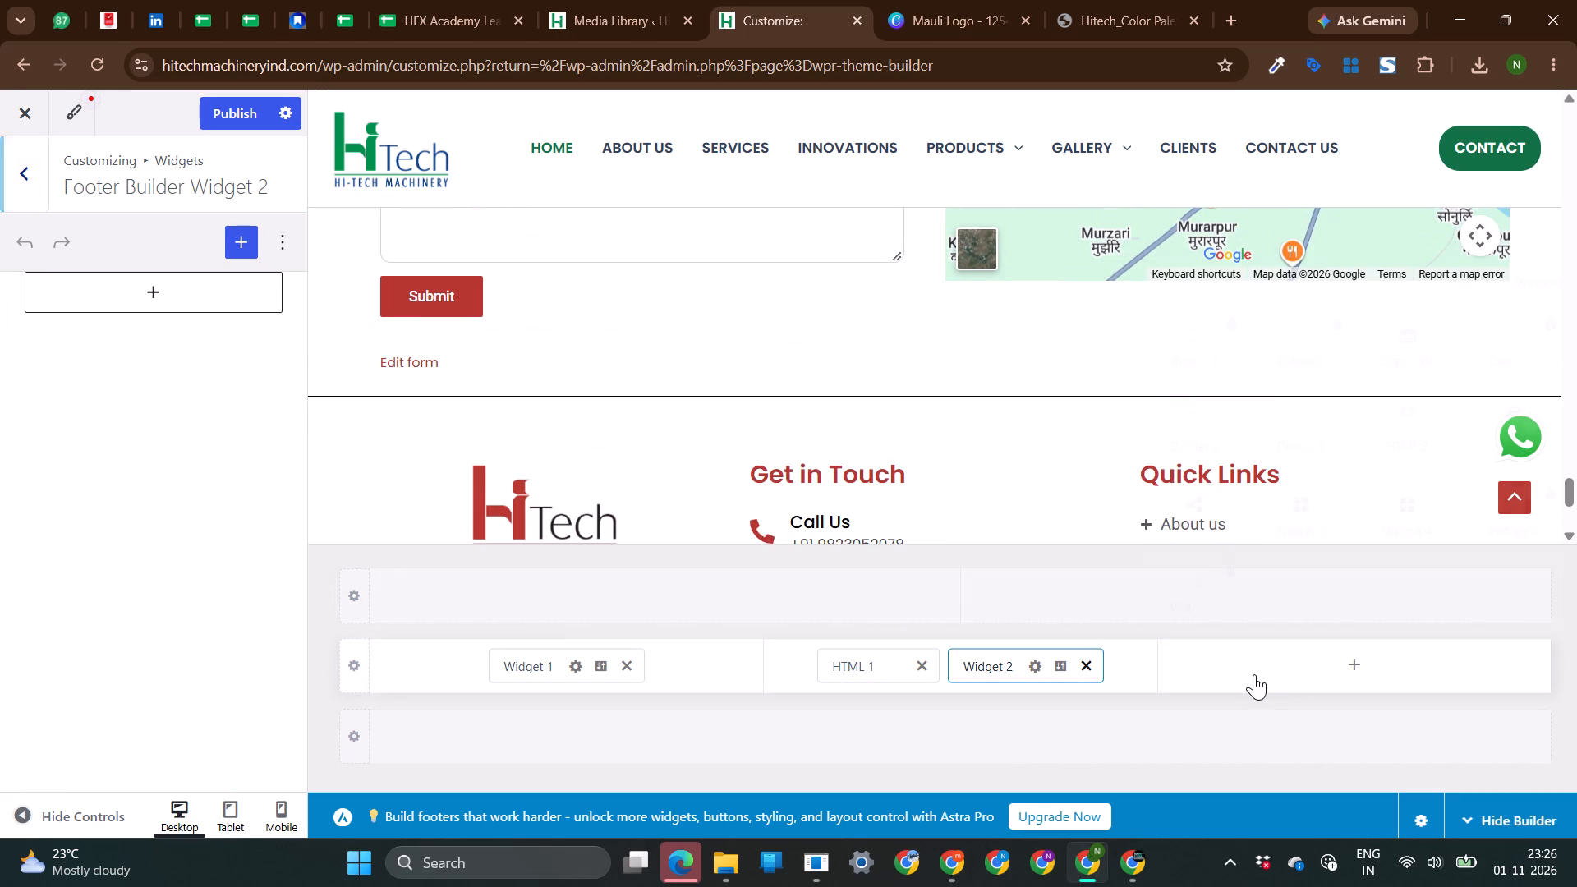
pyautogui.click(1216, 742)
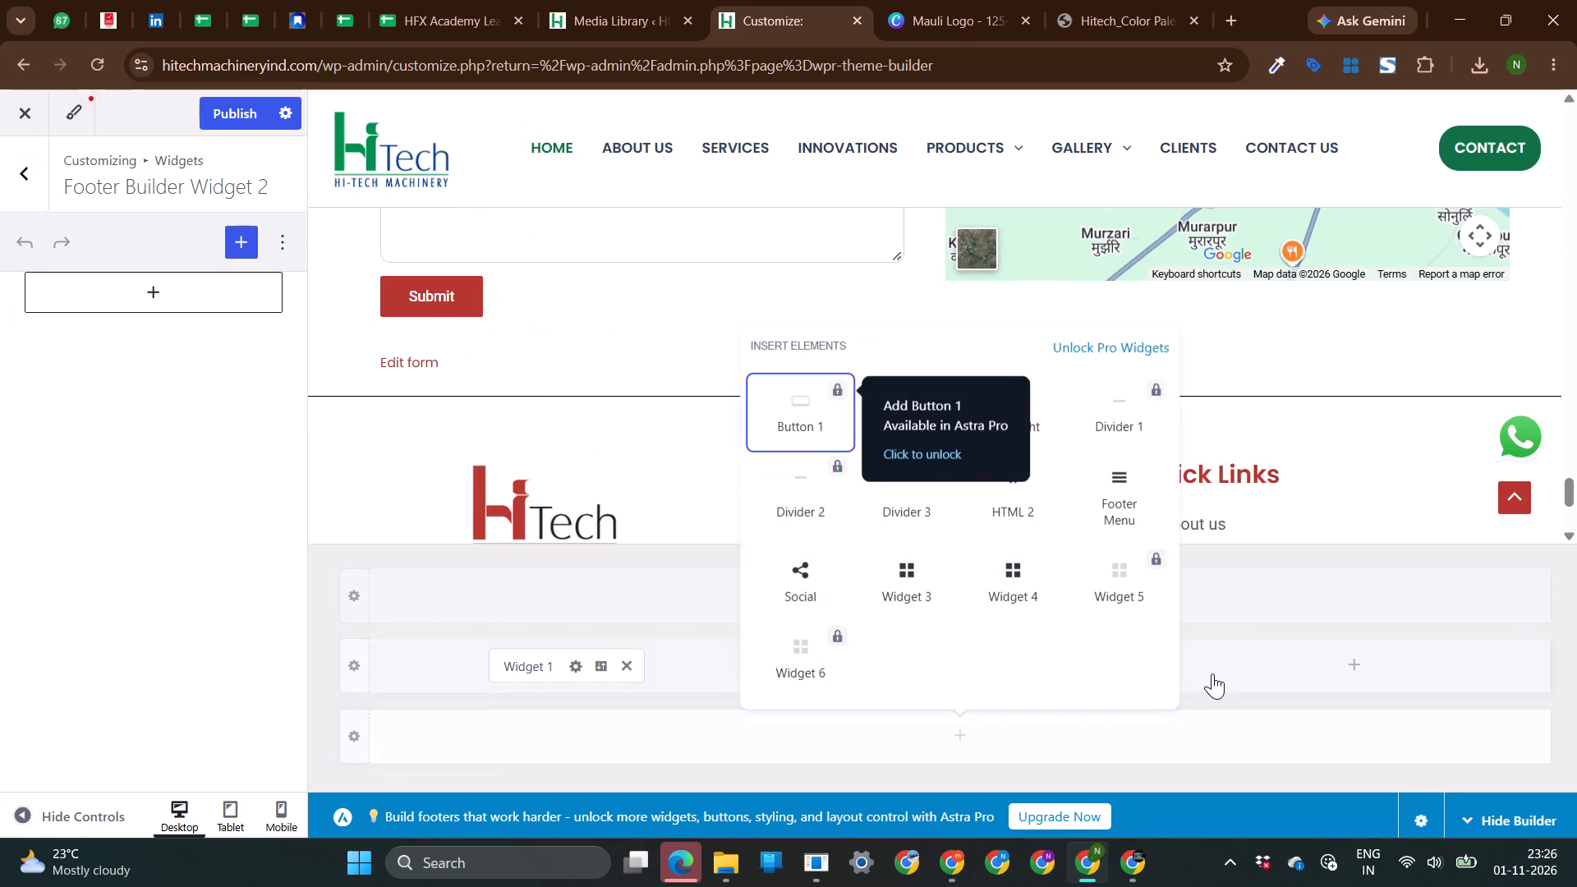
pyautogui.click(1212, 676)
pyautogui.click(1165, 696)
pyautogui.click(972, 664)
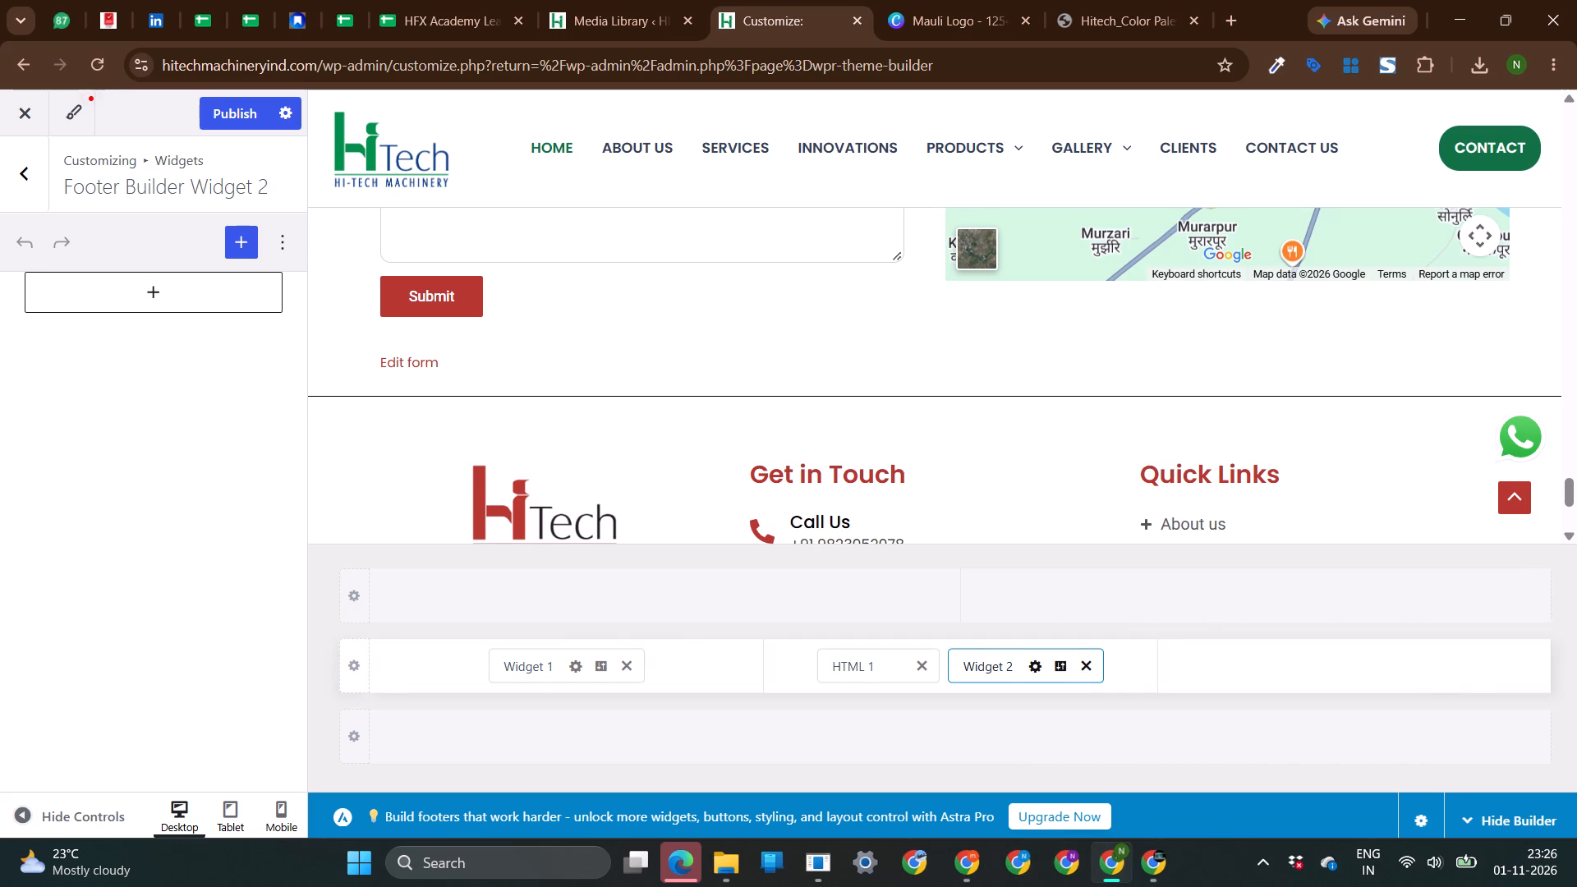
pyautogui.scroll(5, 271, 421)
pyautogui.click(22, 168)
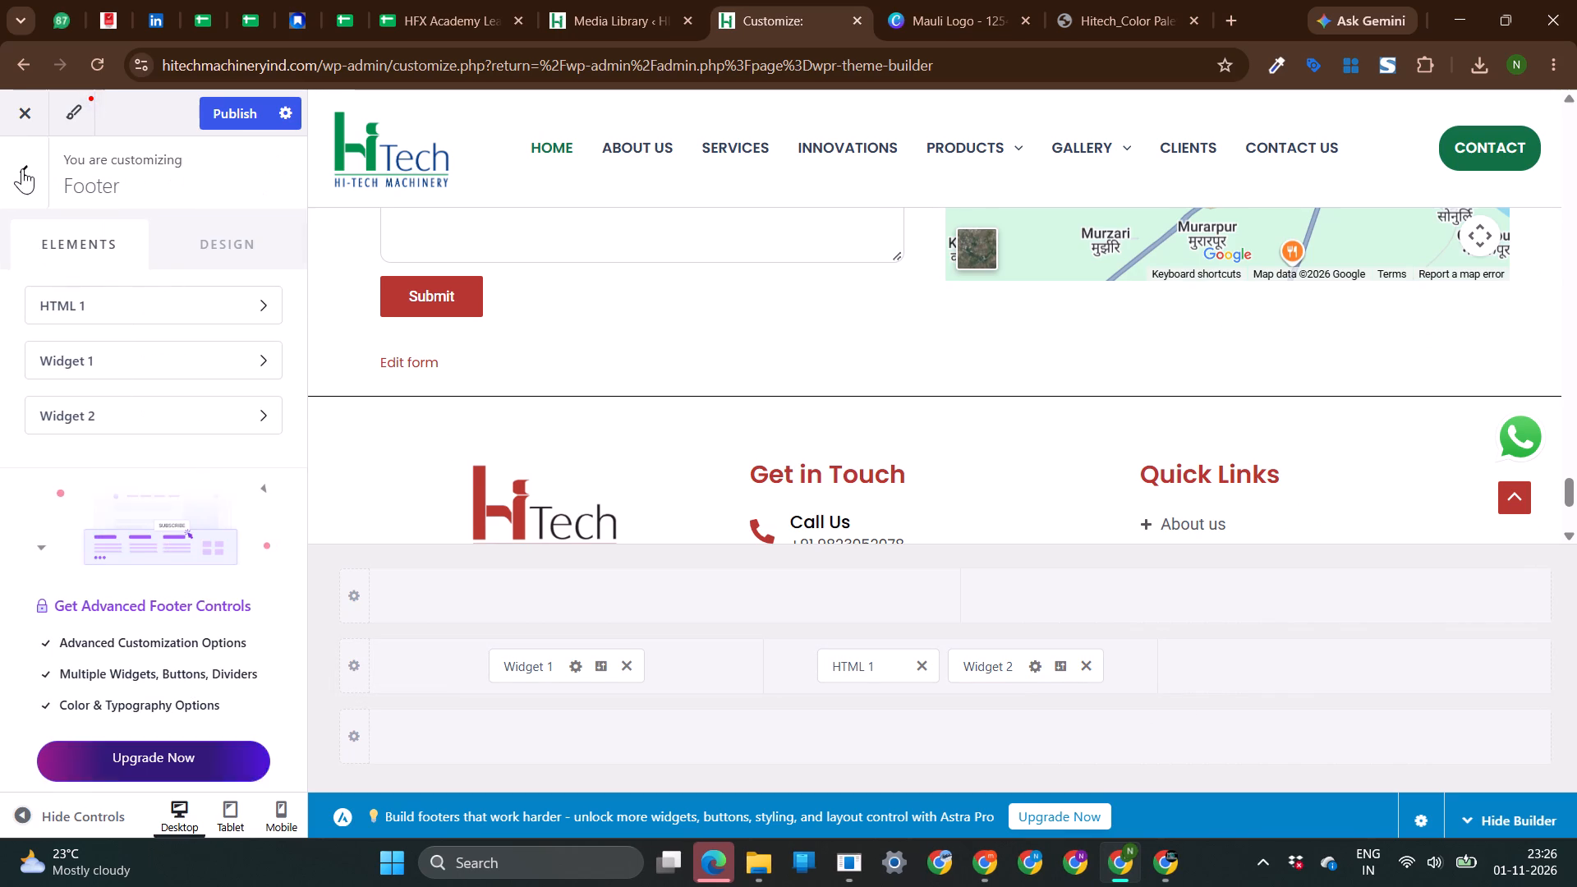
# Set the Primary Footer's border color to #117145 in its design settings.
pyautogui.click(348, 667)
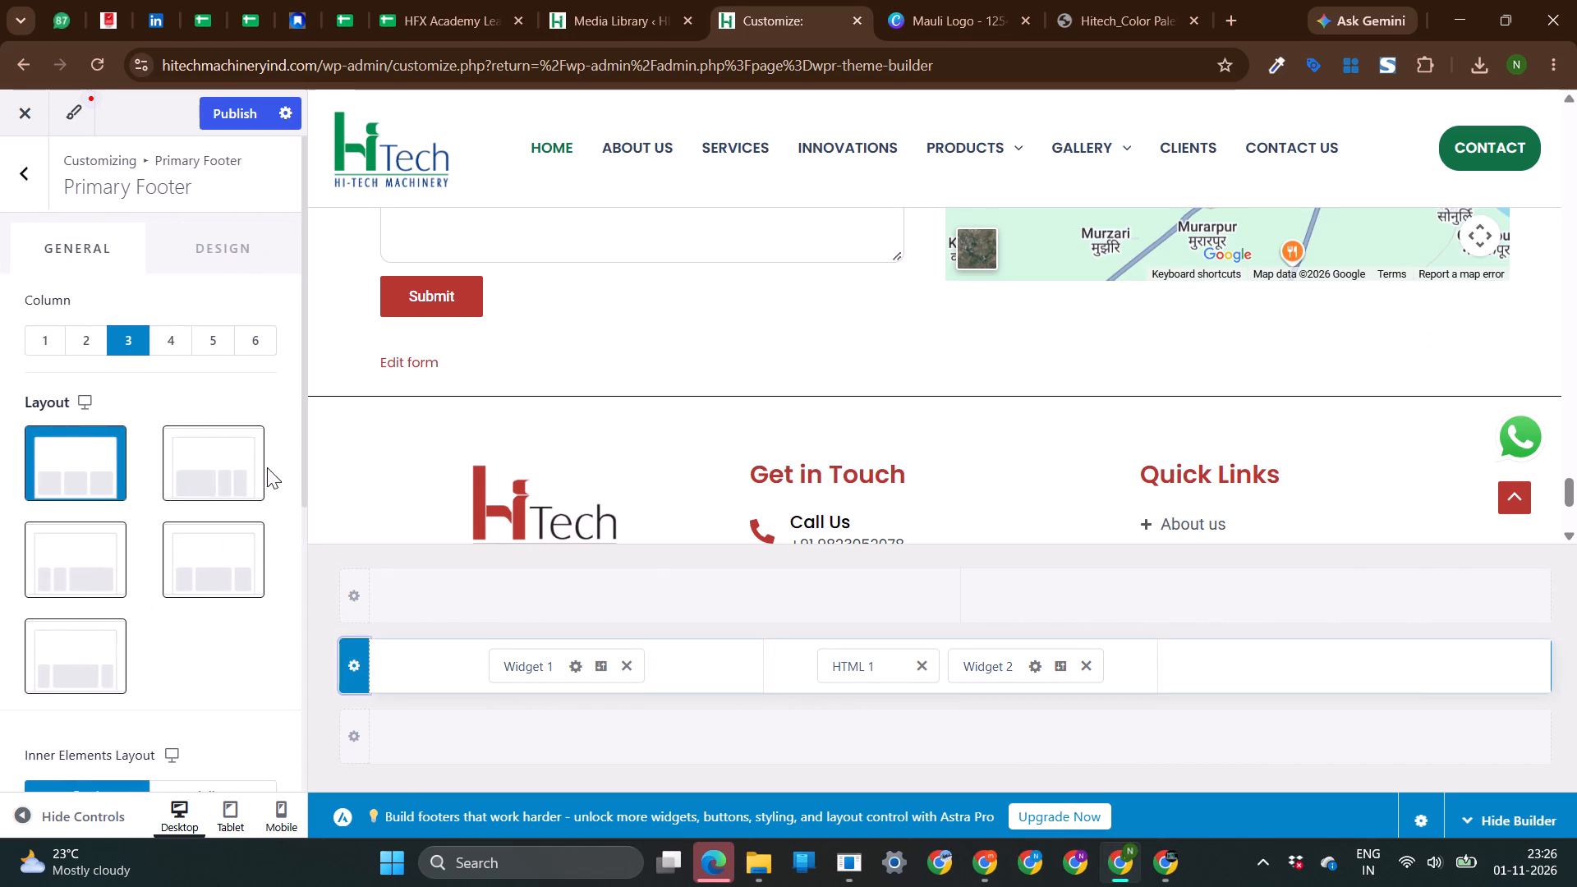
pyautogui.click(209, 248)
pyautogui.click(267, 423)
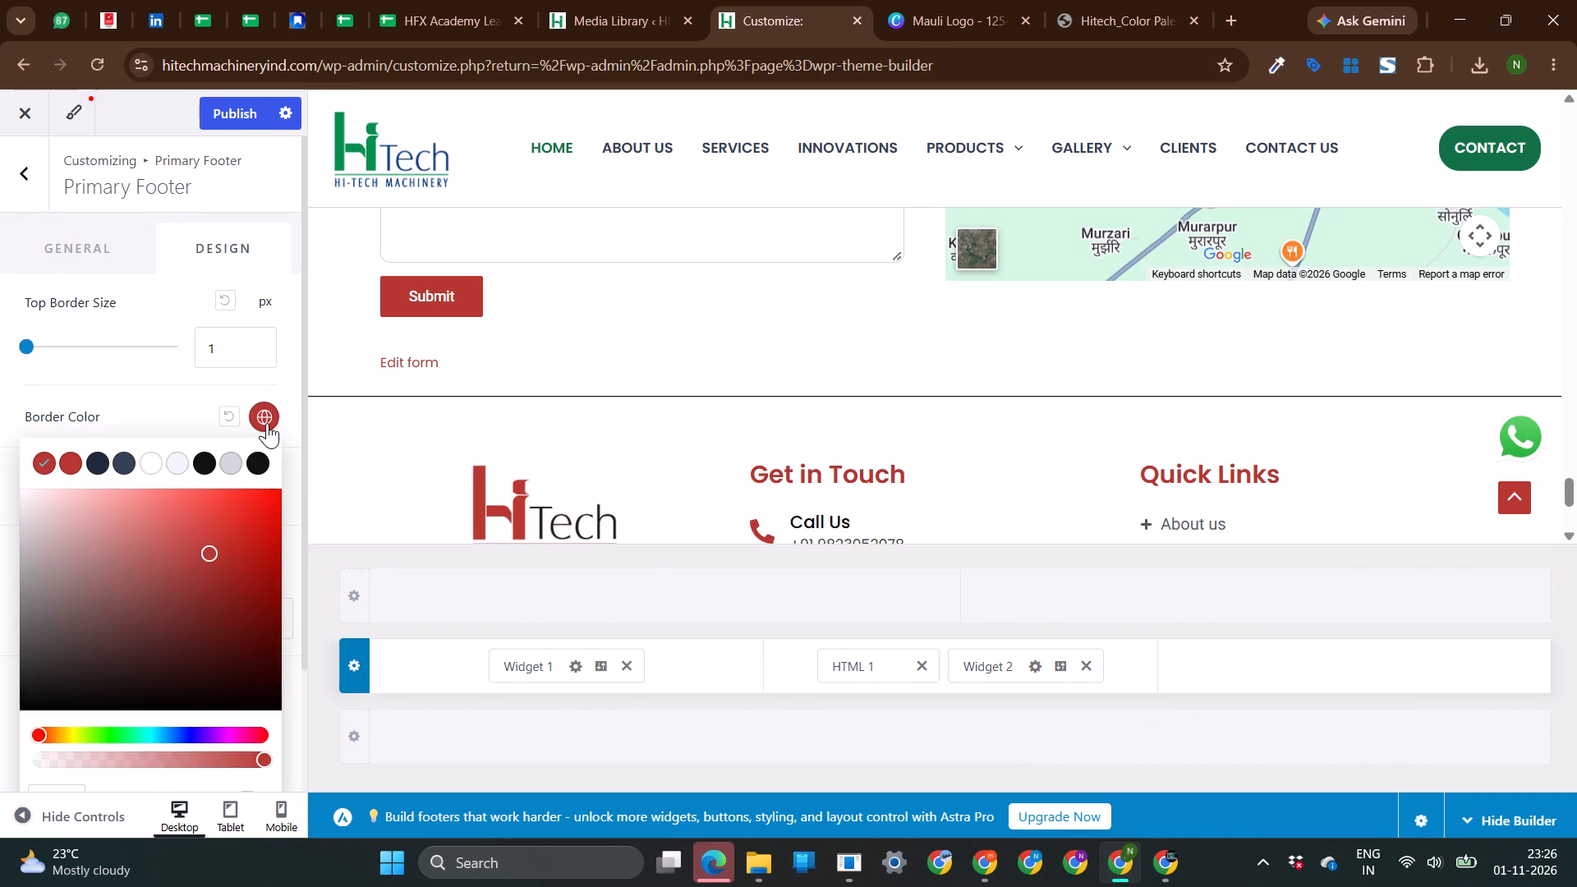
pyautogui.scroll(-3, 114, 625)
pyautogui.moveTo(114, 706); pyautogui.dragTo(65, 710)
pyautogui.hotkey('ctrl', 'v')
pyautogui.click(95, 709)
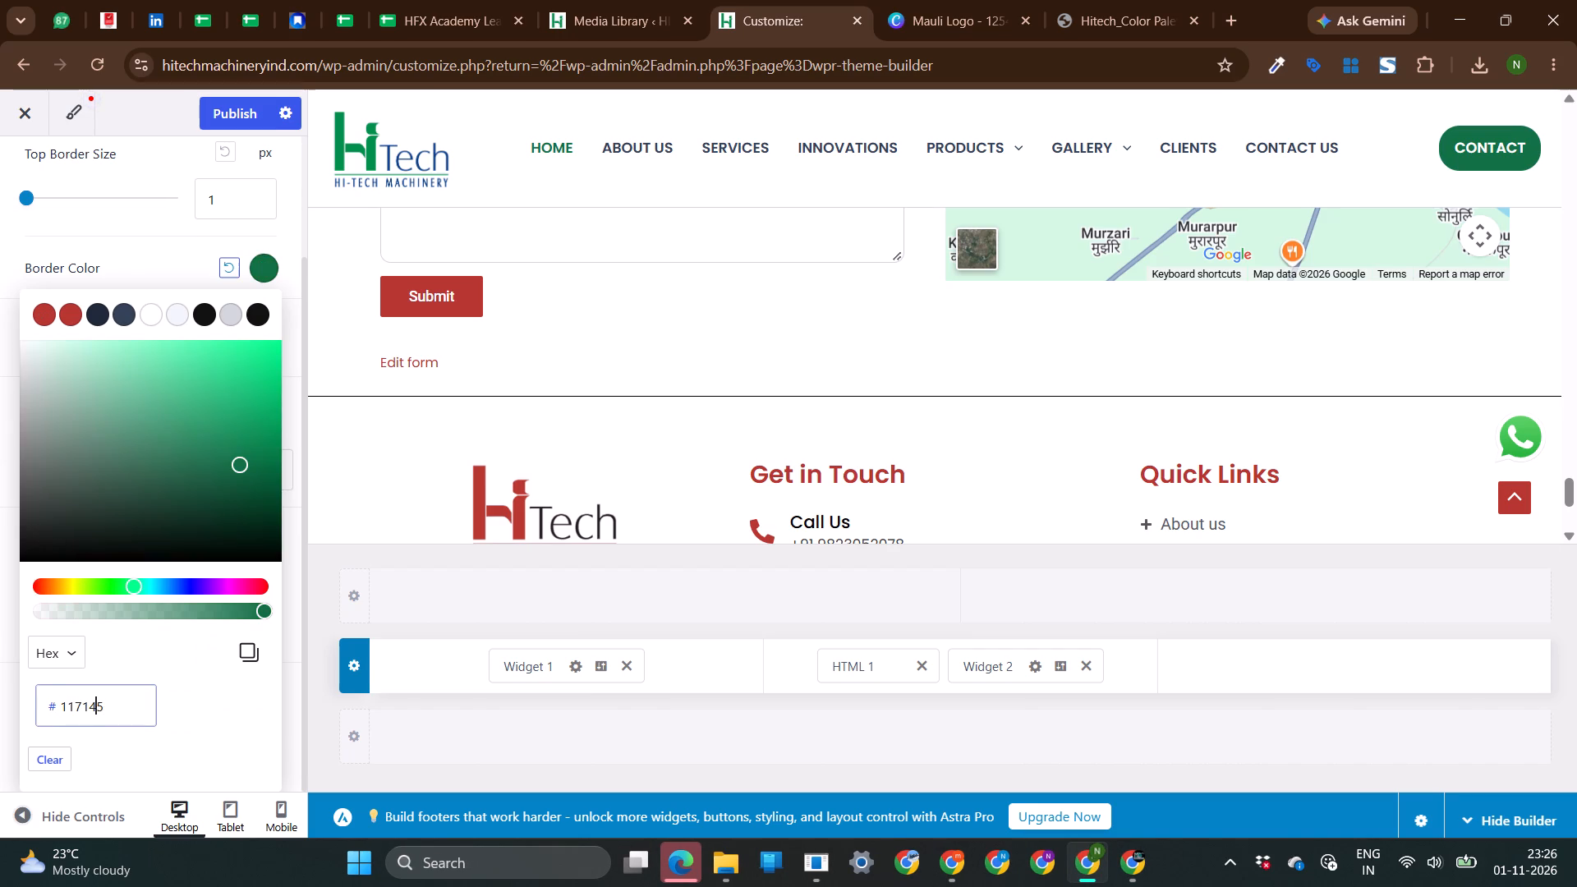
pyautogui.click(0, 521)
# Look through the settings of the Primary Footer, HTML 1 and Widget 2 alongside the footer preview.
pyautogui.scroll(-3, 203, 474)
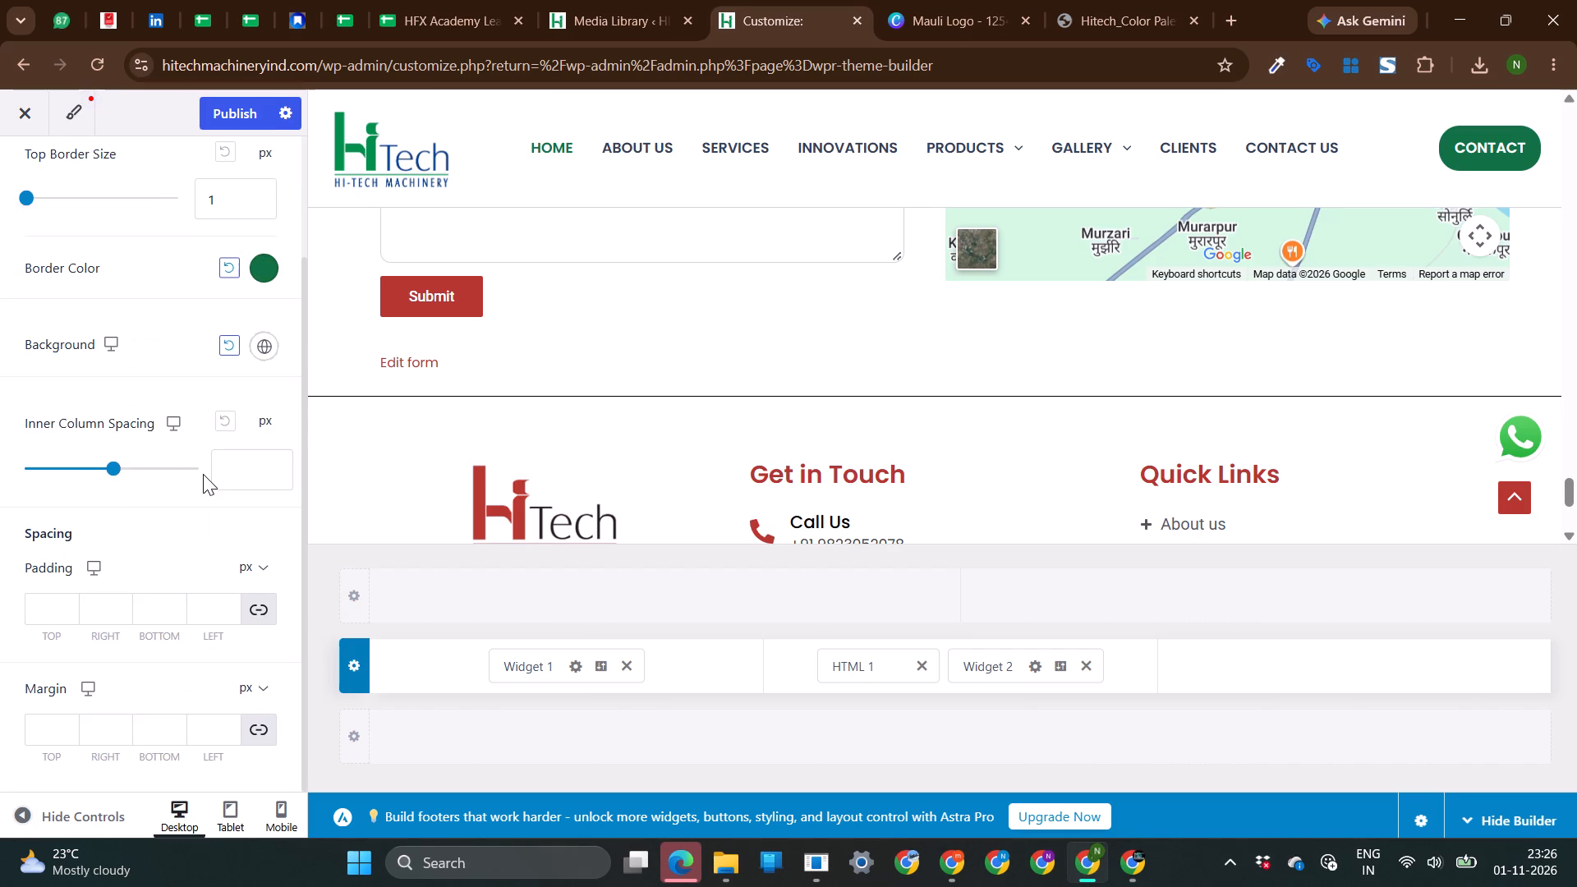
pyautogui.scroll(5, 203, 474)
pyautogui.click(82, 255)
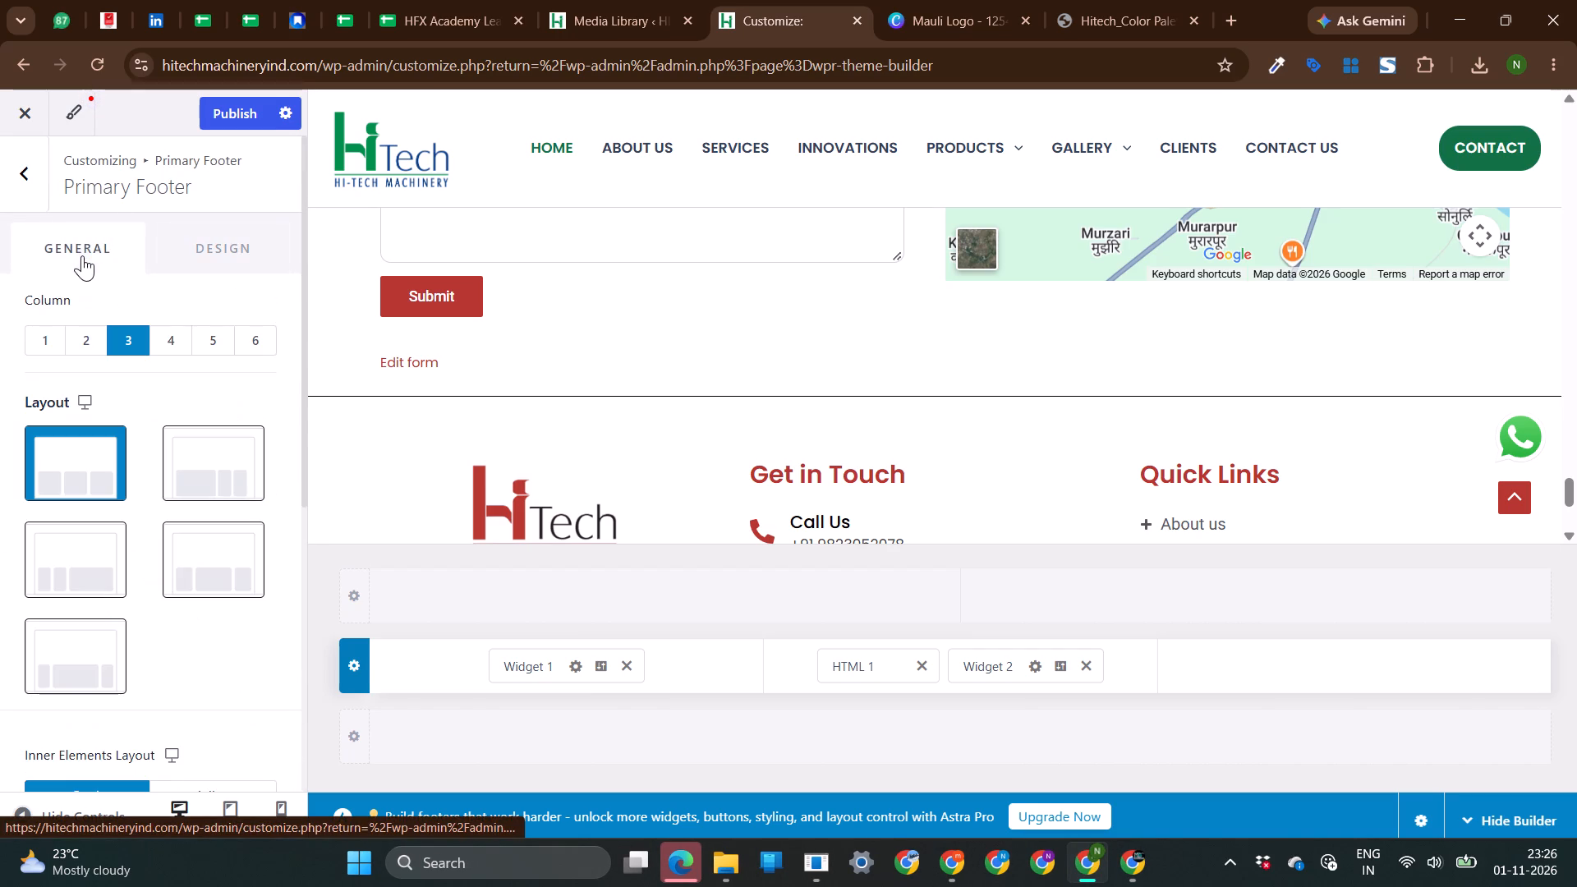
pyautogui.scroll(-3, 848, 509)
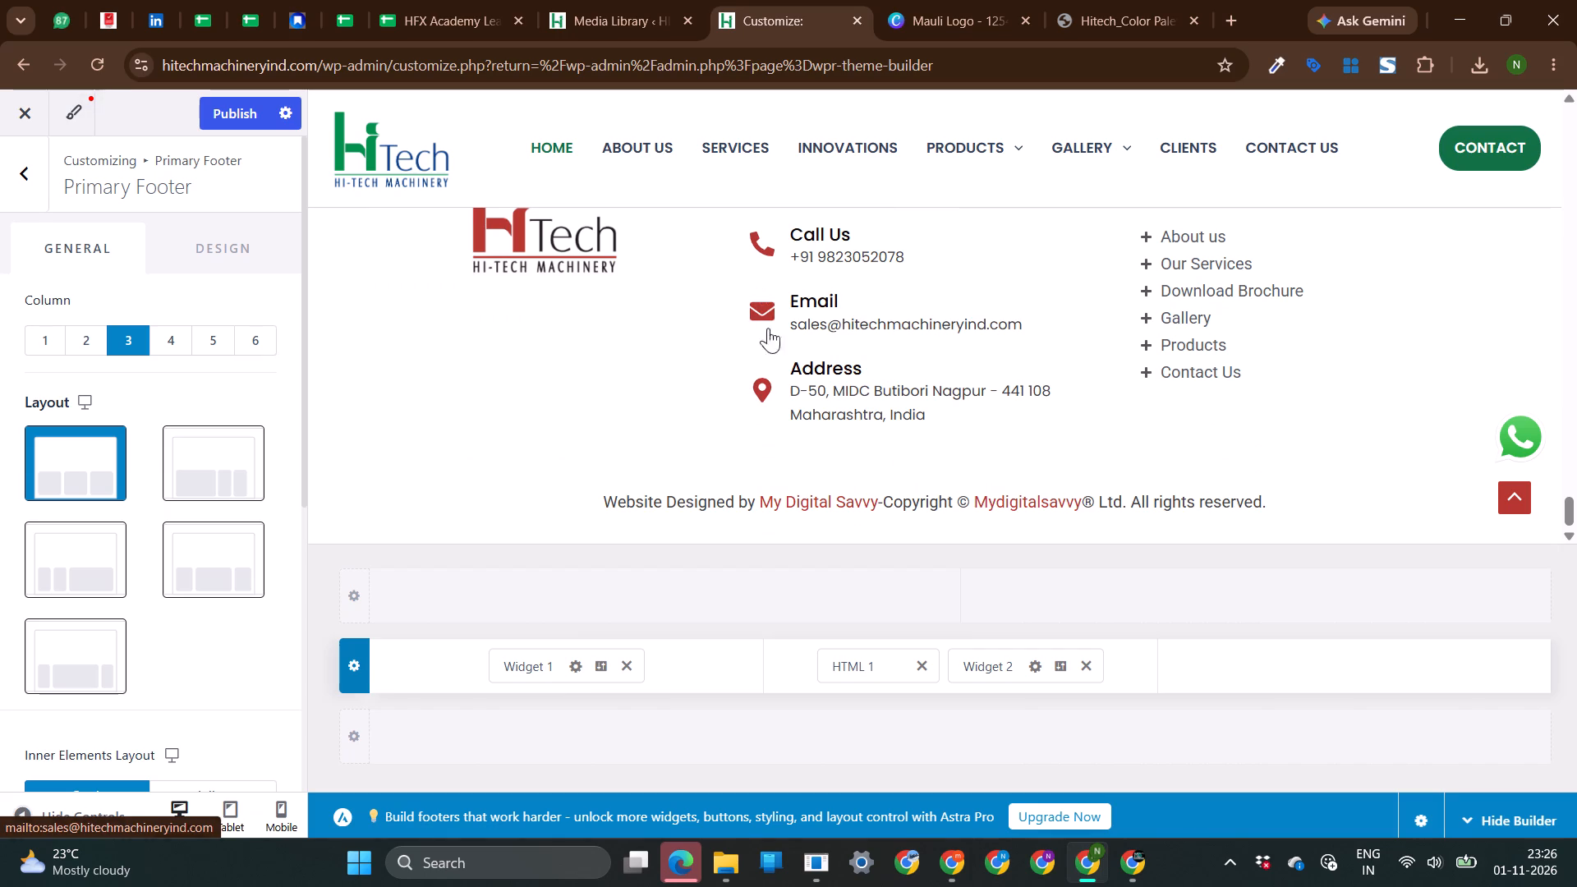
pyautogui.click(870, 669)
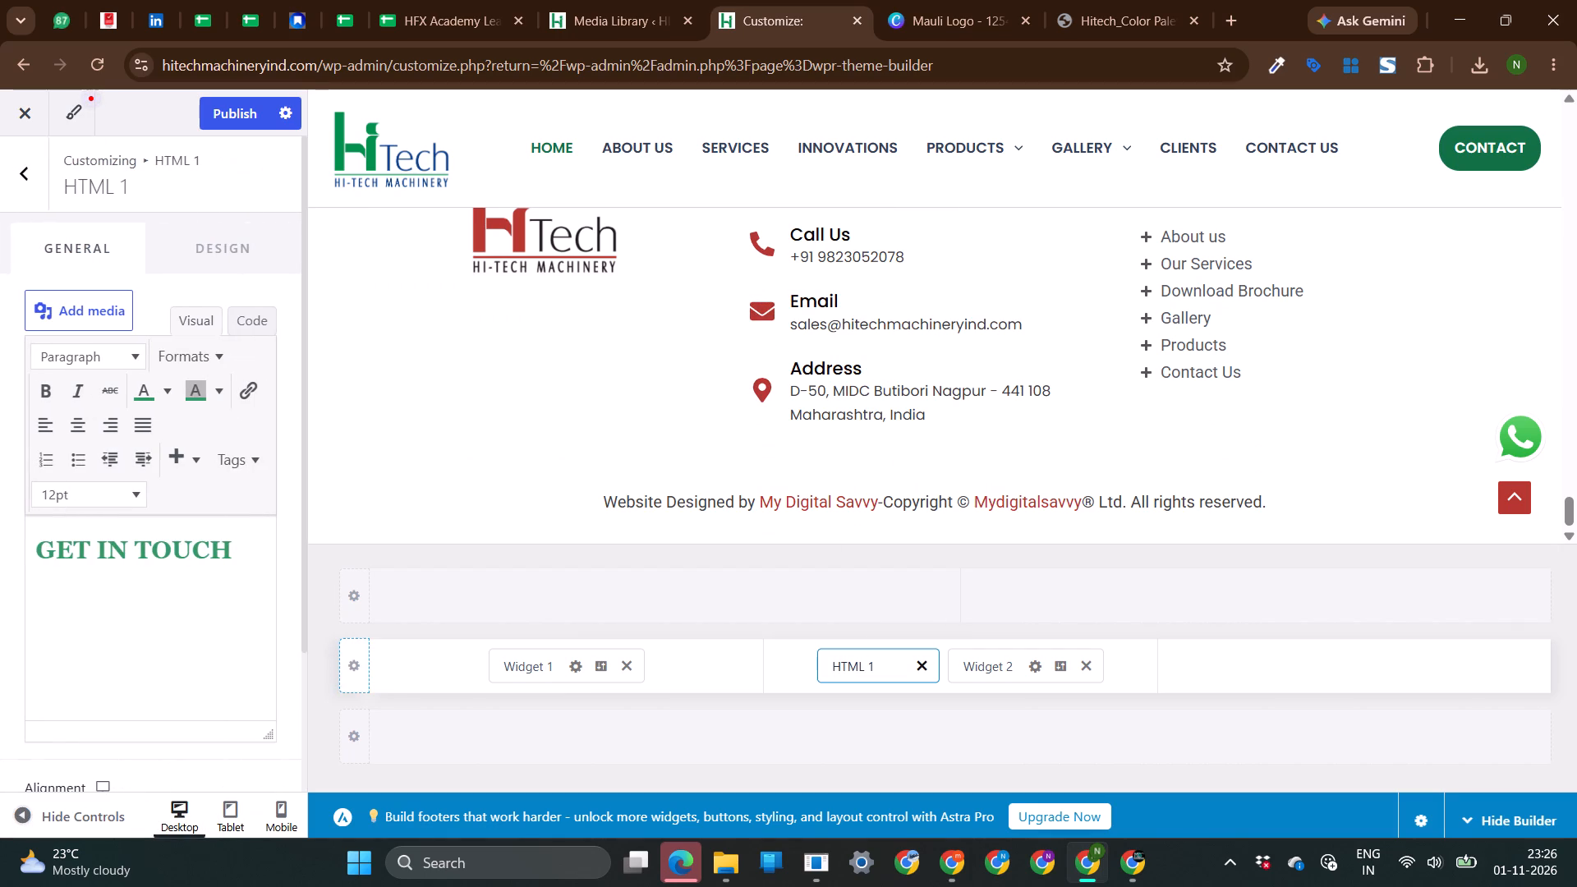
pyautogui.click(205, 249)
pyautogui.scroll(-2, 239, 494)
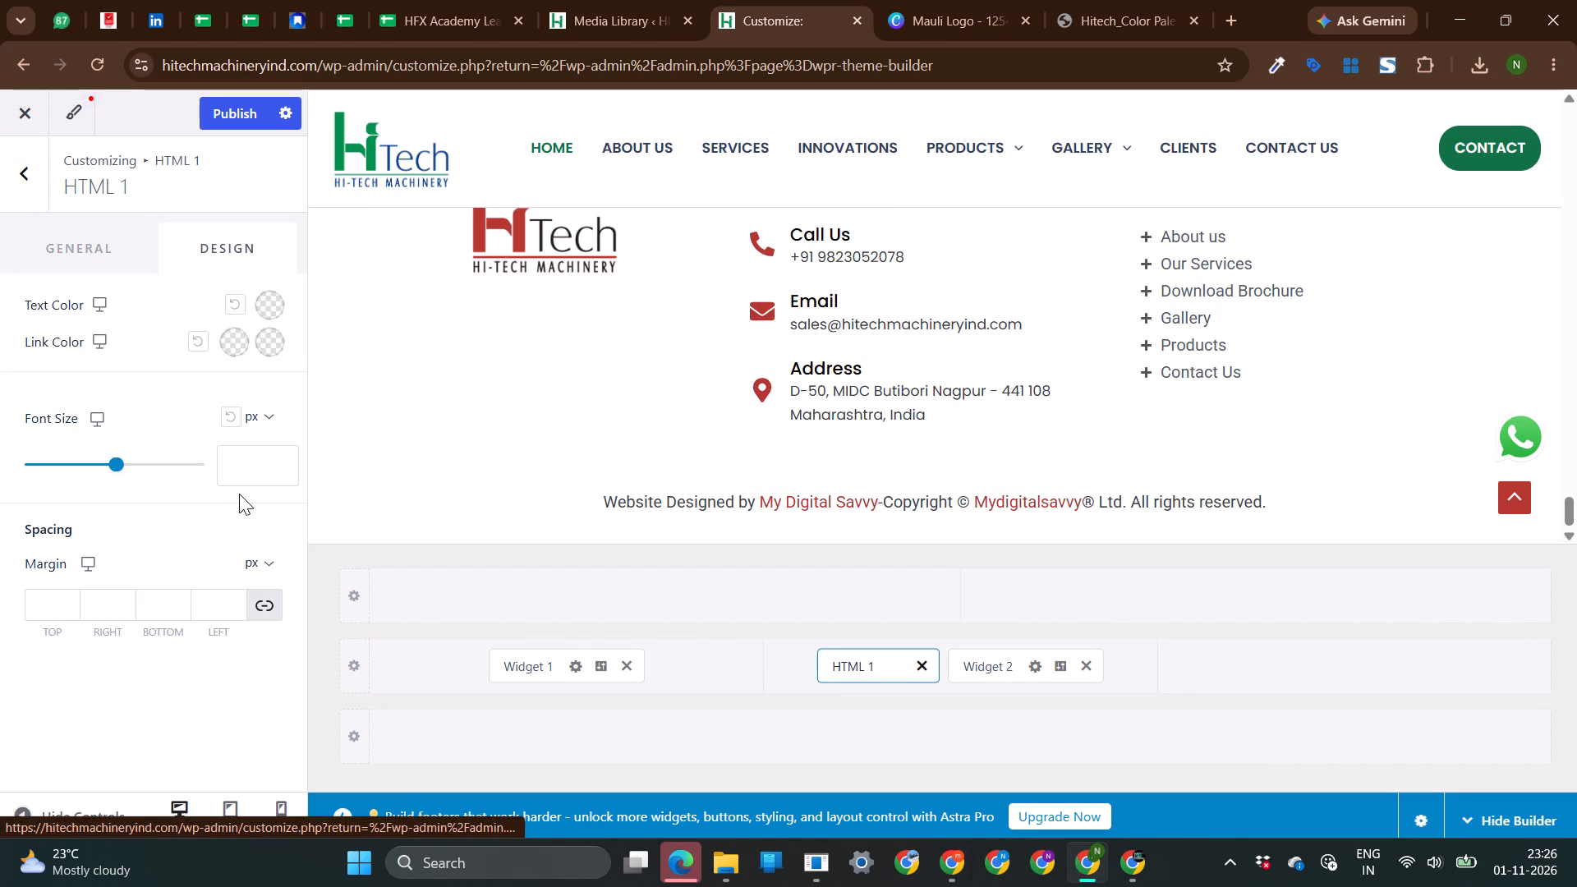
pyautogui.scroll(-1, 239, 494)
pyautogui.scroll(4, 239, 494)
pyautogui.click(1012, 659)
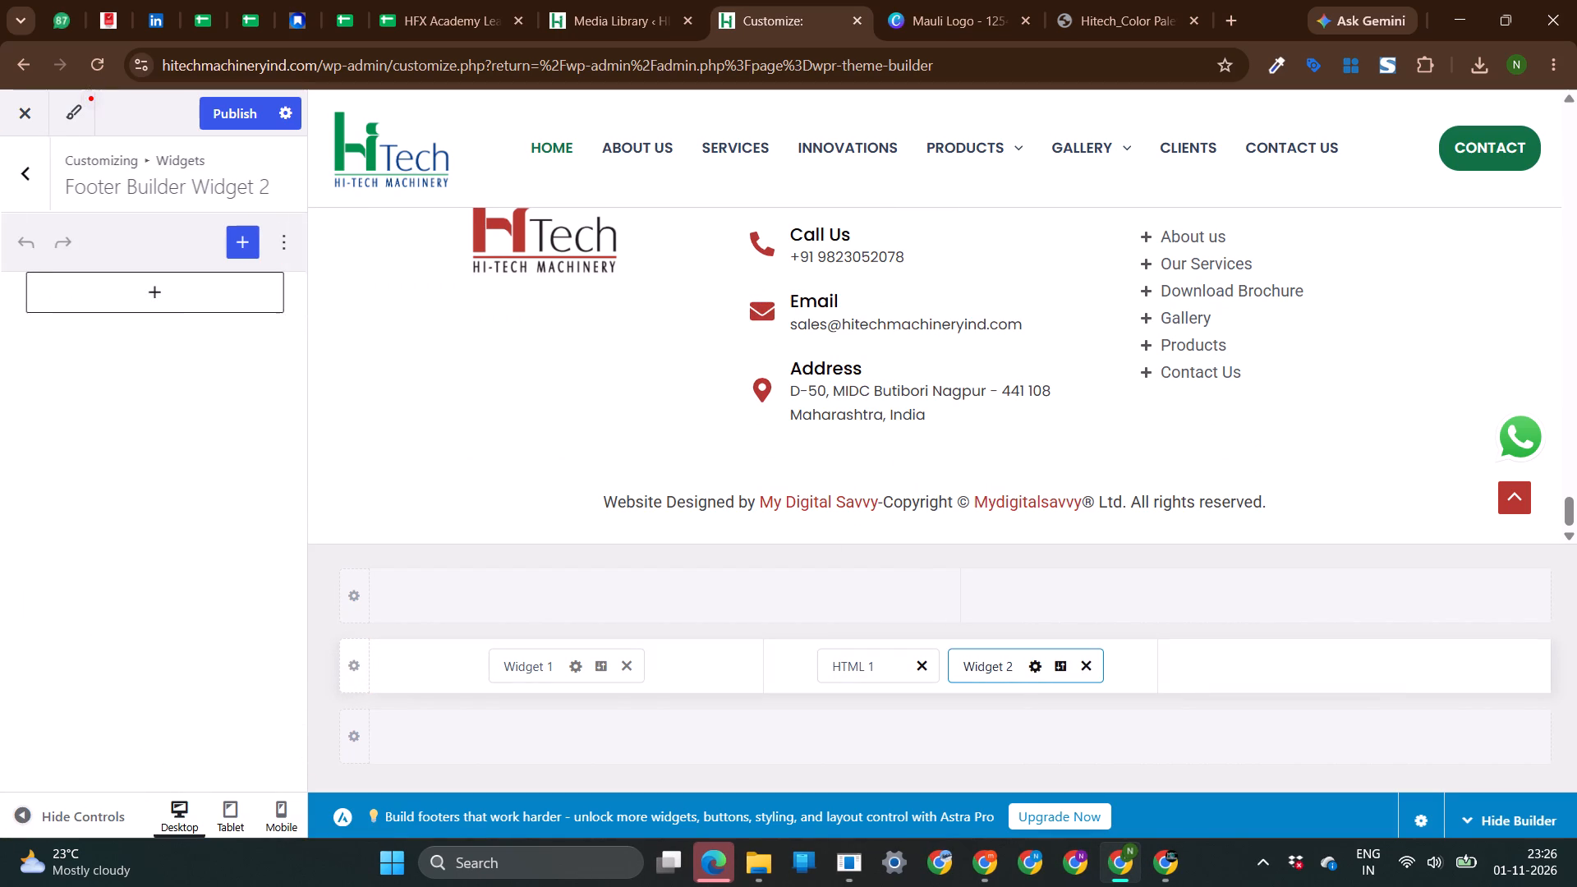
pyautogui.scroll(4, 225, 362)
# Publish the Customizer changes.
pyautogui.click(228, 121)
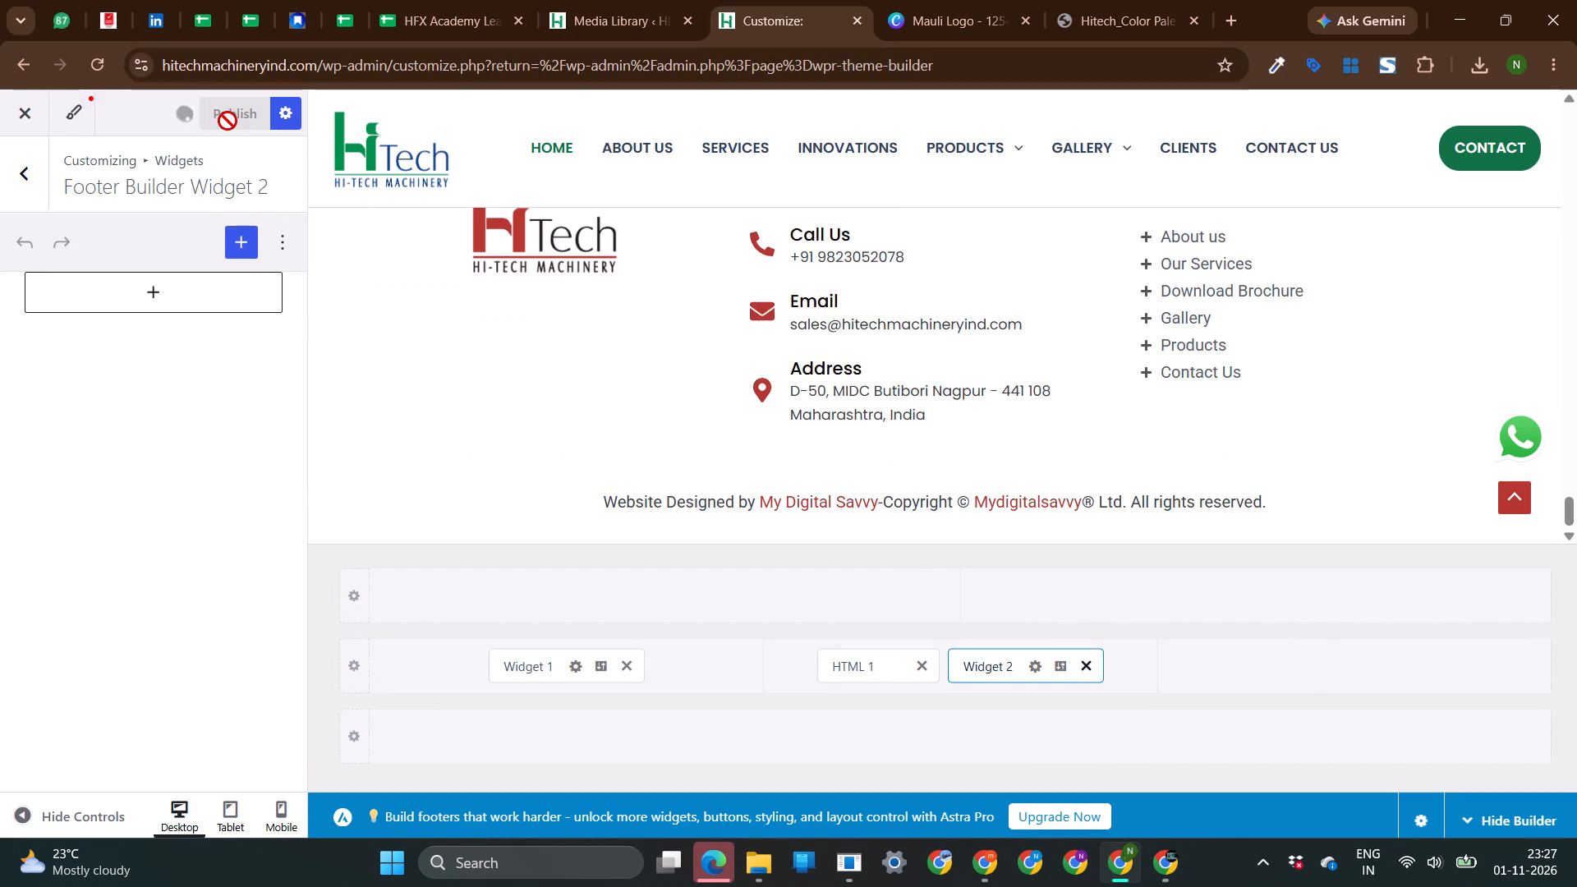
pyautogui.click(600, 2)
pyautogui.click(796, 3)
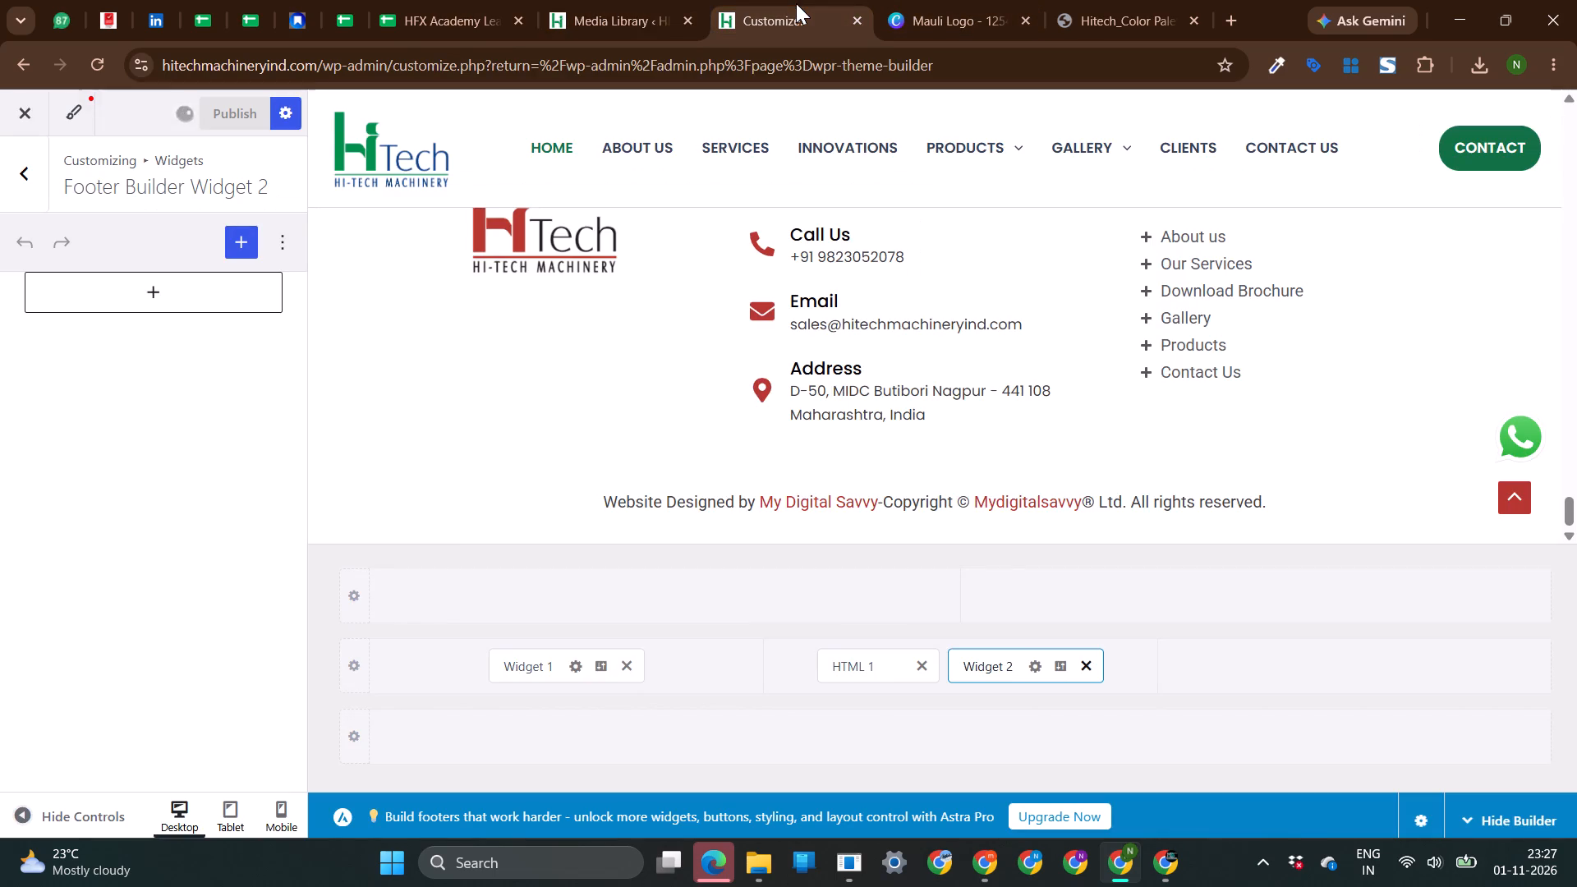
# Open the live hitechmachineryind.com home page in a duplicate of the Media Library tab.
pyautogui.click(627, 2)
pyautogui.rightClick(630, 18)
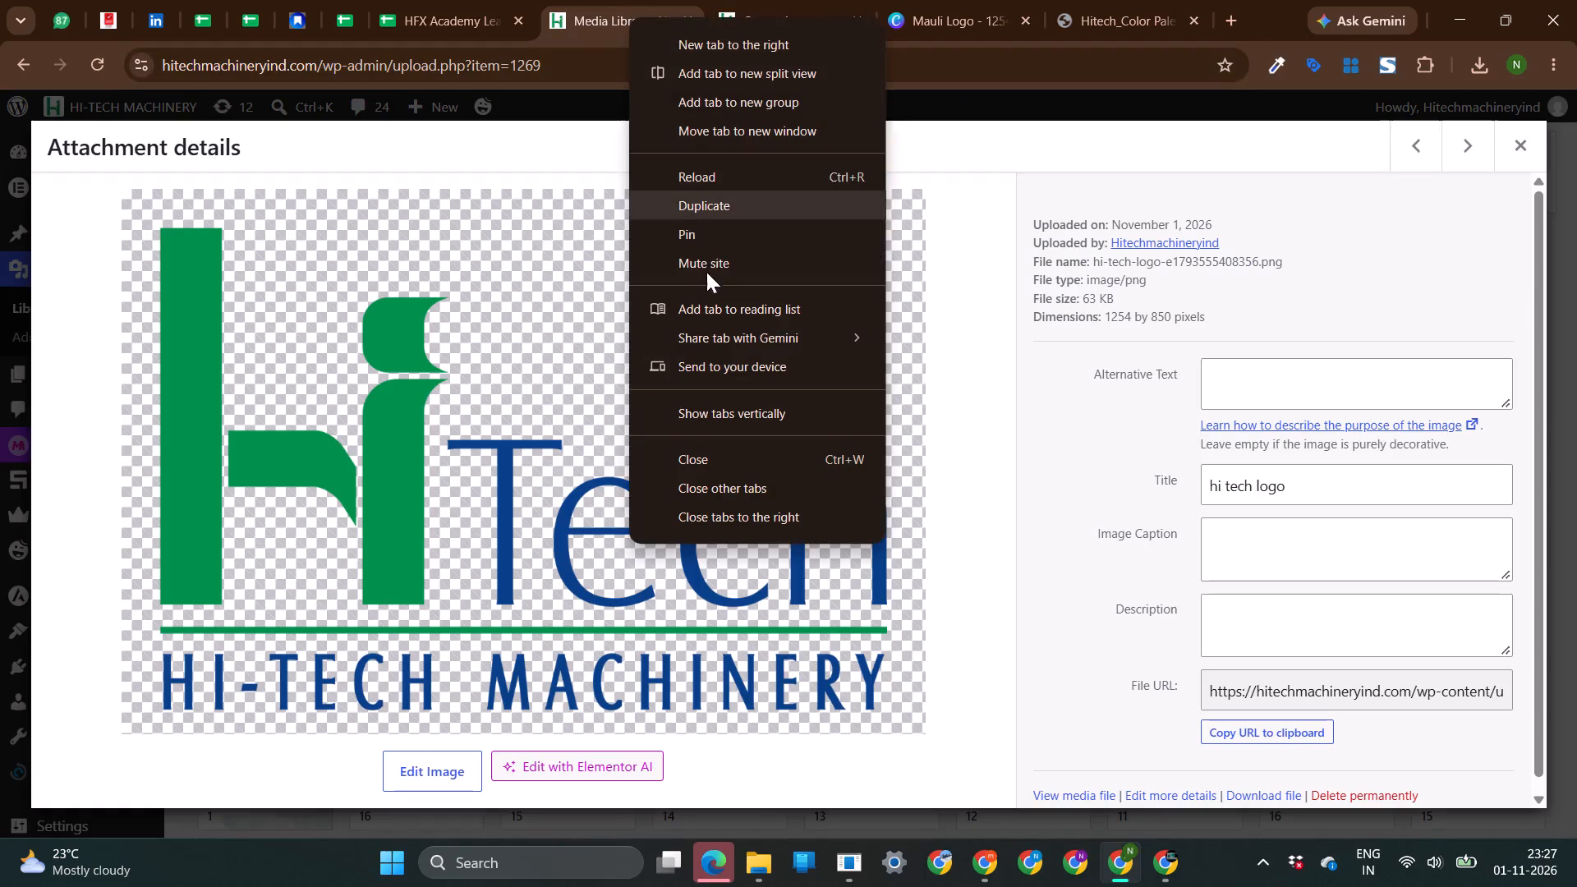
pyautogui.click(744, 212)
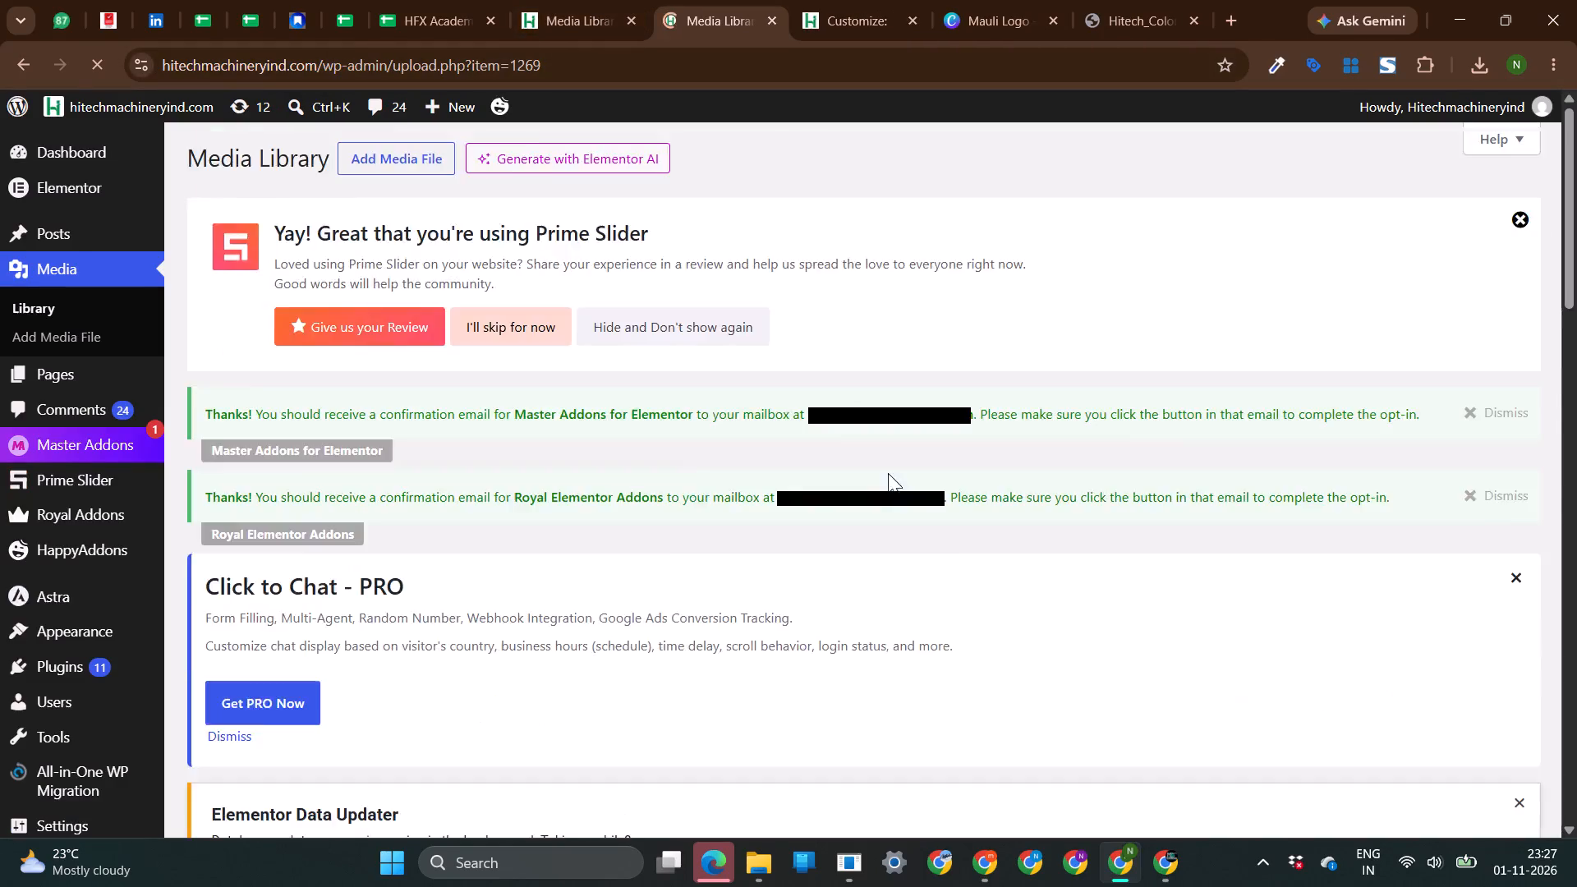
pyautogui.click(137, 113)
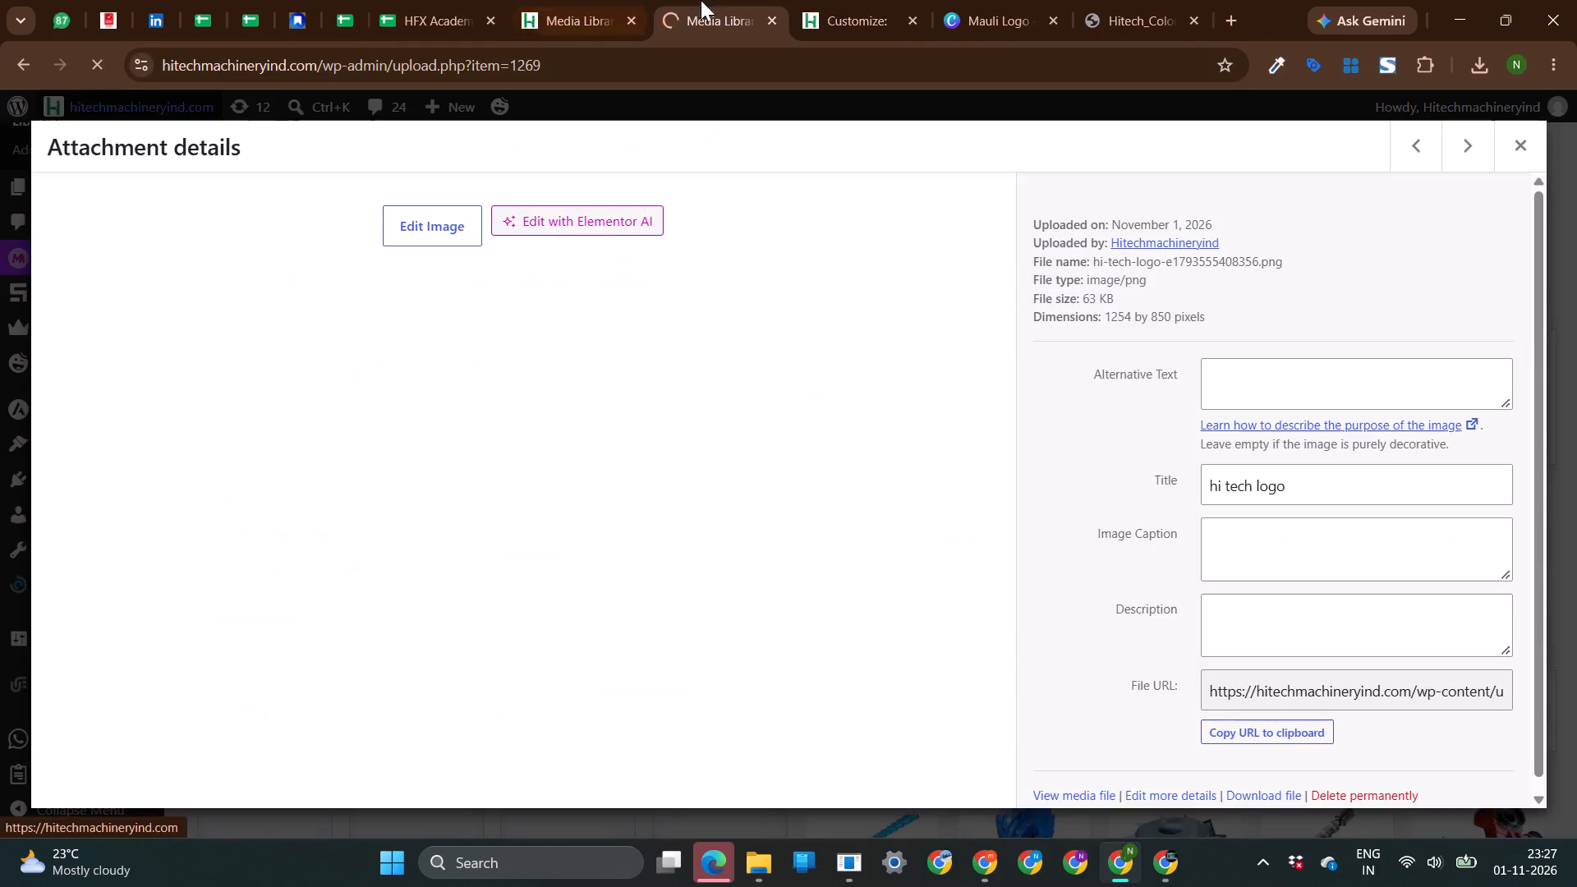
# Reload the live home page and examine its header and sections for the updated branding.
pyautogui.scroll(-5, 738, 484)
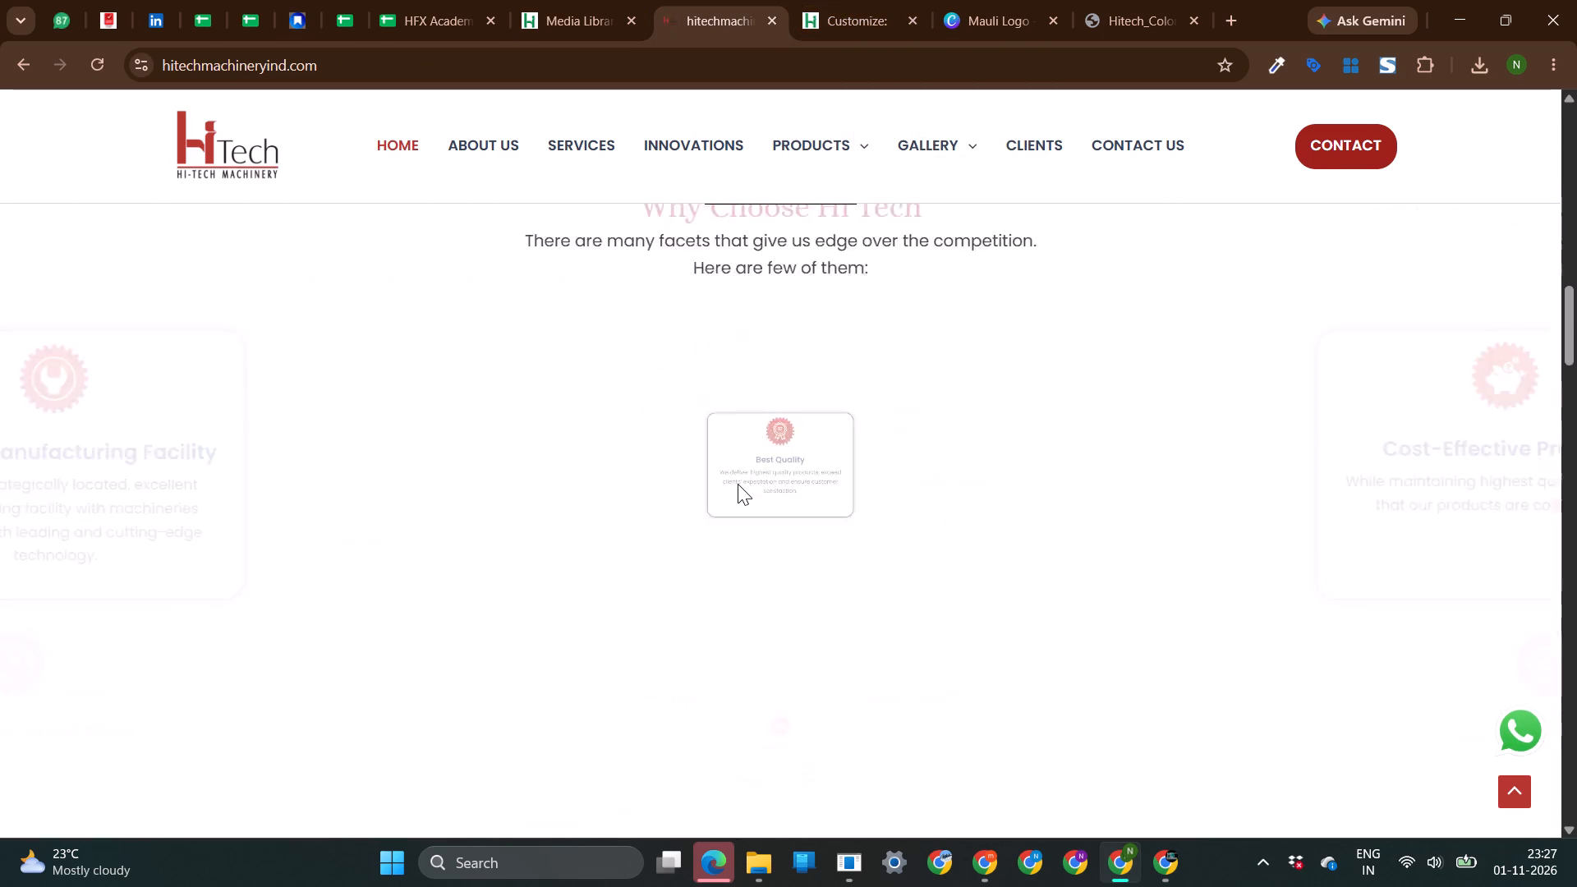
pyautogui.scroll(-9, 738, 484)
pyautogui.click(513, 58)
pyautogui.press('Return')
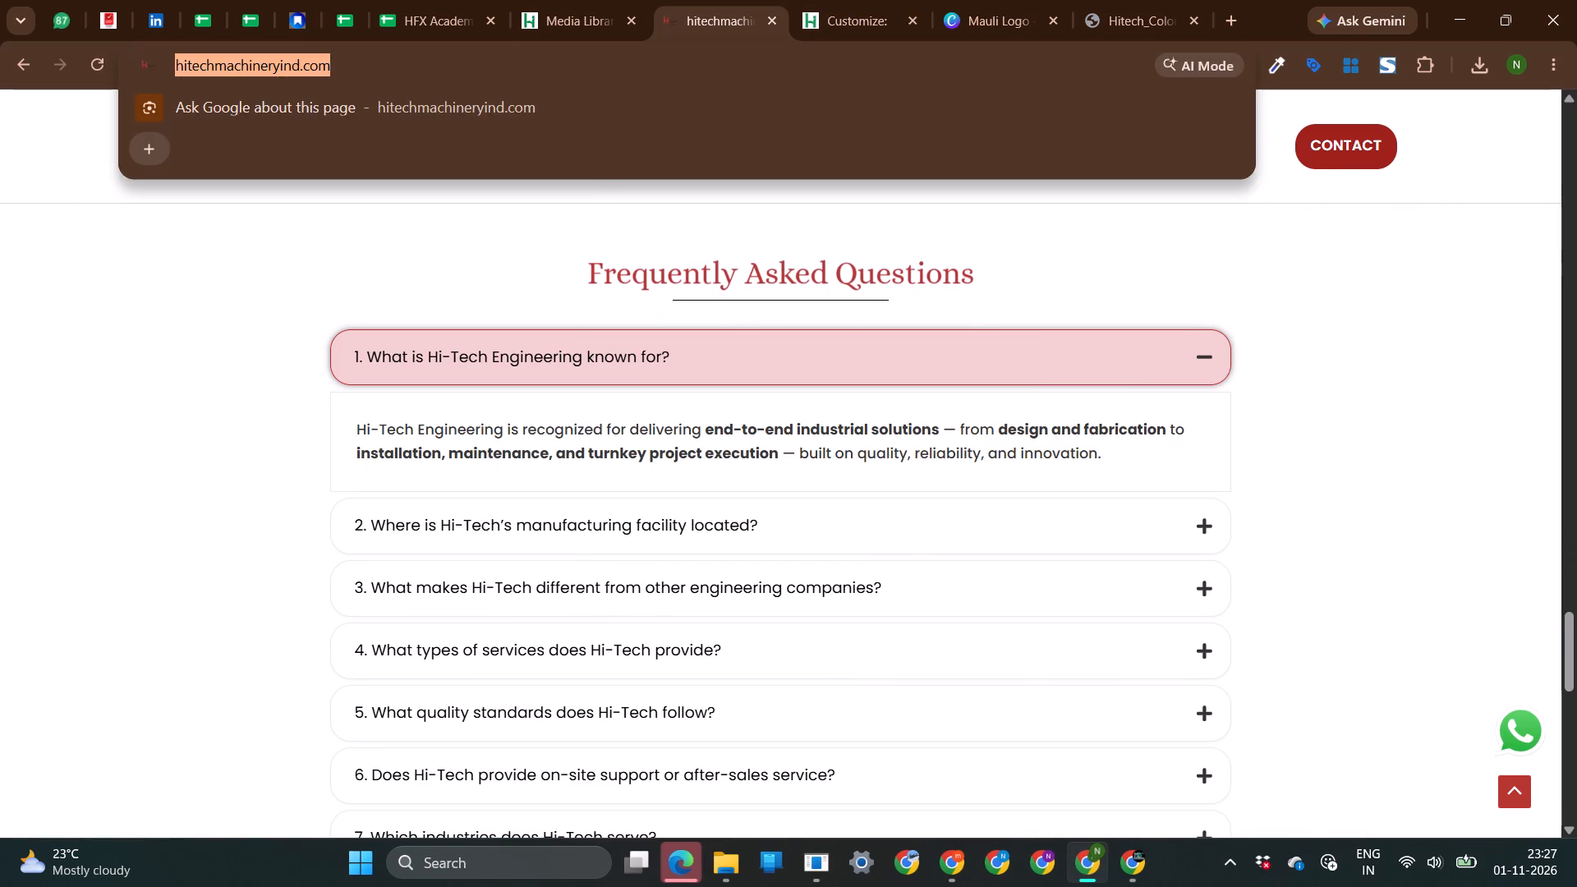
pyautogui.scroll(-3, 229, 327)
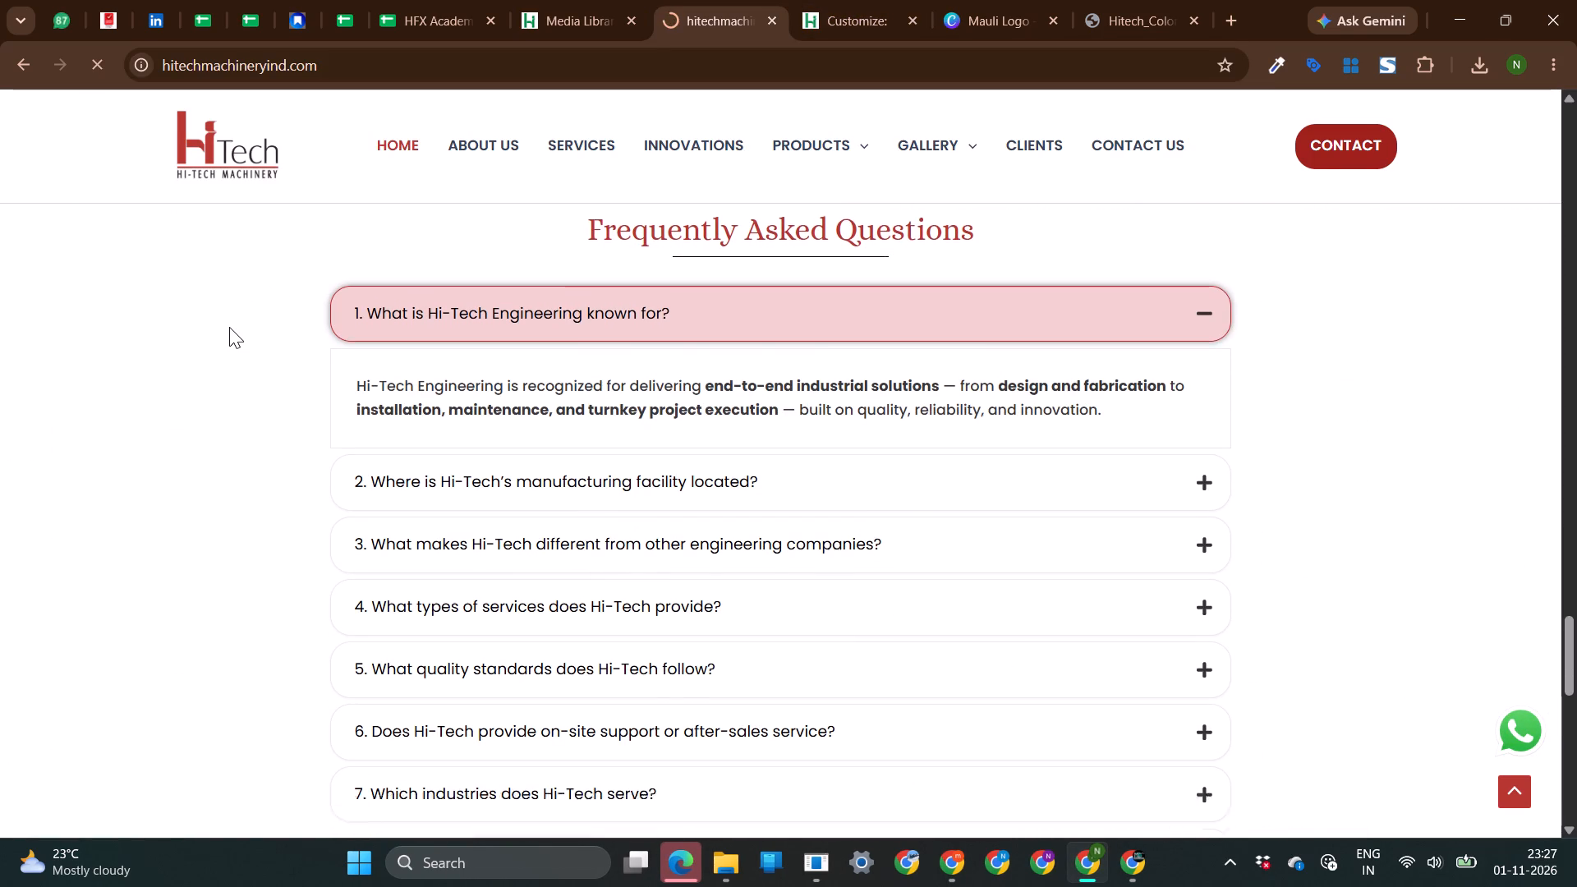
pyautogui.scroll(-12, 229, 327)
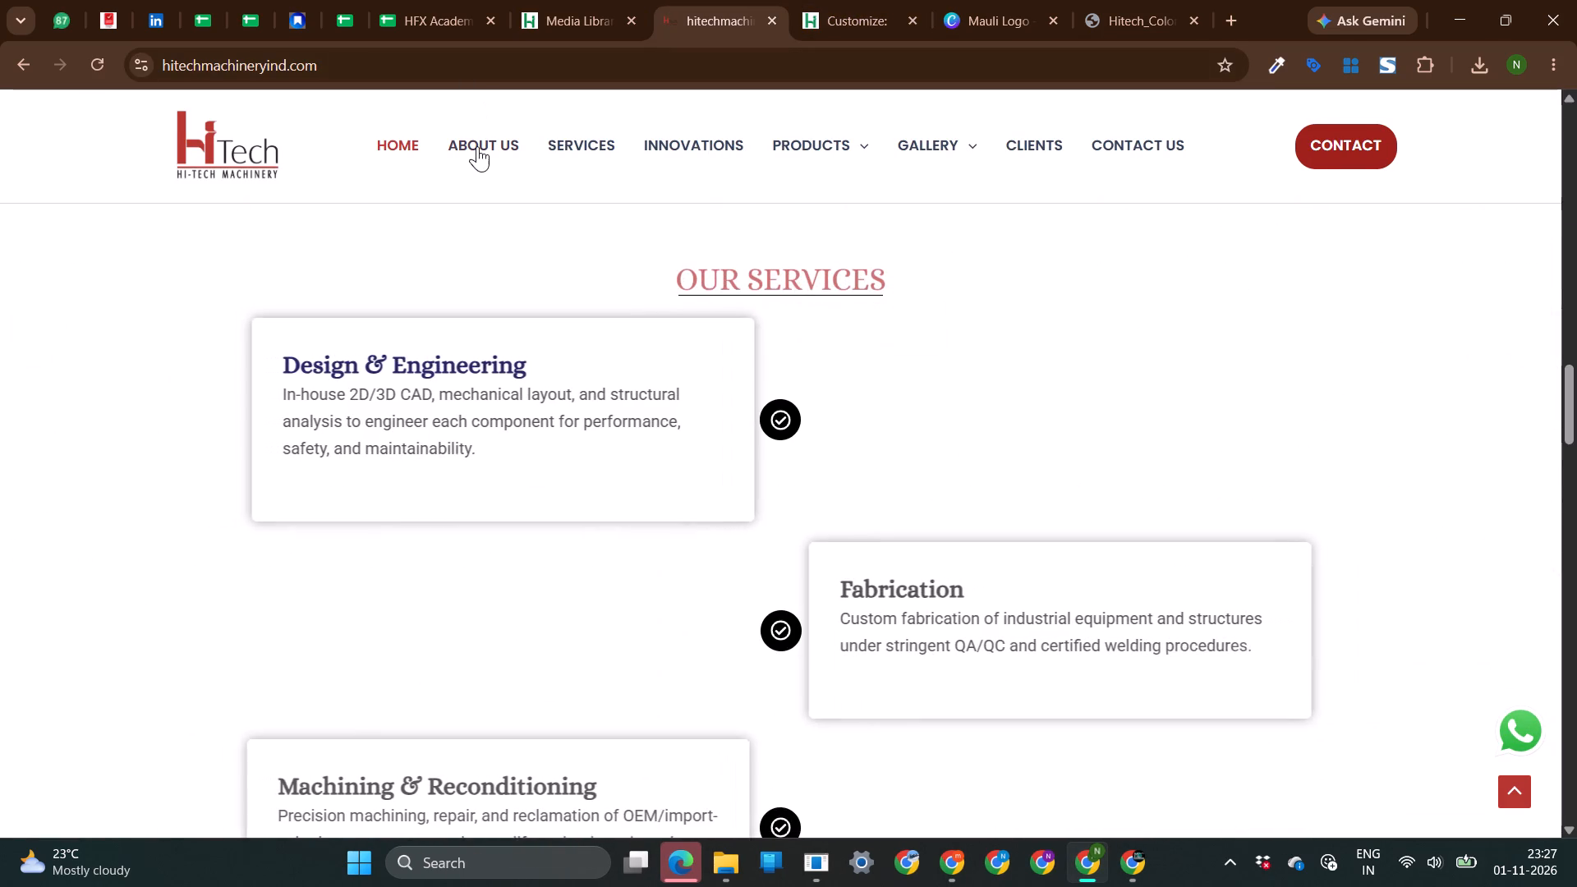
pyautogui.click(165, 400)
pyautogui.scroll(-5, 165, 400)
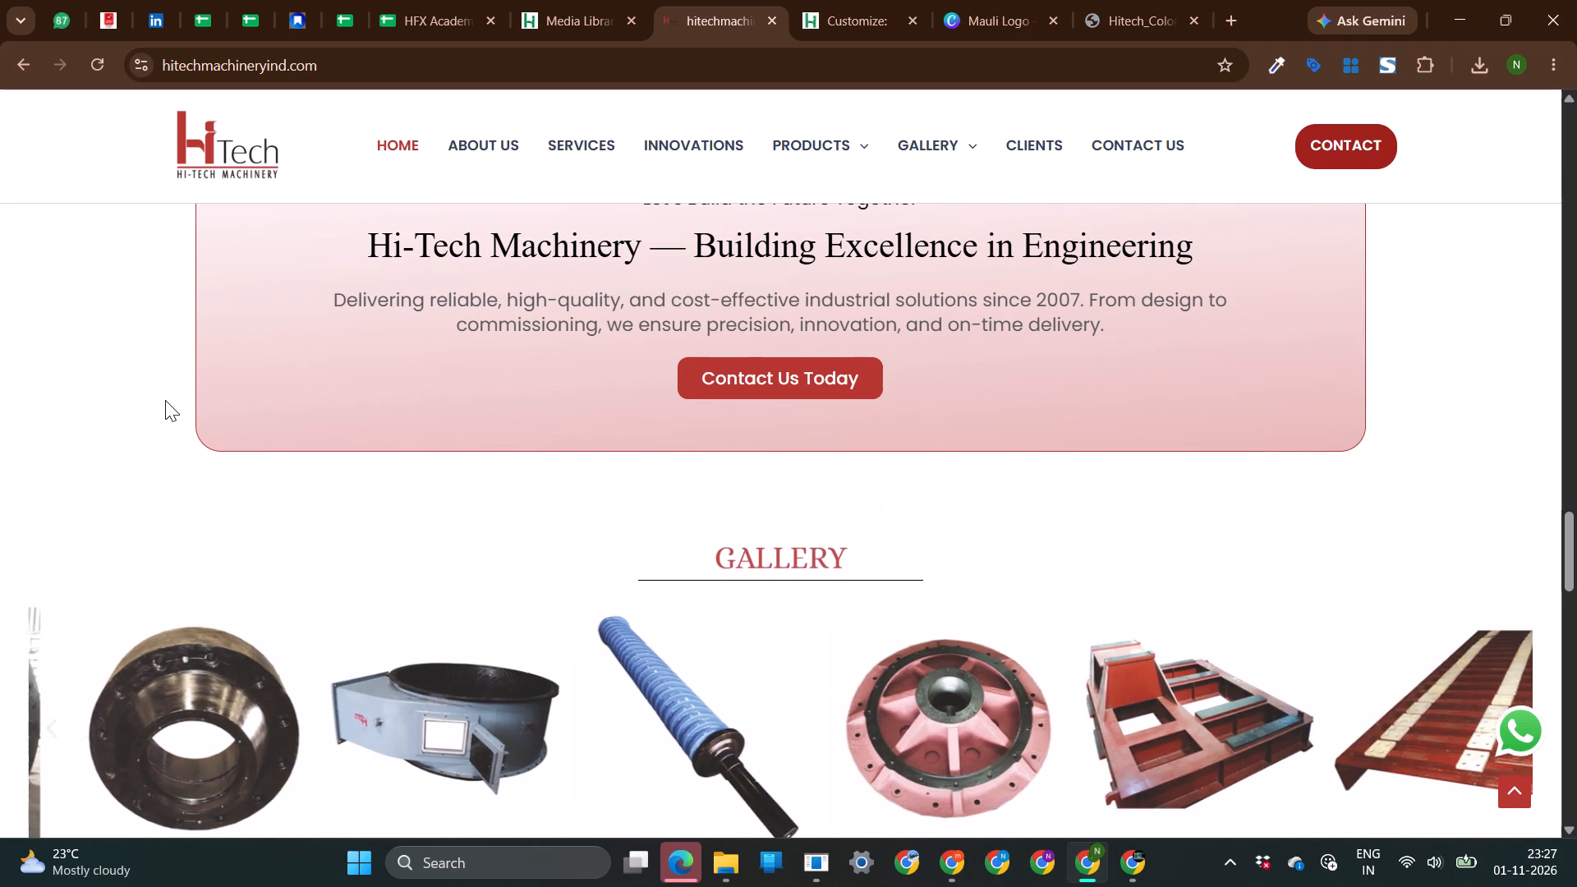
# Force a full reload of the live home page to check the published branding, and return to the Customizer.
pyautogui.hotkey('ctrl', 'shift', 'r')
pyautogui.hotkey('ctrl', 'shift', 'r')
pyautogui.hotkey('ctrl', 'shift', 'r')
pyautogui.hotkey('ctrl', 'shift', 'r')
pyautogui.hotkey('ctrl', 'shift', 'r')
pyautogui.hotkey('ctrl', 'shift', 'r')
pyautogui.hotkey('ctrl', 'shift', 'r')
pyautogui.hotkey('ctrl', 'shift', 'r')
pyautogui.hotkey('ctrl', 'shift', 'r')
pyautogui.hotkey('ctrl', 'shift', 'r')
pyautogui.hotkey('ctrl', 'shift', 'r')
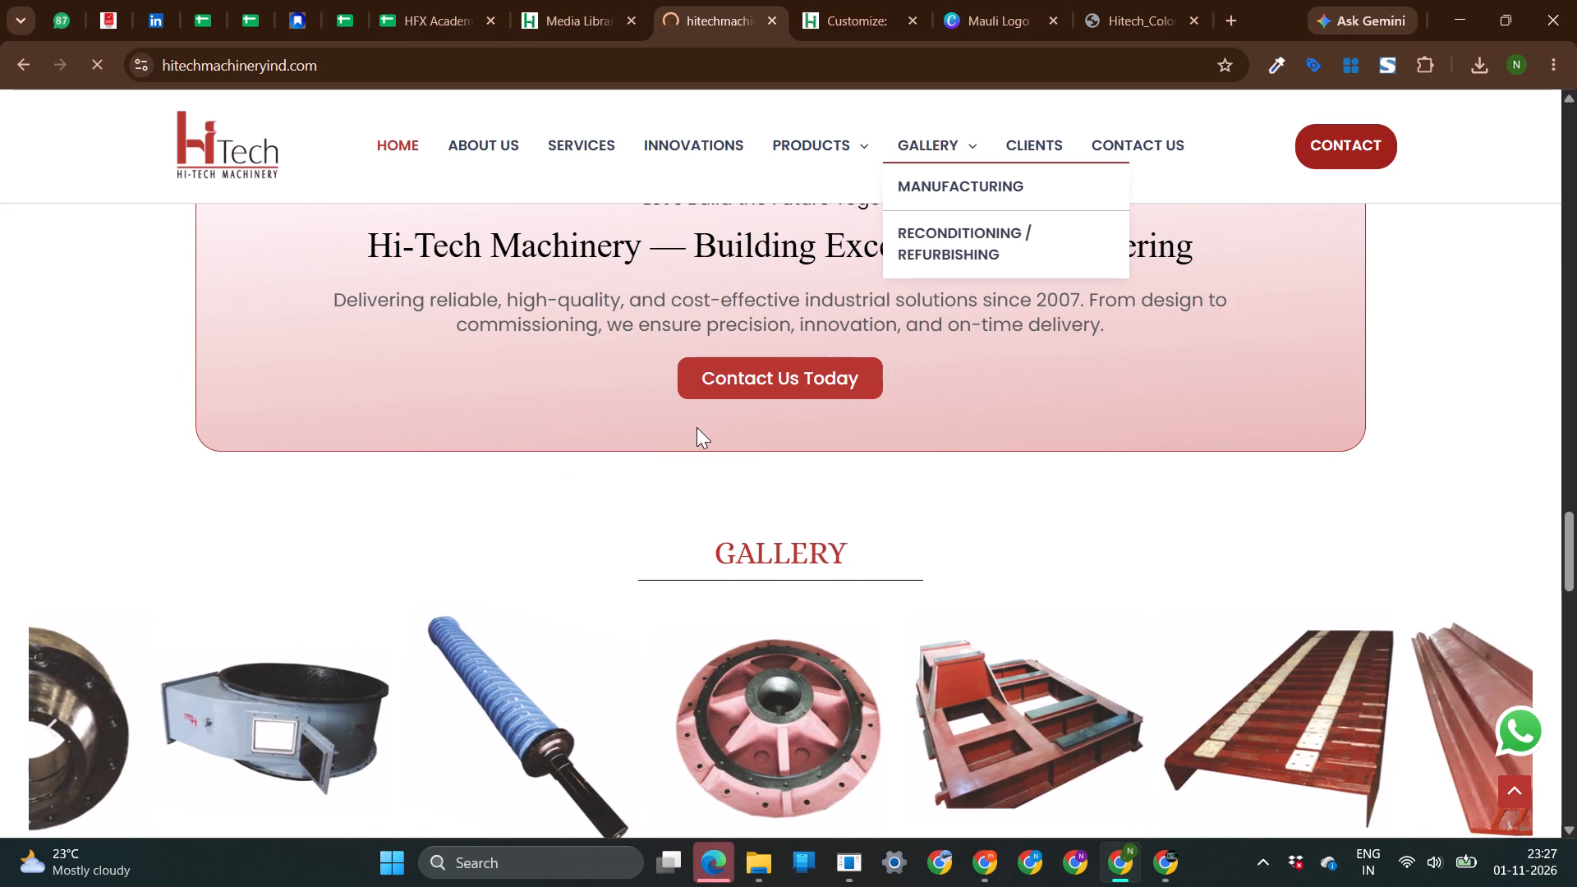
pyautogui.scroll(-5, 697, 427)
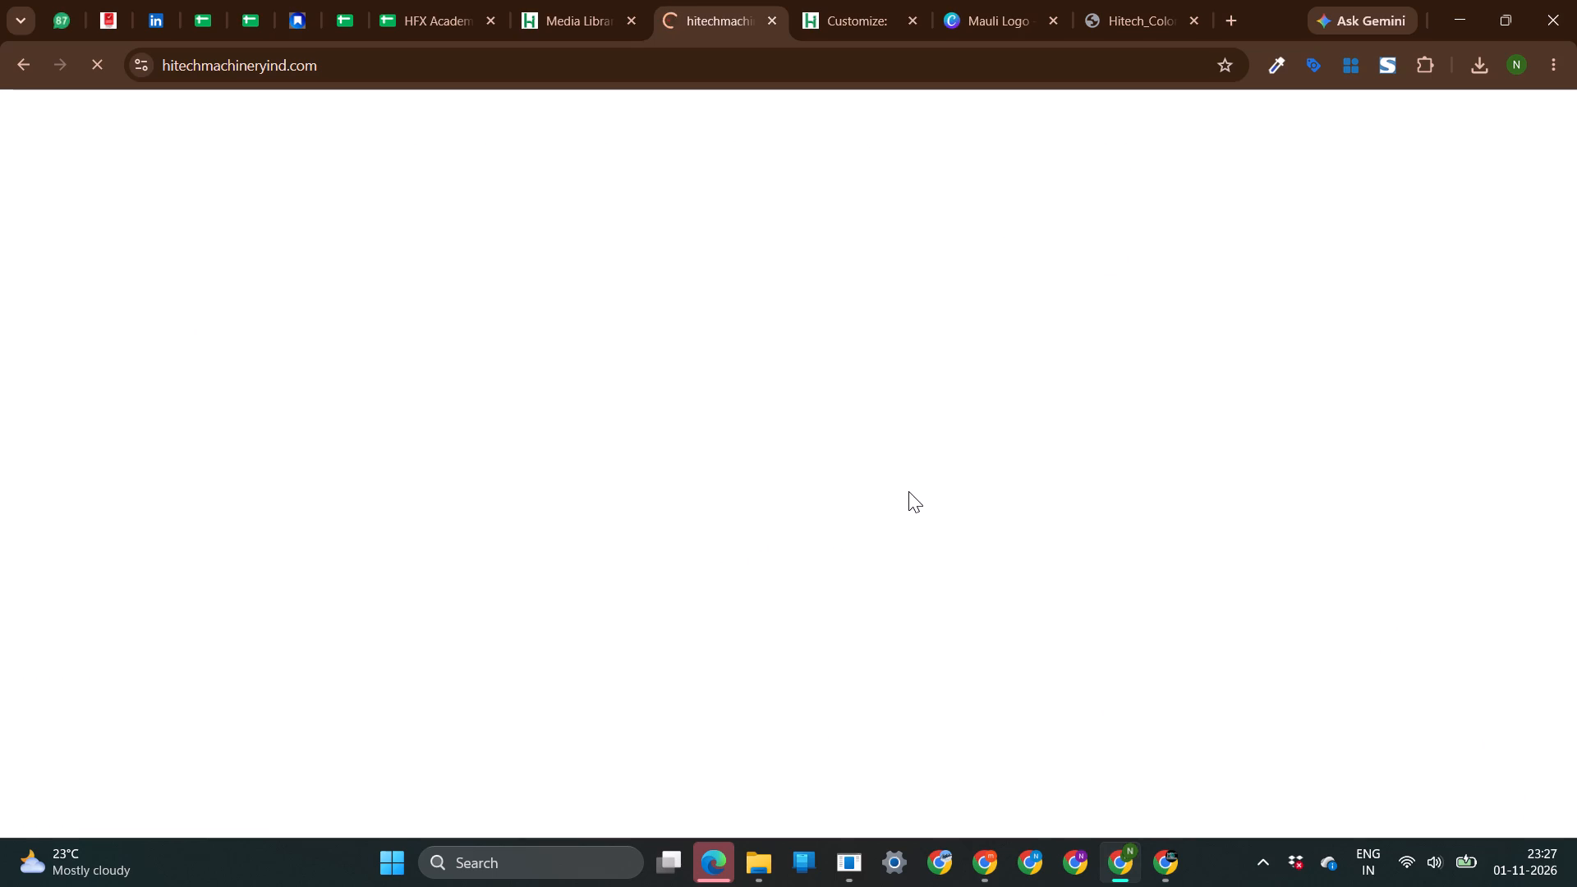
pyautogui.click(839, 3)
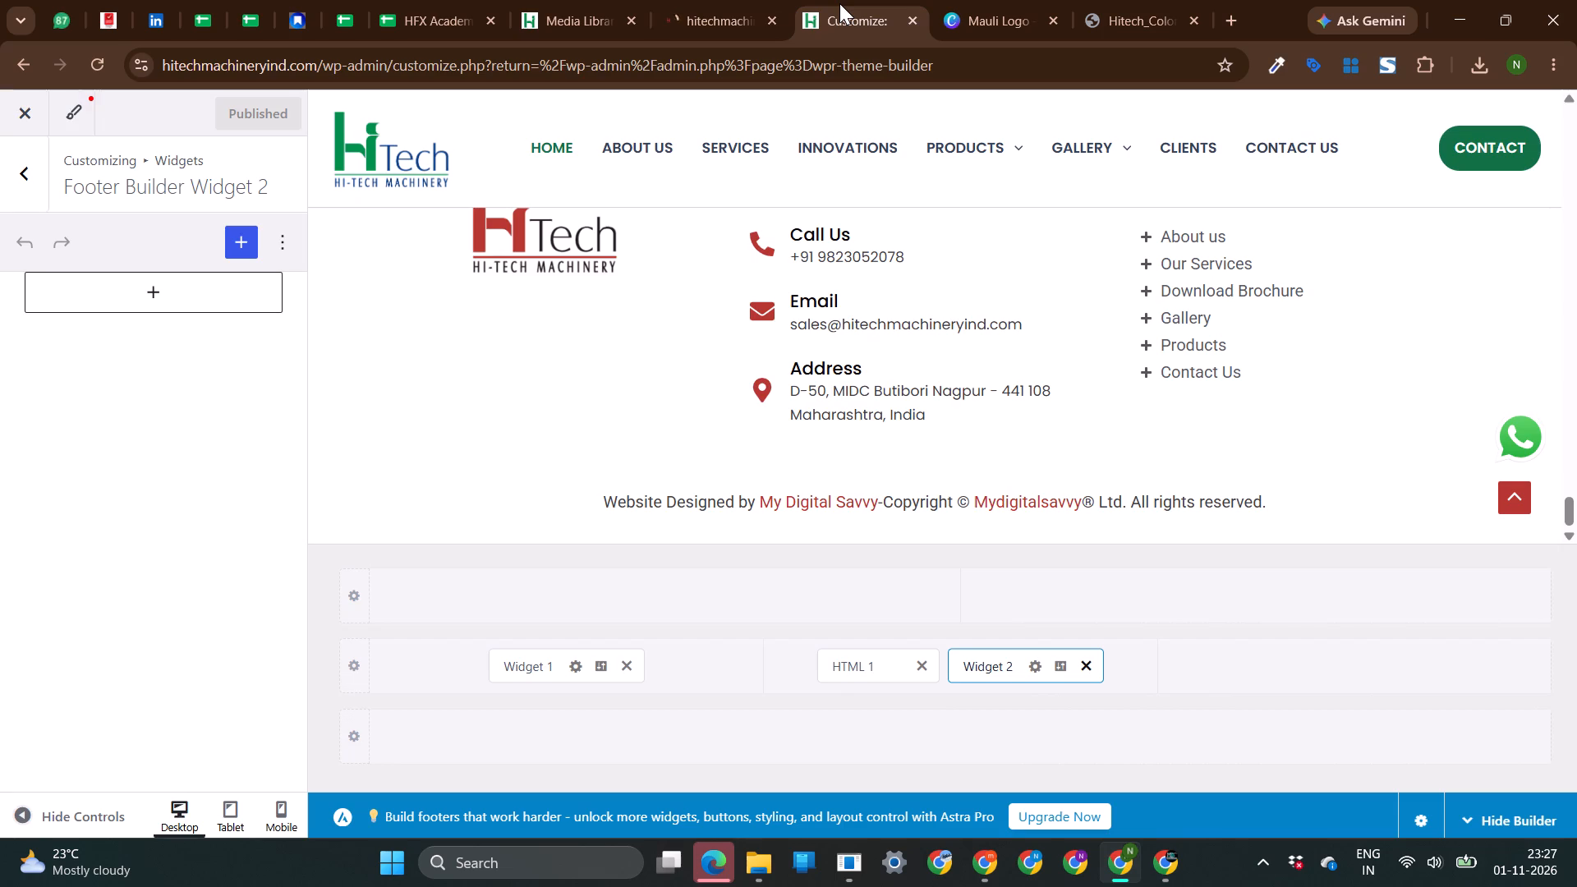
# Close the hi tech logo's attachment details in the Media Library and open the site's installed plugins page.
pyautogui.click(687, 7)
pyautogui.click(595, 2)
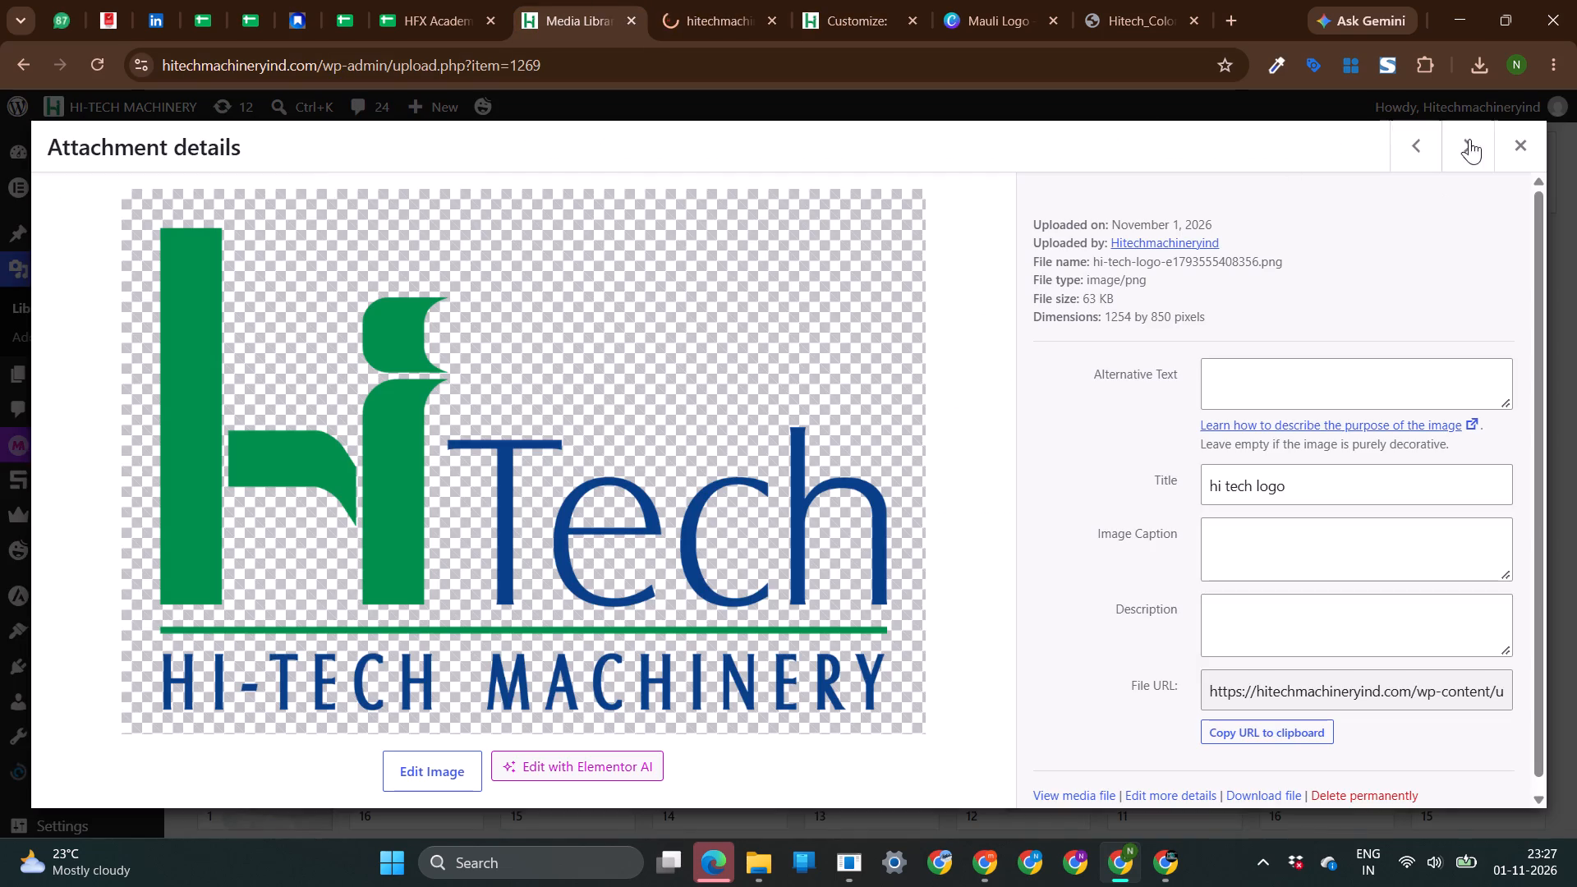
pyautogui.click(1501, 141)
pyautogui.scroll(-2, 65, 586)
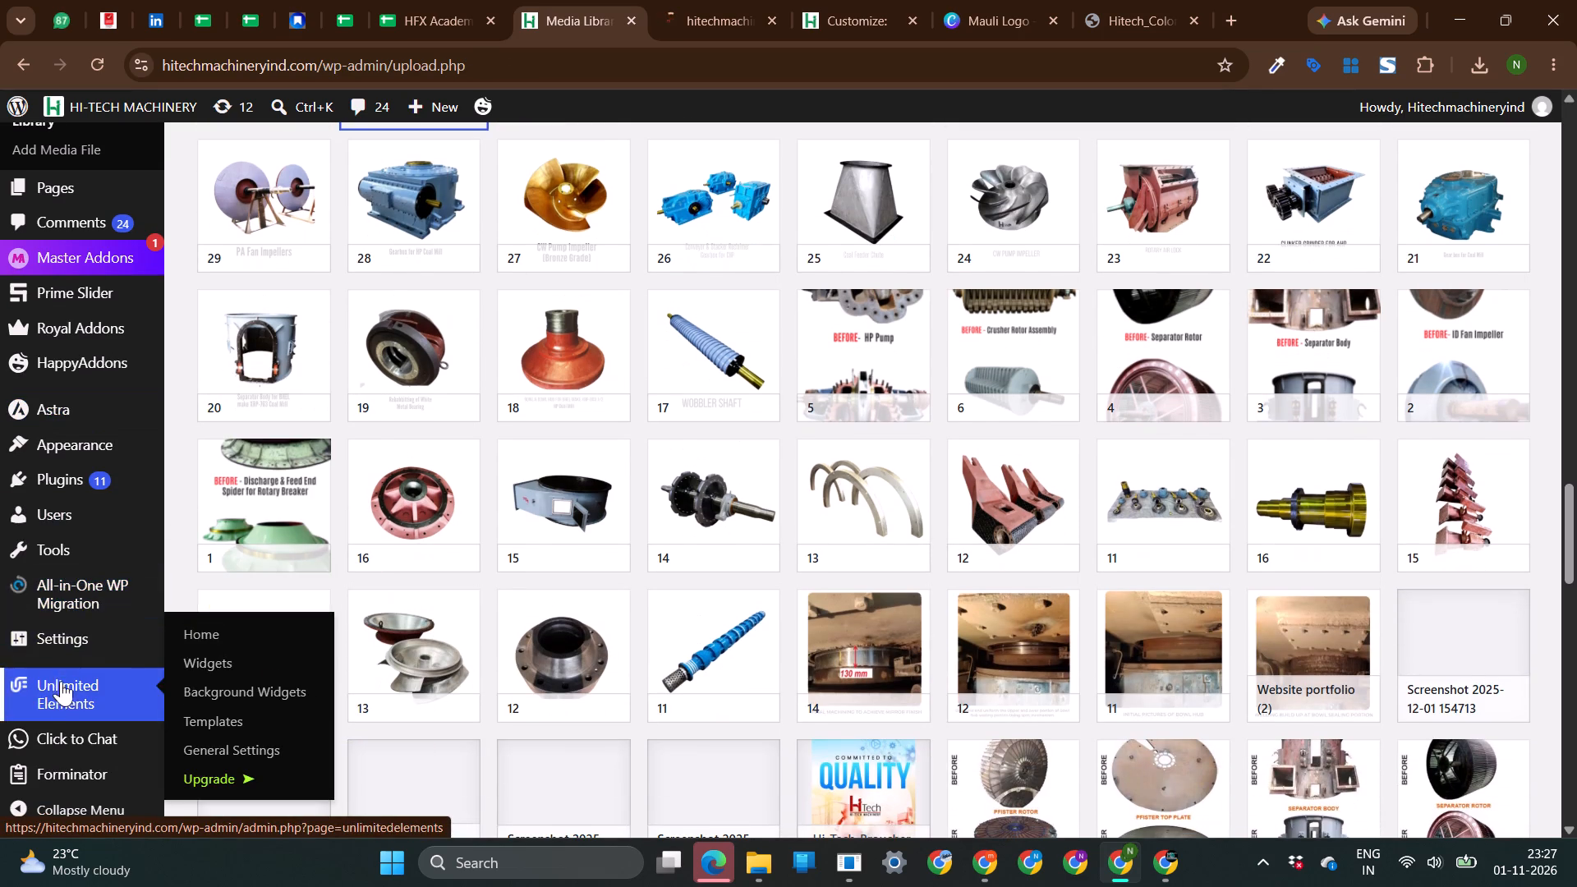
pyautogui.click(60, 476)
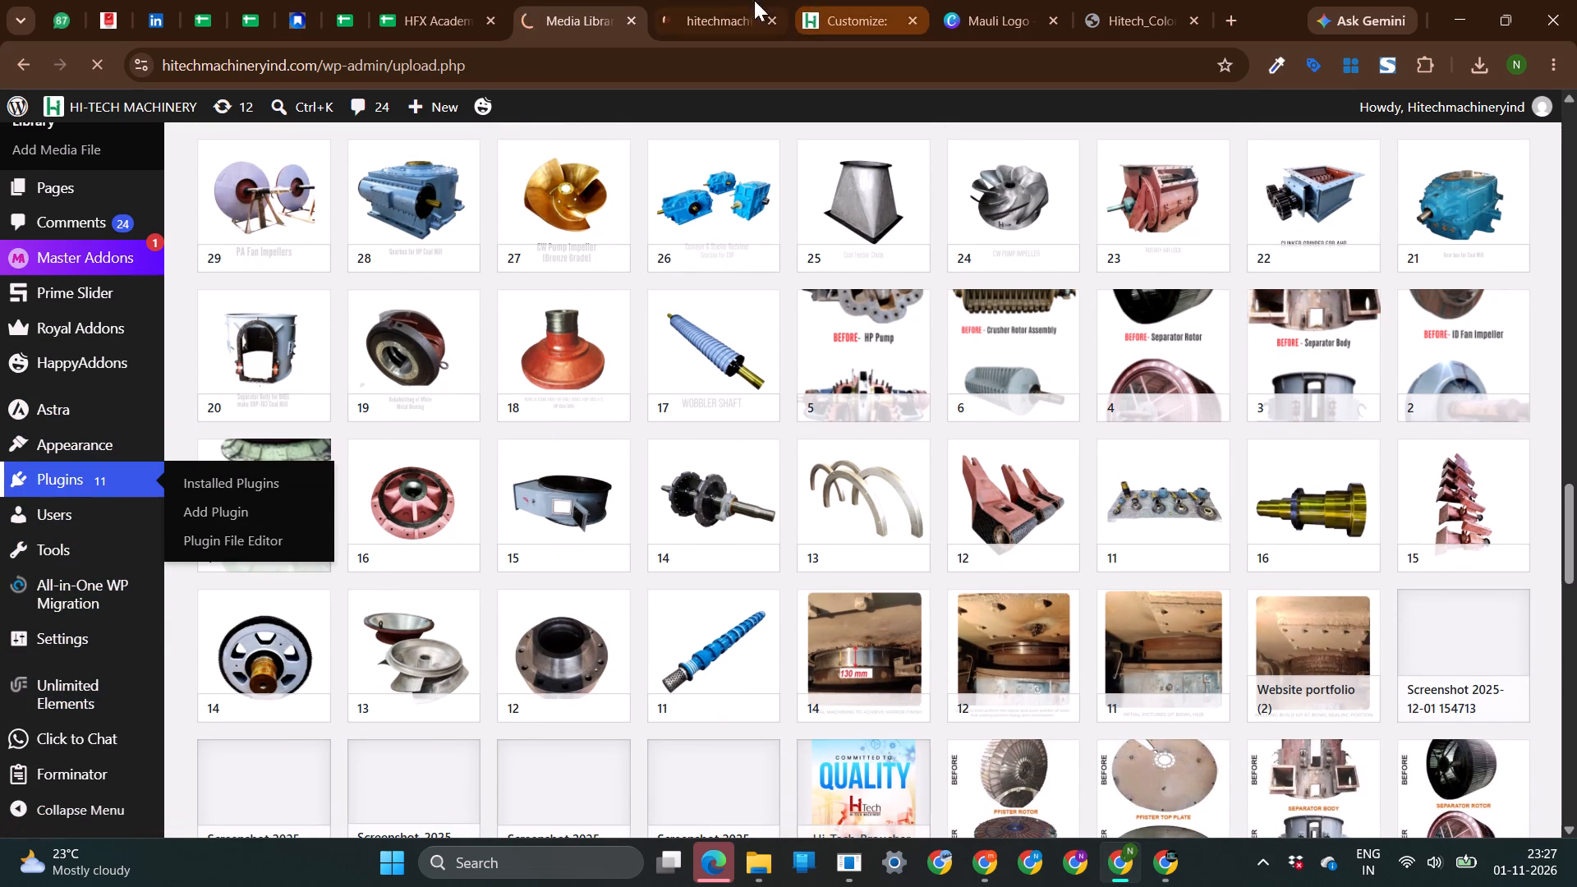
# Close the live home page tab and the Customizer tab, keeping the WordPress admin tab open.
pyautogui.click(836, 7)
pyautogui.click(712, 3)
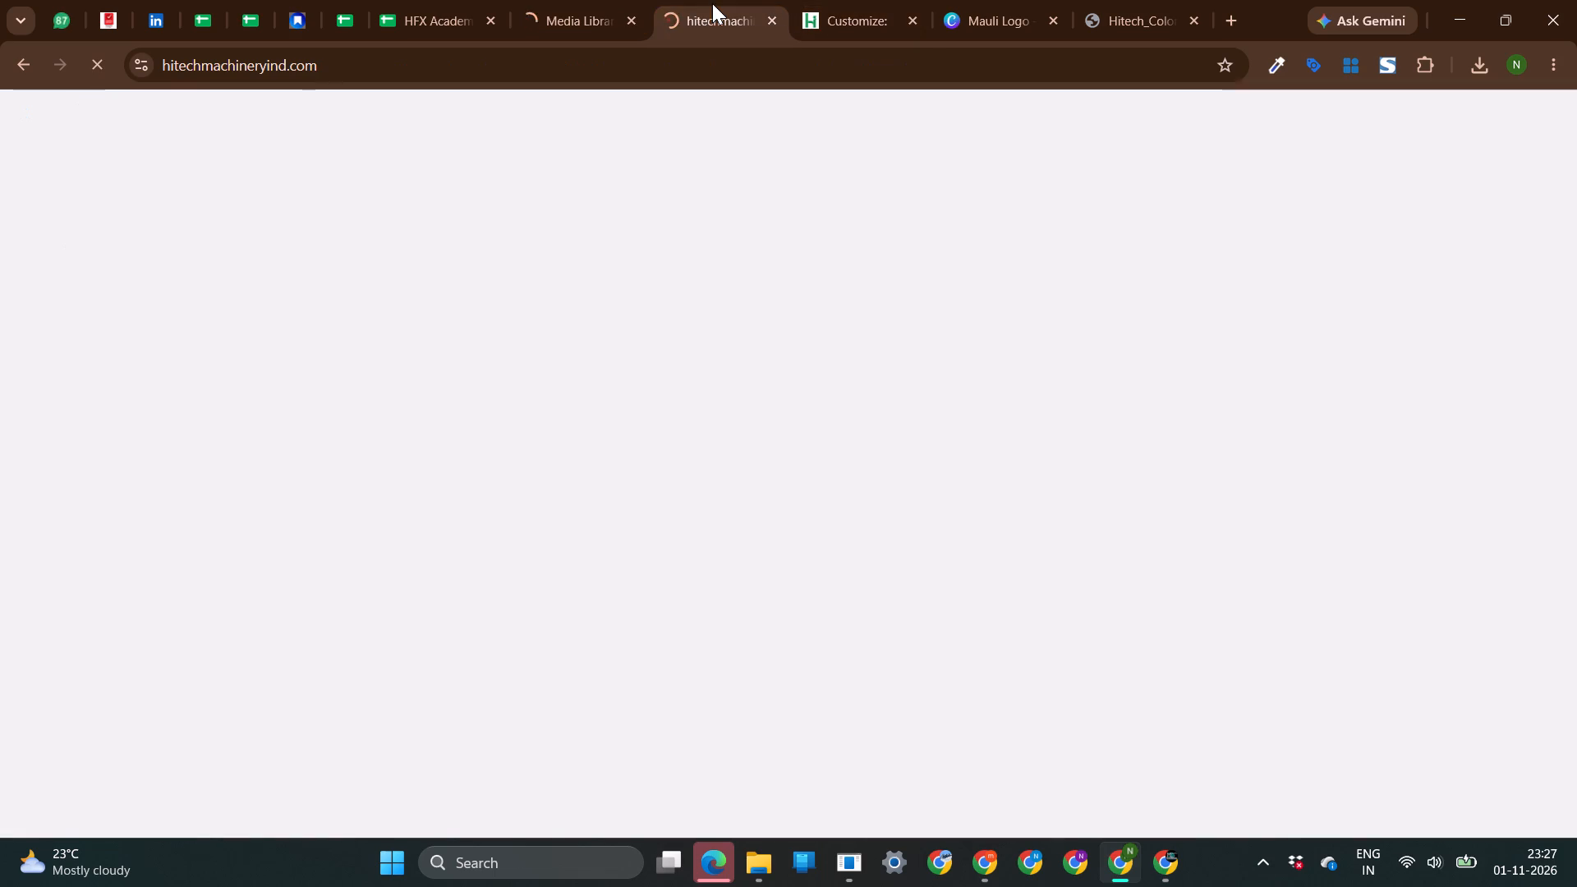
pyautogui.click(560, 5)
pyautogui.click(715, 8)
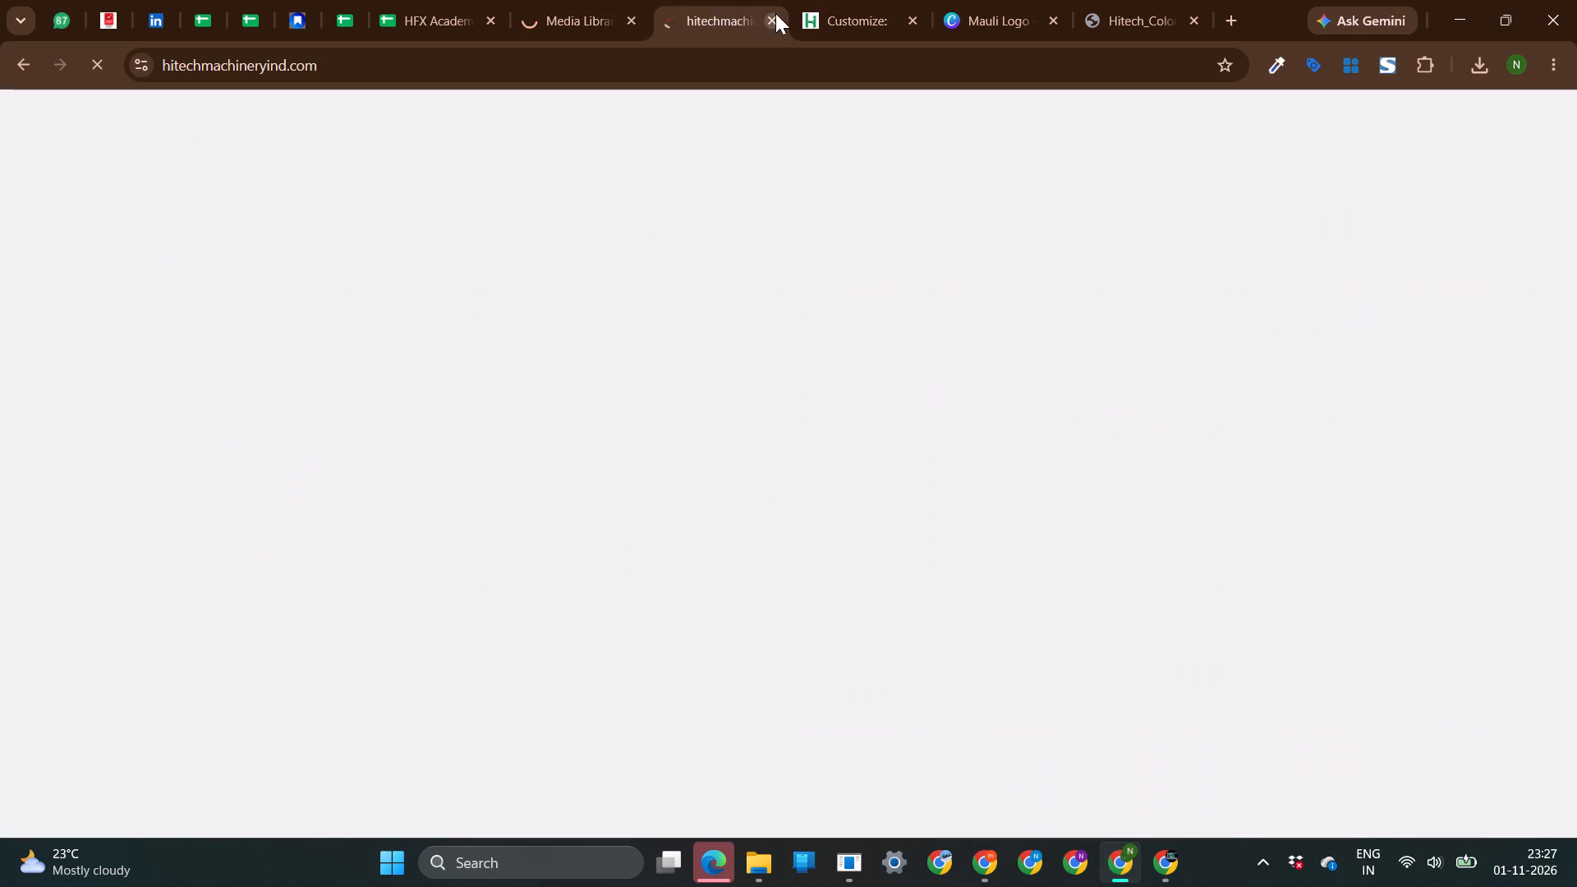
pyautogui.click(777, 18)
pyautogui.click(768, 30)
pyautogui.click(605, 7)
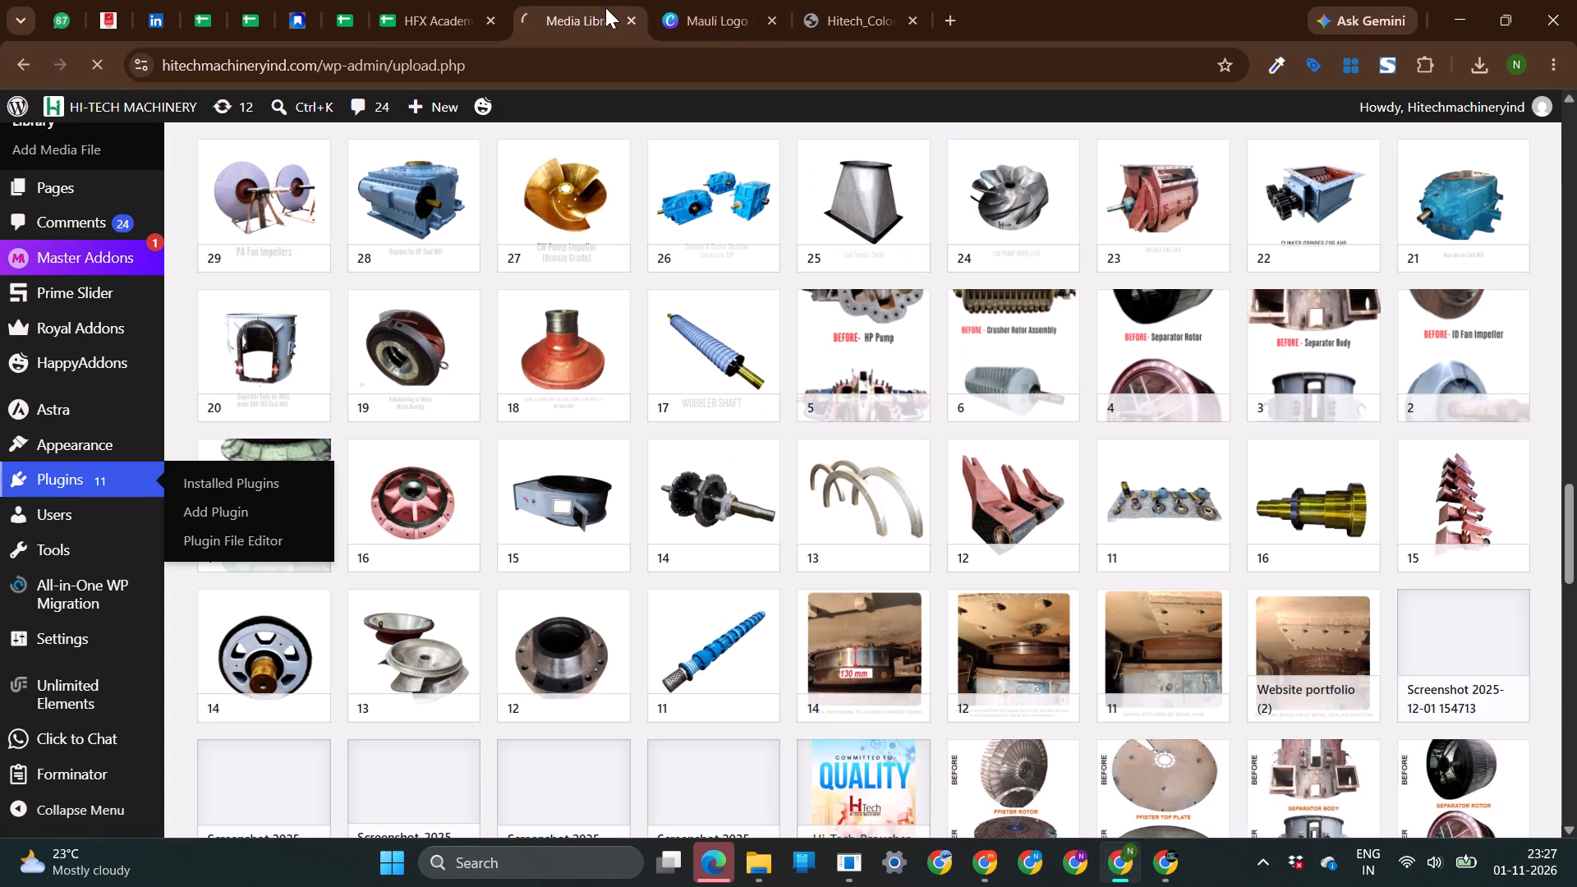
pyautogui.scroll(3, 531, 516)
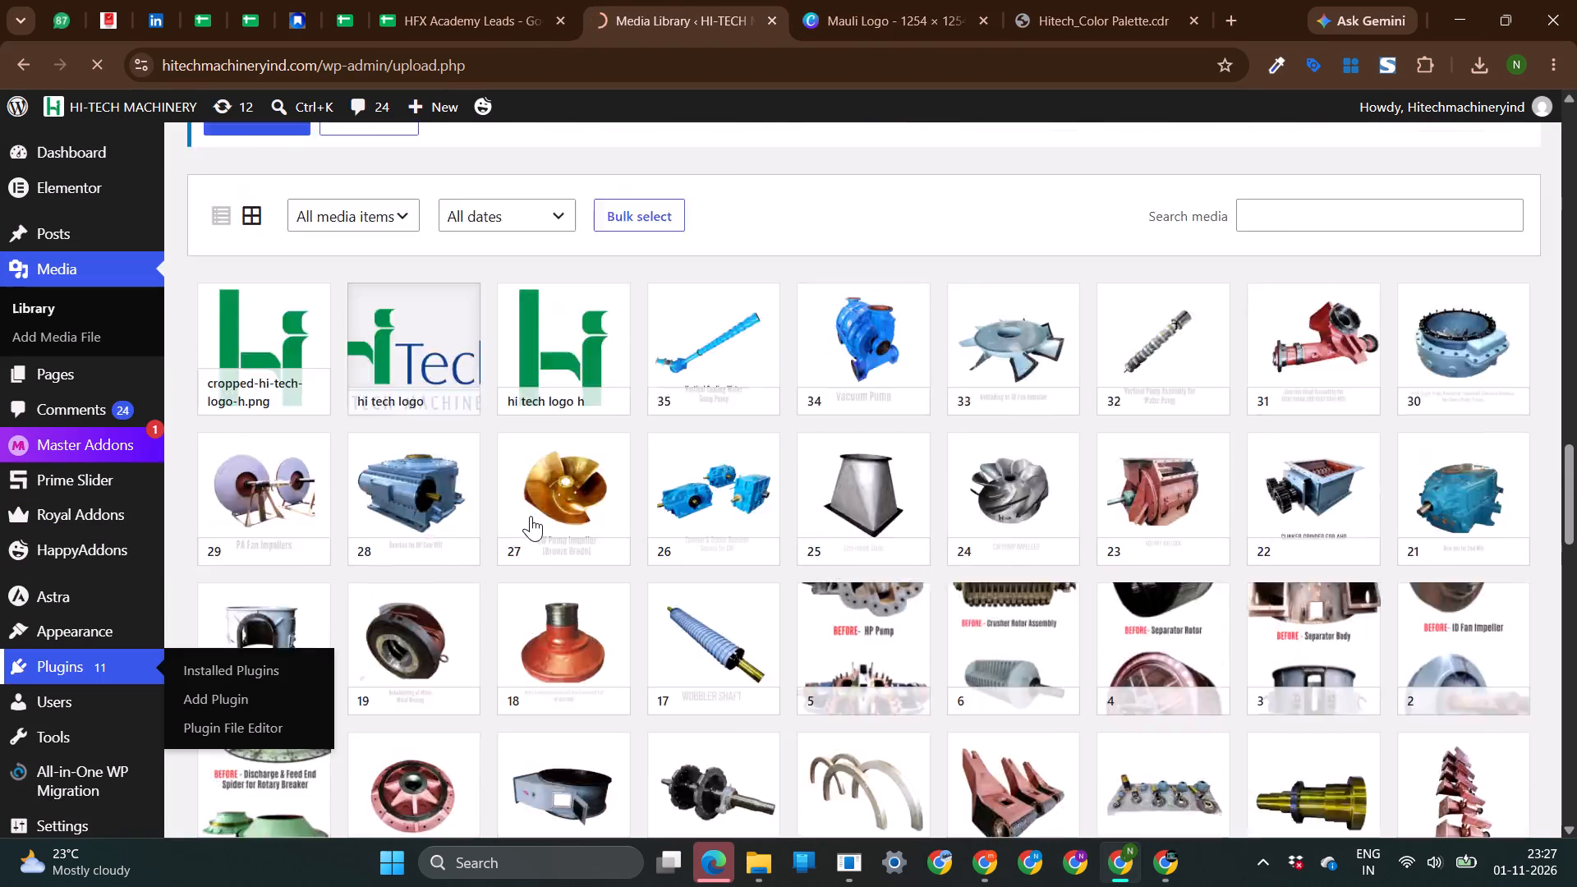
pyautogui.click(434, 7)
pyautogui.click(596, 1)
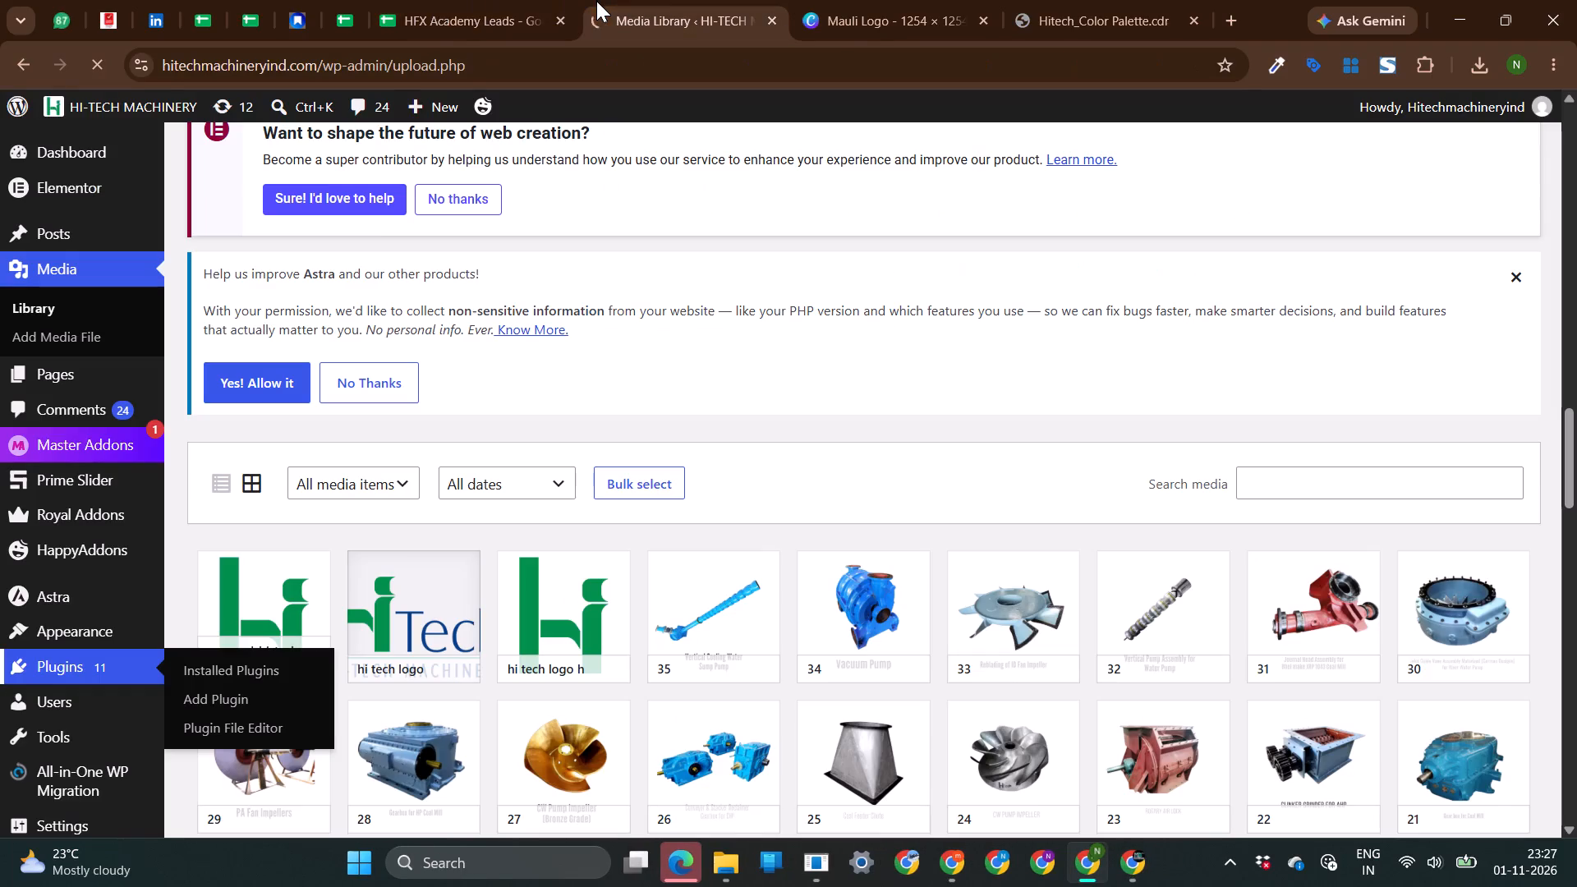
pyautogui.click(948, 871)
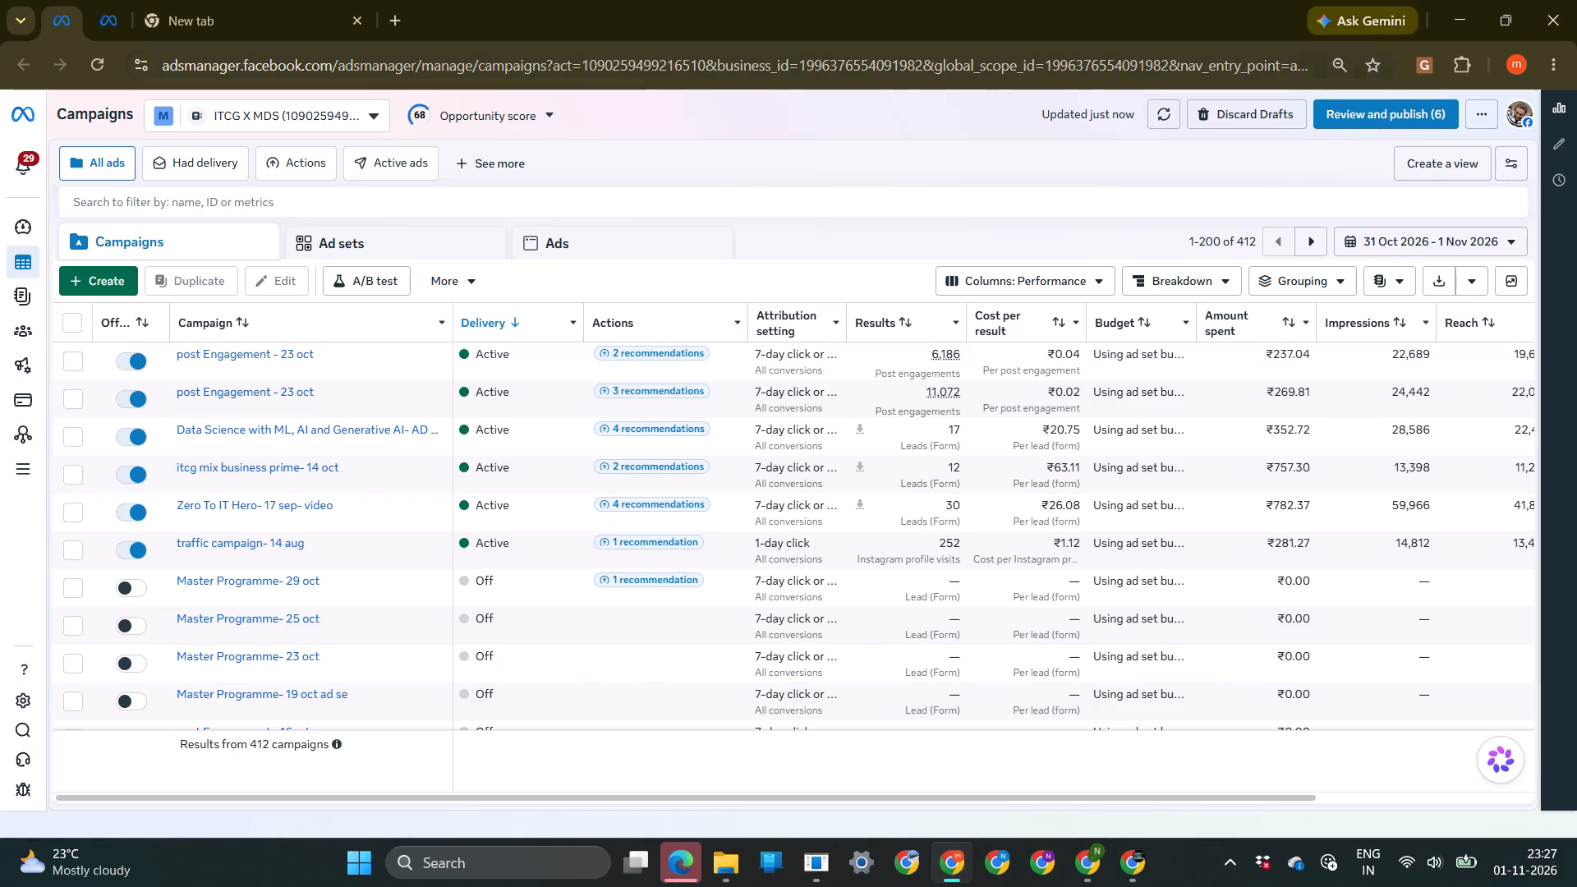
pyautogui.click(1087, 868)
# Open Instagram in a new tab.
pyautogui.click(1220, 12)
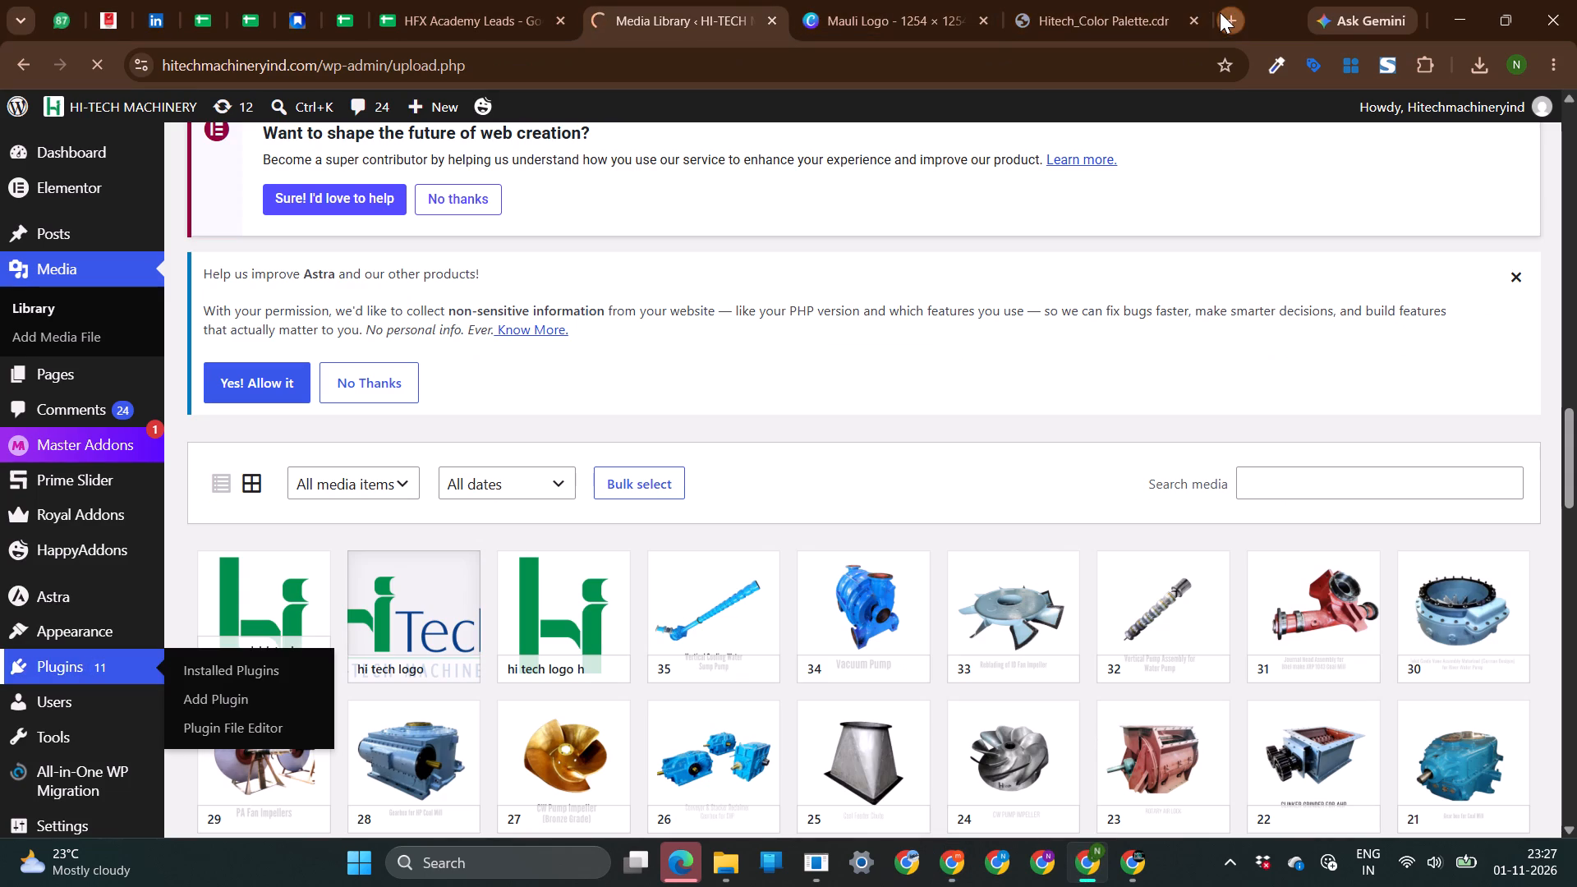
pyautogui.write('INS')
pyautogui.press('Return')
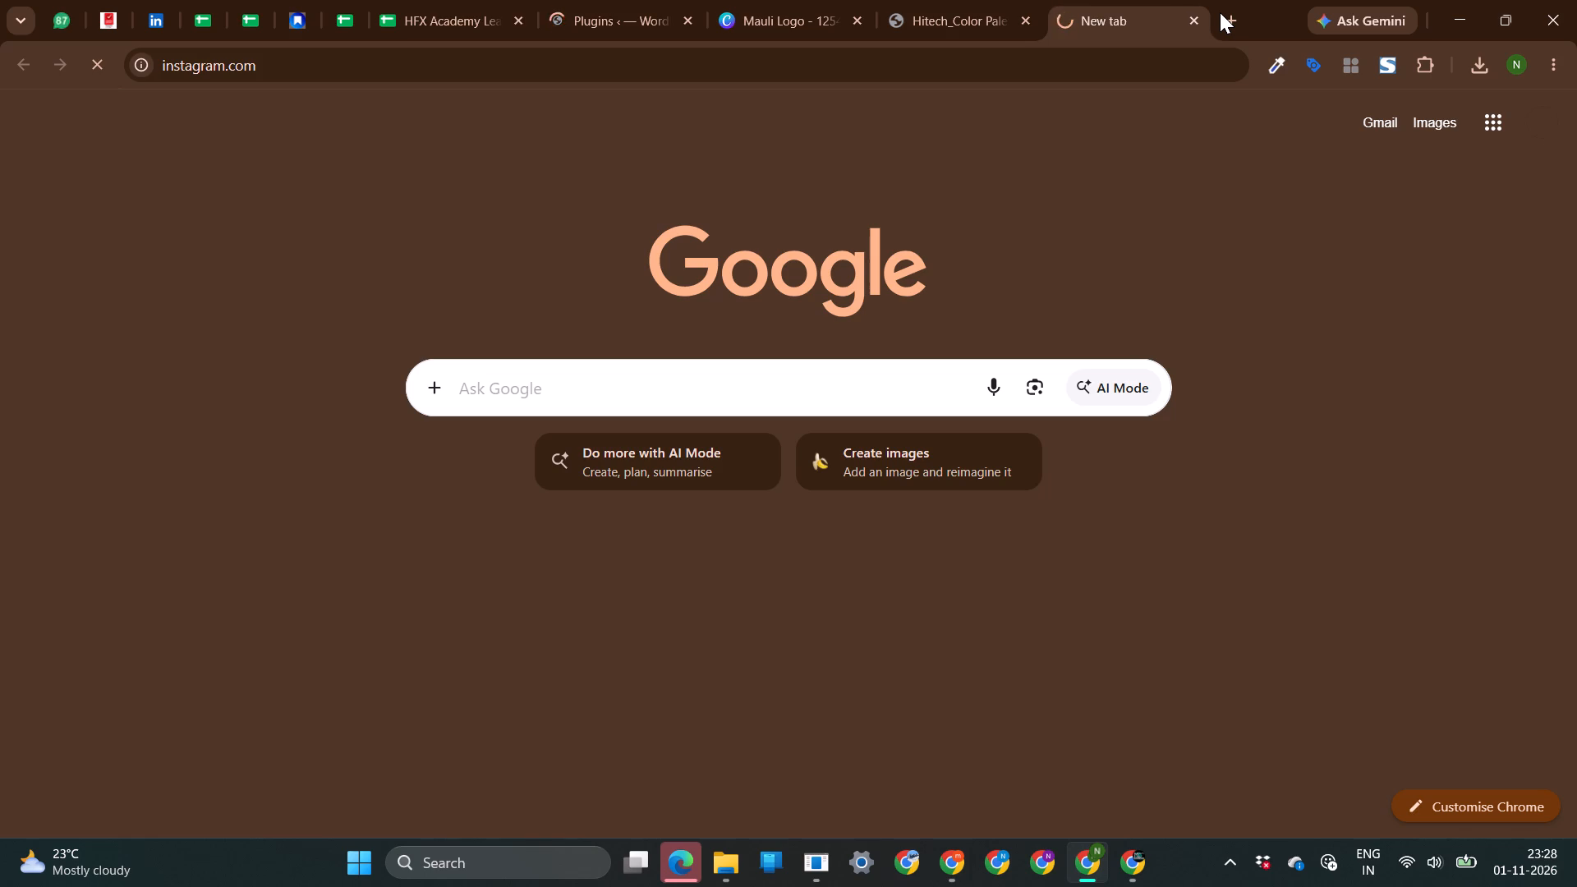
# Return to the WordPress plugins page and look through the whole list of installed plugins.
pyautogui.click(1025, 4)
pyautogui.click(767, 7)
pyautogui.click(563, 15)
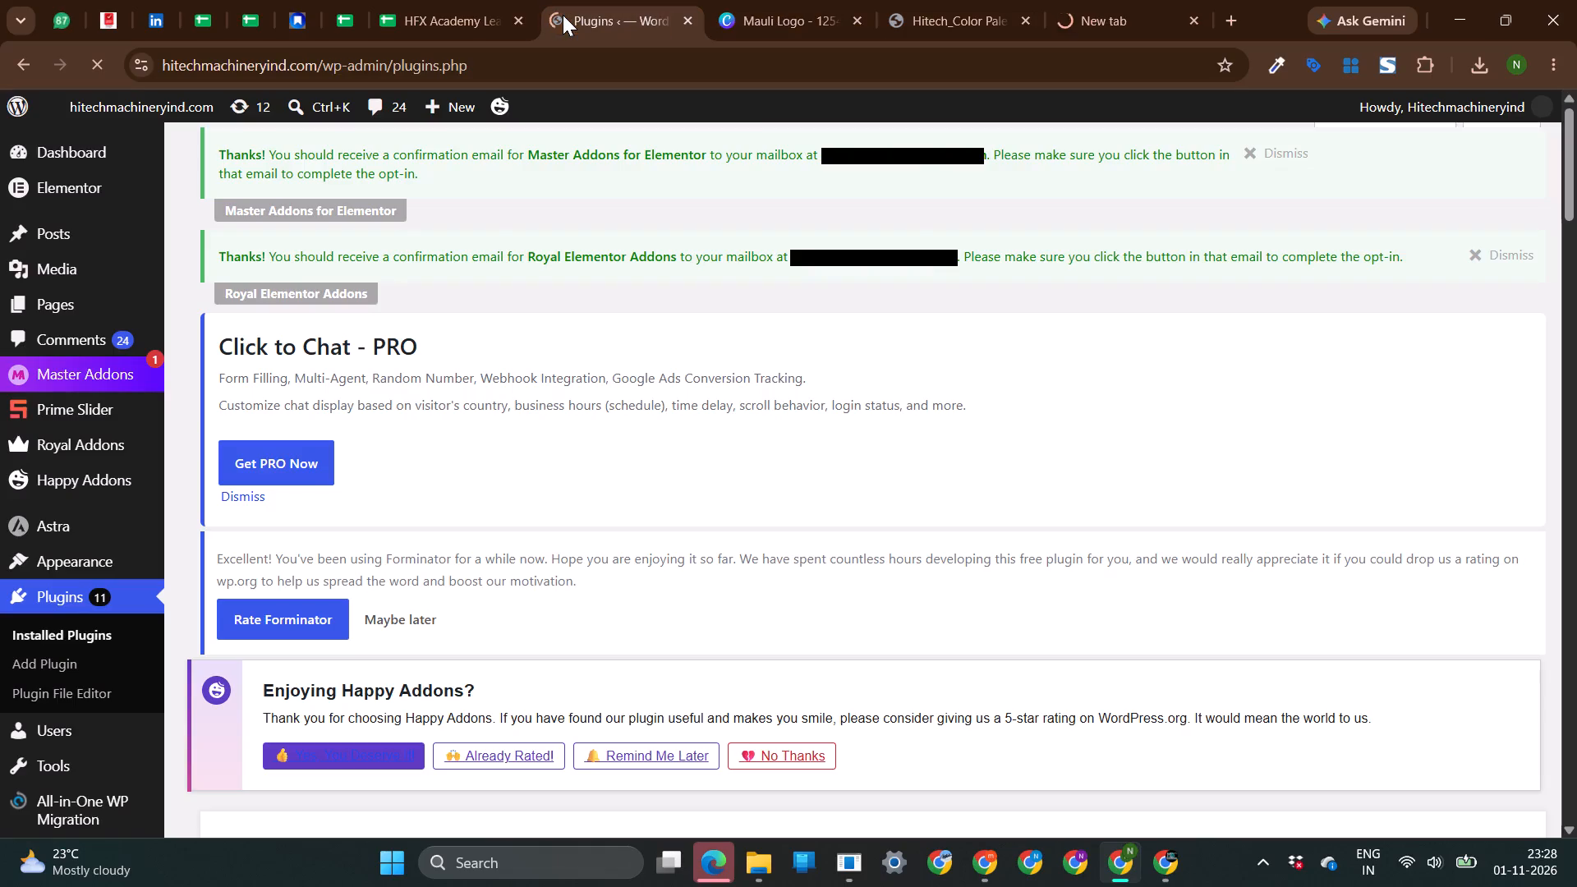
pyautogui.scroll(-9, 551, 480)
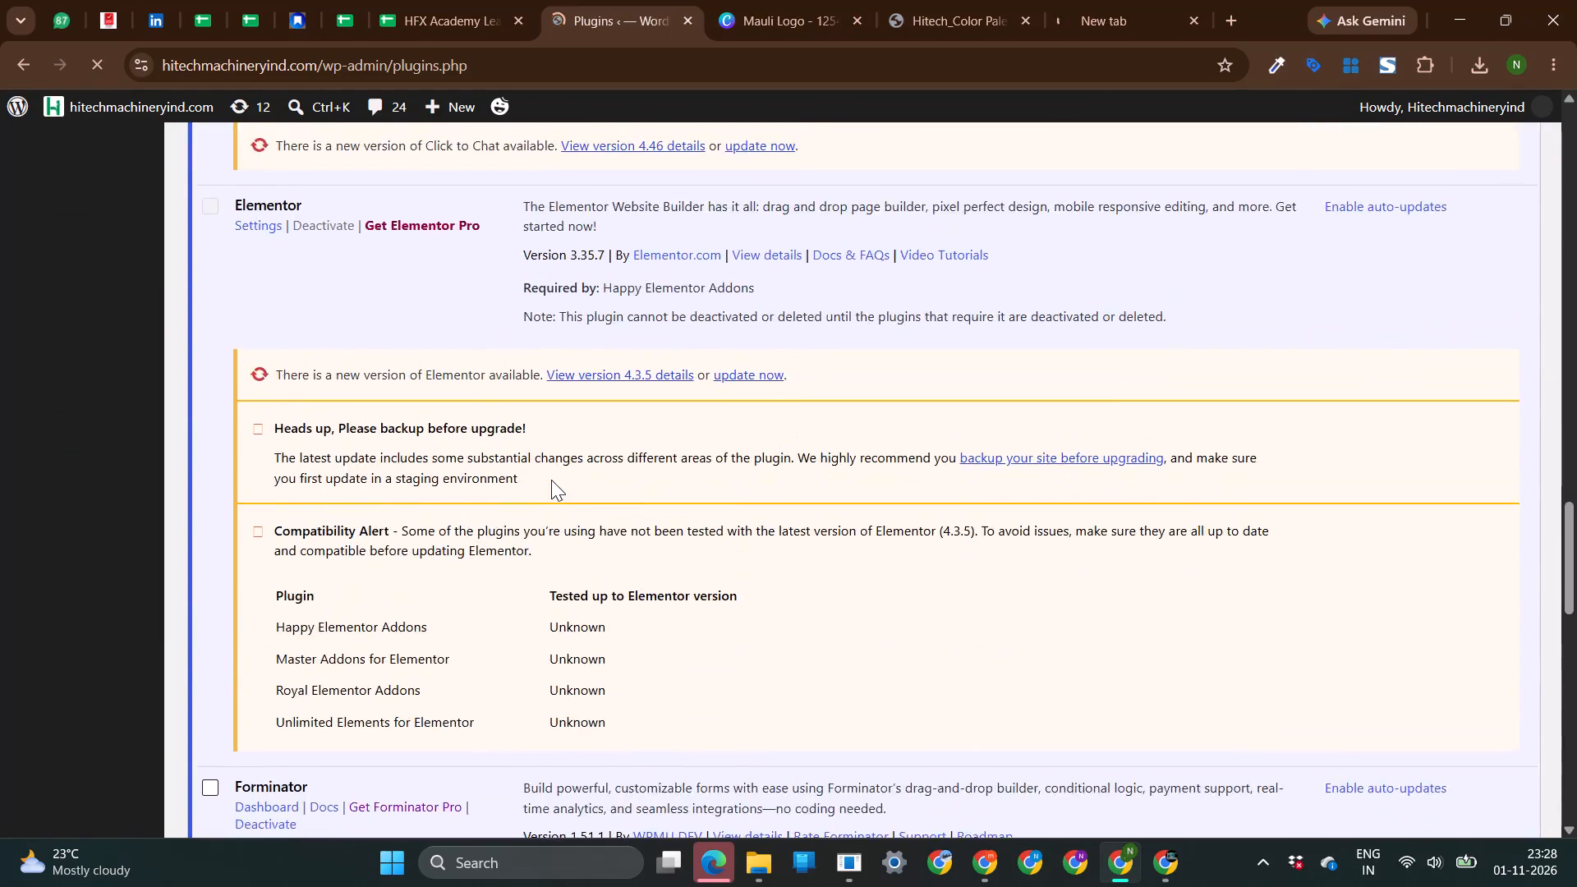
pyautogui.scroll(-6, 551, 480)
pyautogui.scroll(1, 562, 504)
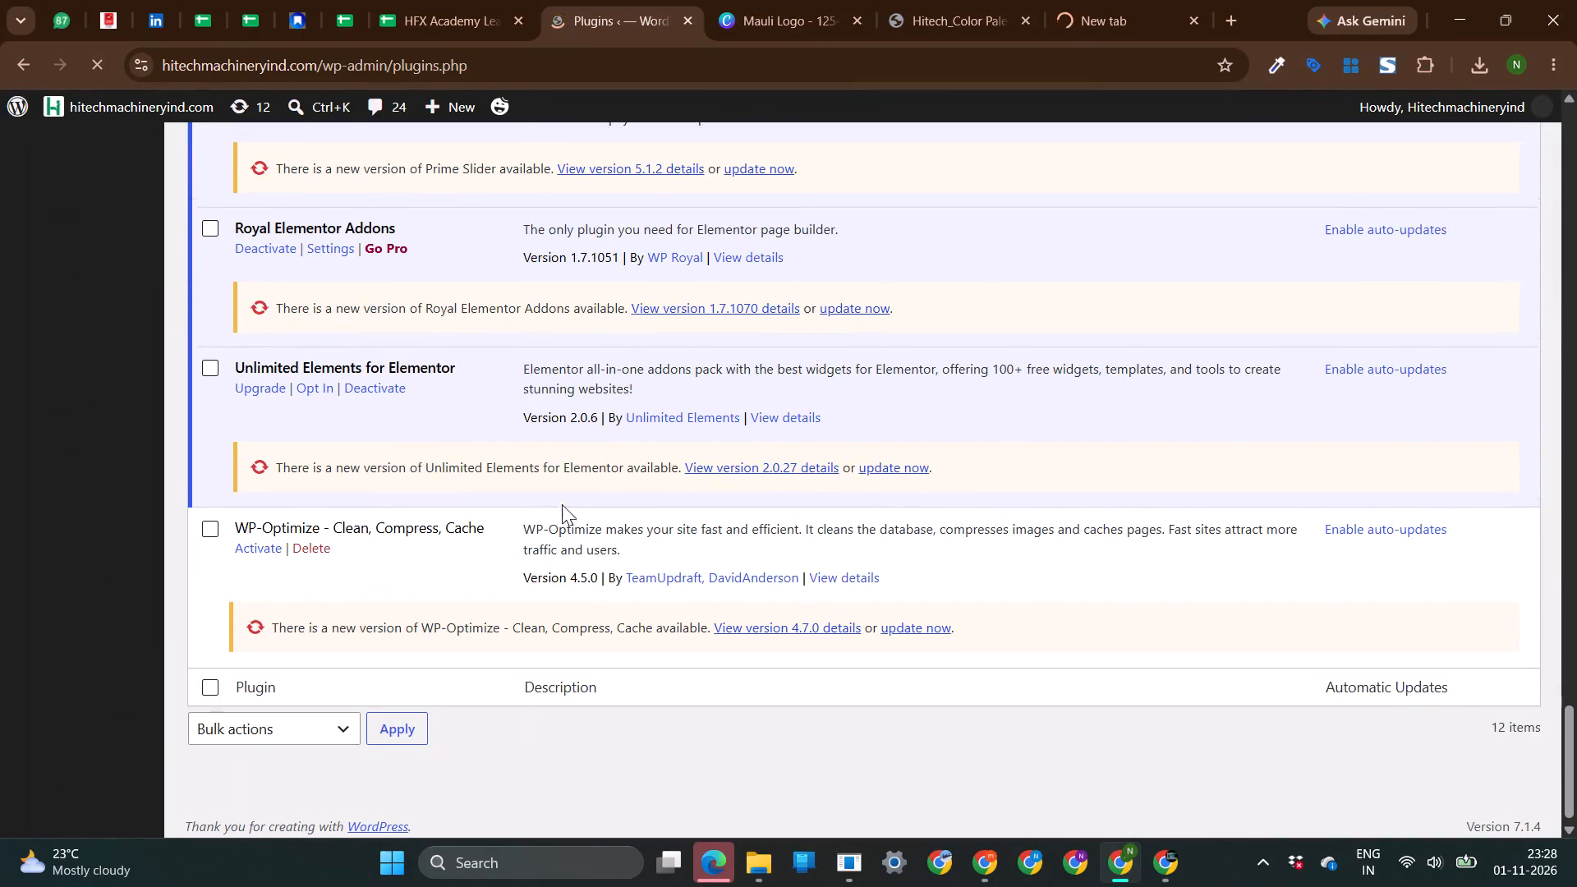
pyautogui.scroll(7, 562, 504)
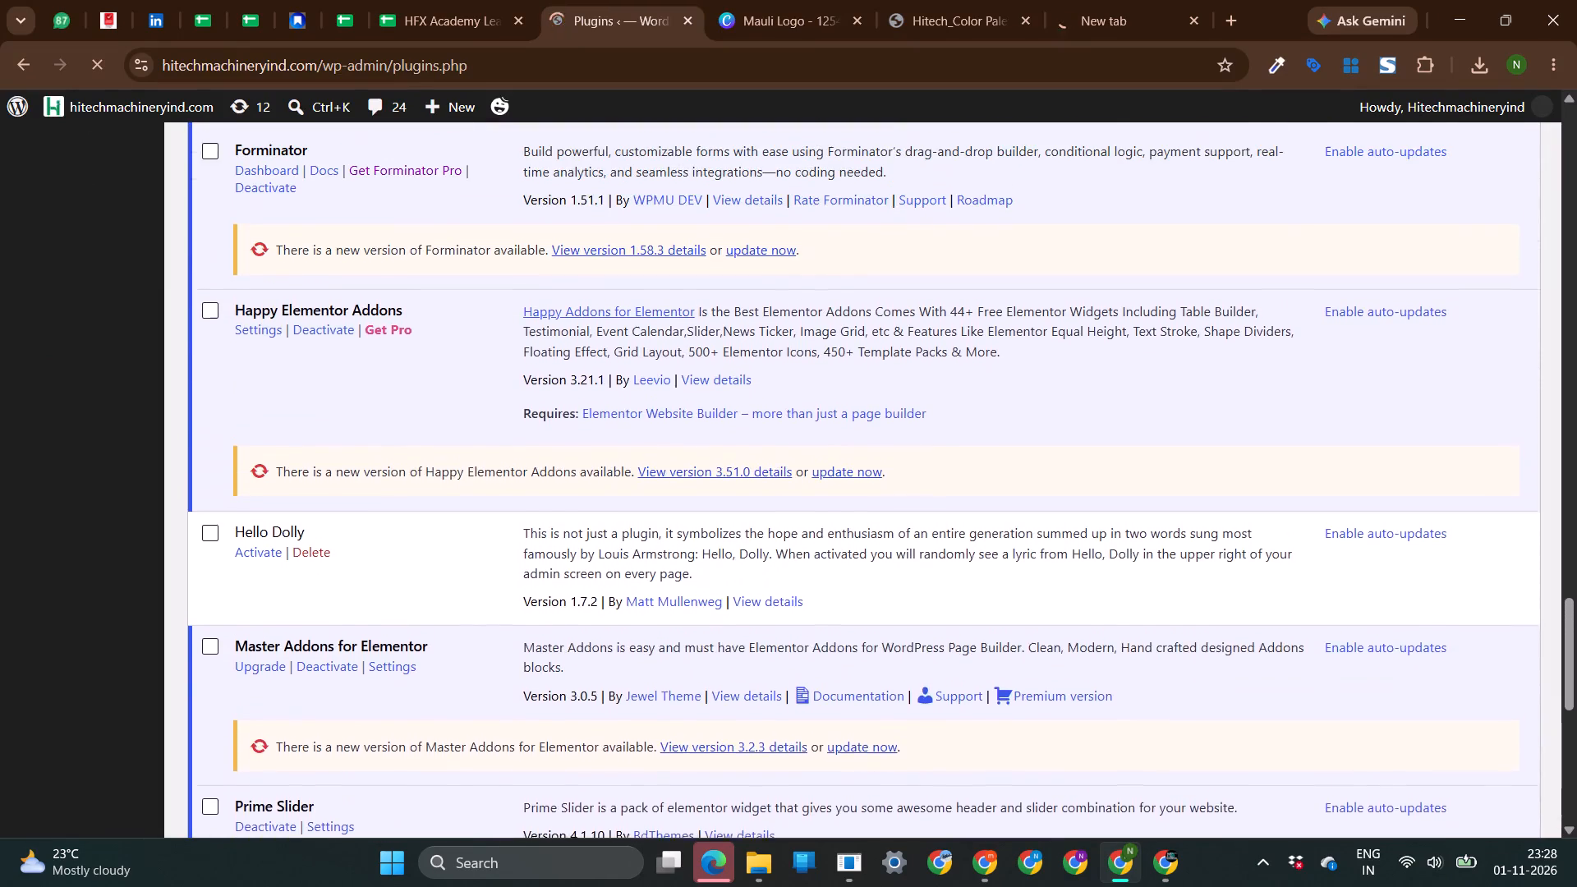
pyautogui.scroll(7, 562, 504)
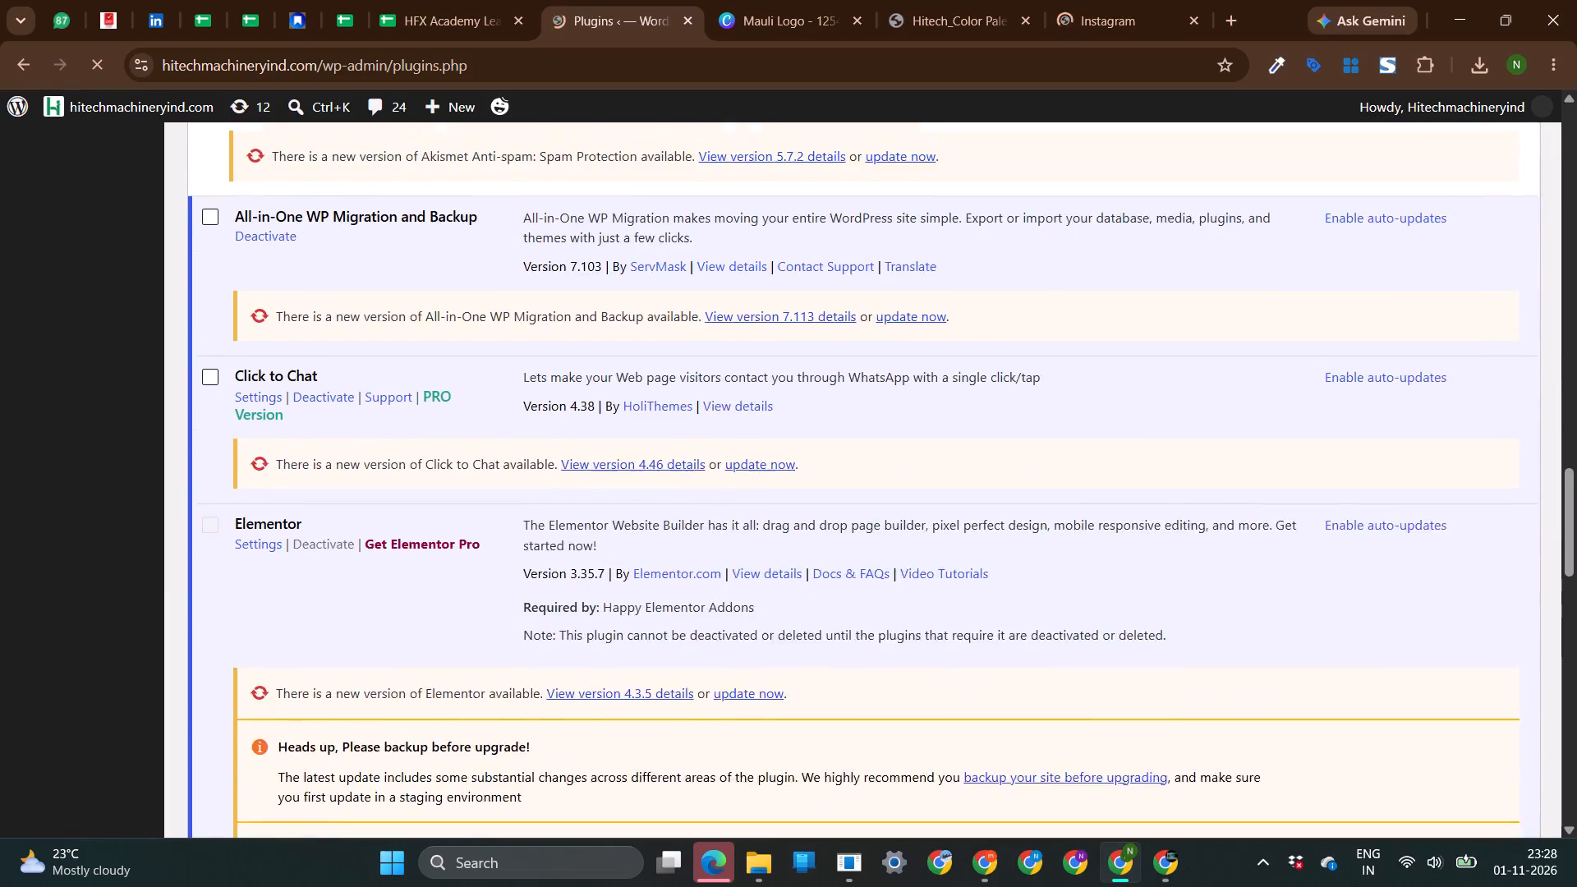